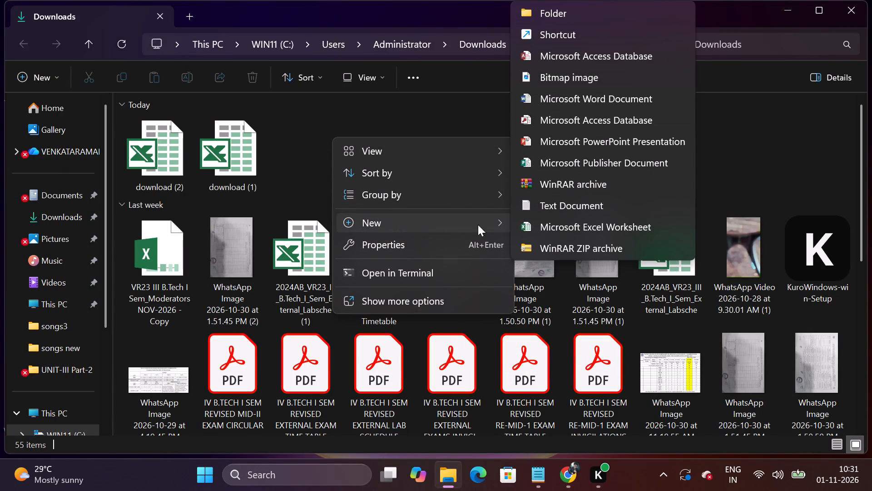
Create a new folder in Downloads named "II DS A&B Attendence26".
{"action": "left_click", "coordinate": [546, 10]}
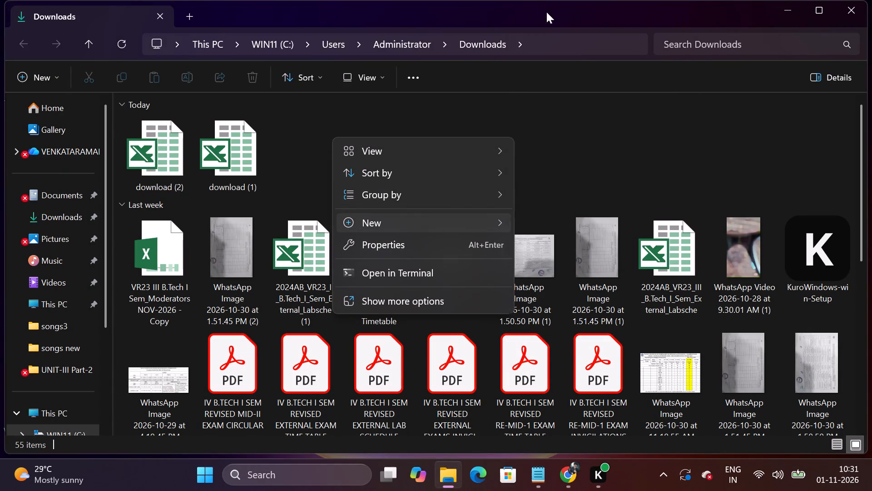
{"action": "type", "text": "II"}
{"action": "key", "text": "space"}
{"action": "type", "text": "DS A&"}
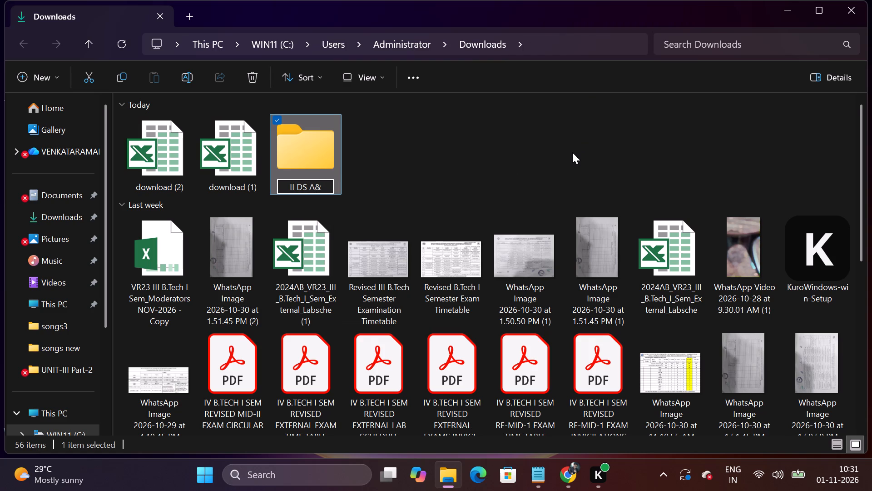
{"action": "type", "text": "B"}
{"action": "key", "text": "space"}
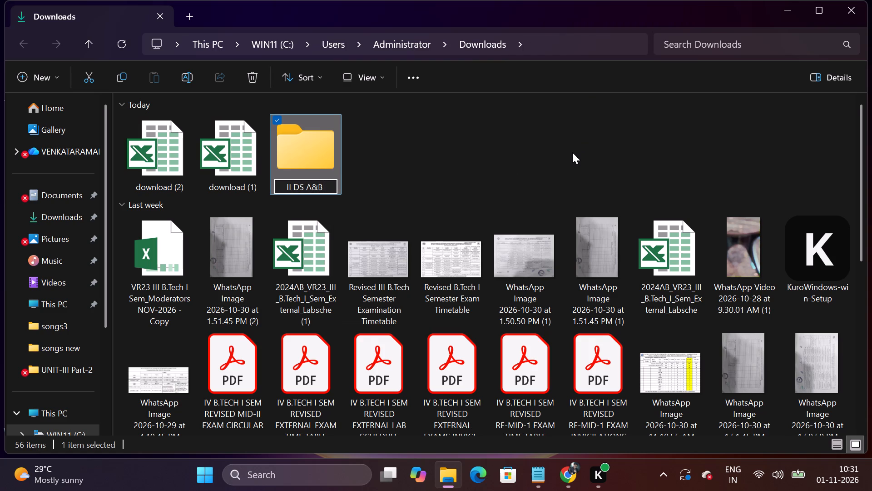
{"action": "type", "text": "ATTE"}
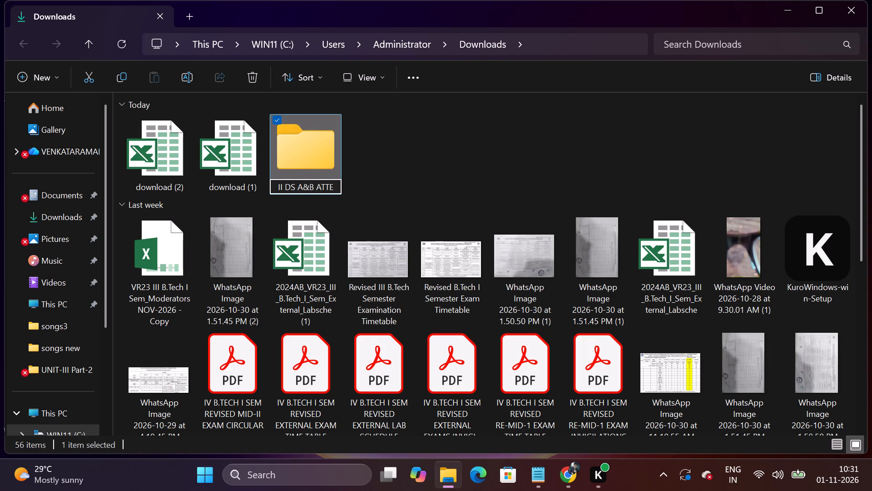
{"action": "key", "text": "BackSpace"}
{"action": "key", "text": "BackSpace"}
{"action": "key", "text": "BackSpace"}
{"action": "type", "text": "tte"}
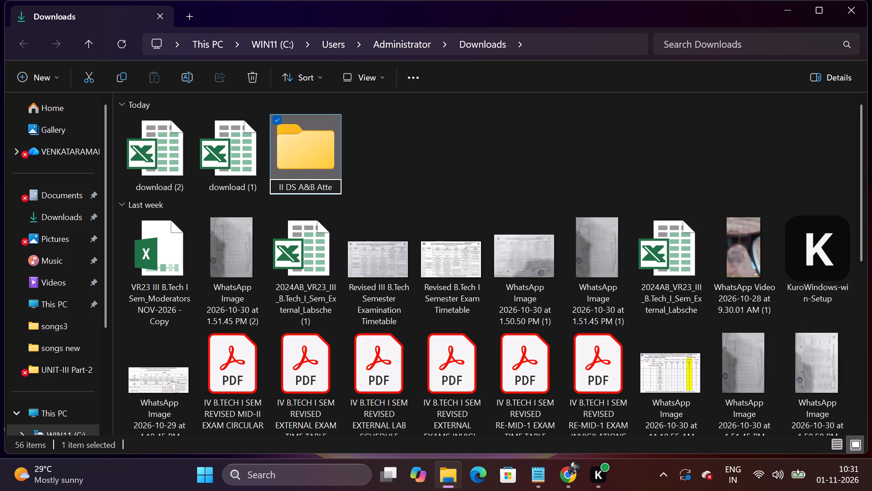
{"action": "key", "text": "n"}
{"action": "type", "text": "dence"}
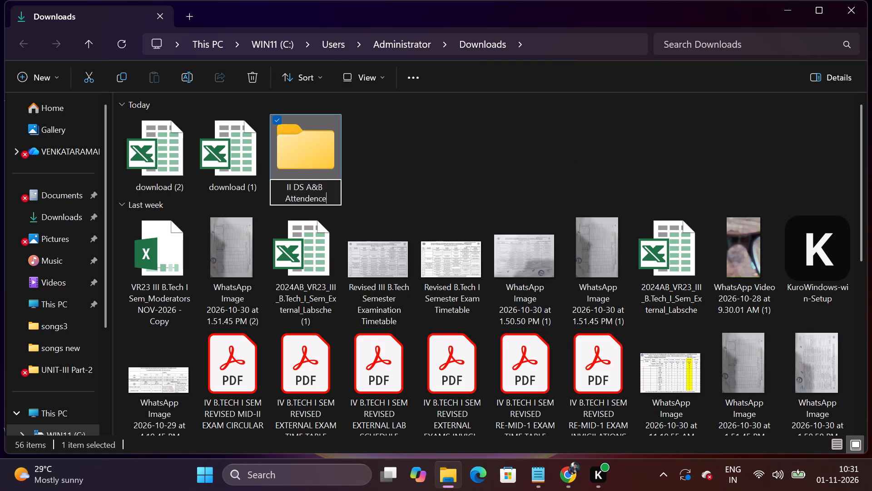
{"action": "type", "text": "26"}
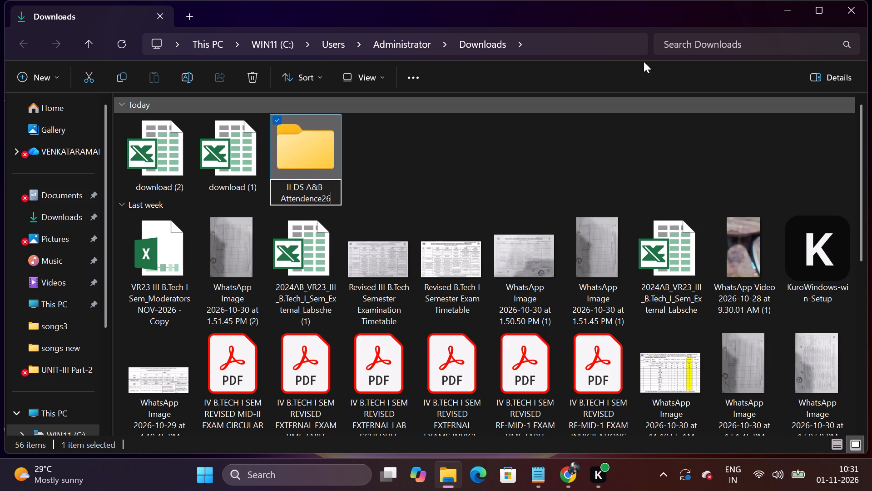
{"action": "left_click", "coordinate": [464, 145]}
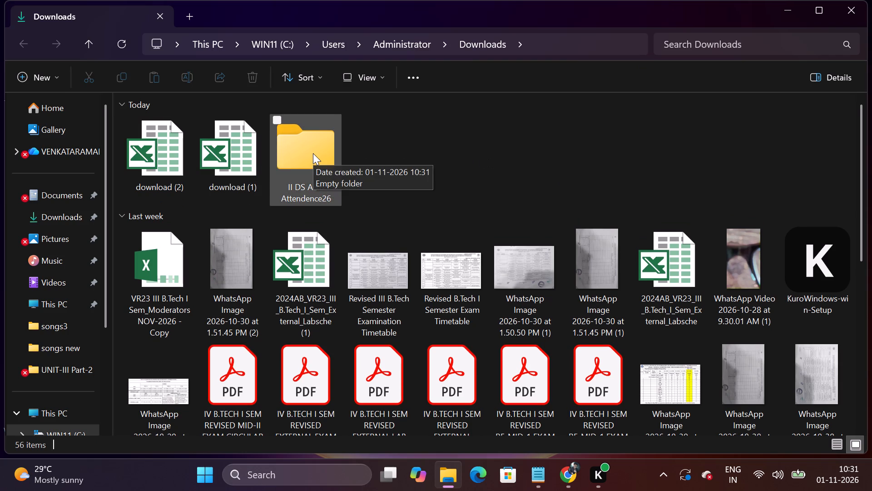
Open the "download (1)" workbook from Downloads in Excel and enable editing.
{"action": "double_click", "coordinate": [236, 152]}
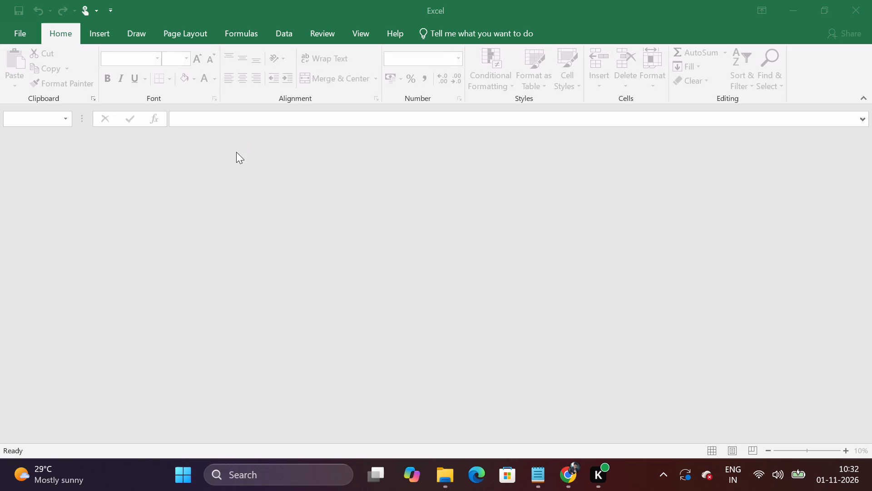
{"action": "left_click", "coordinate": [391, 274]}
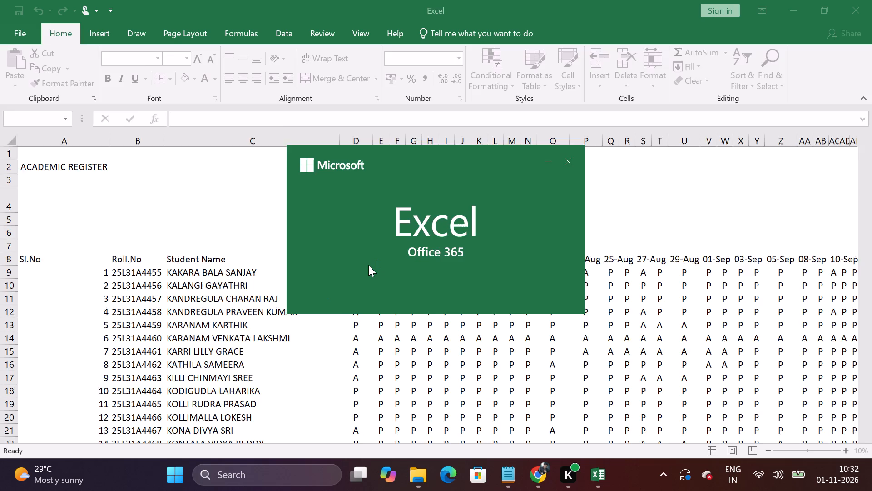
{"action": "scroll", "coordinate": [515, 257], "scroll_direction": "up", "scroll_amount": 3}
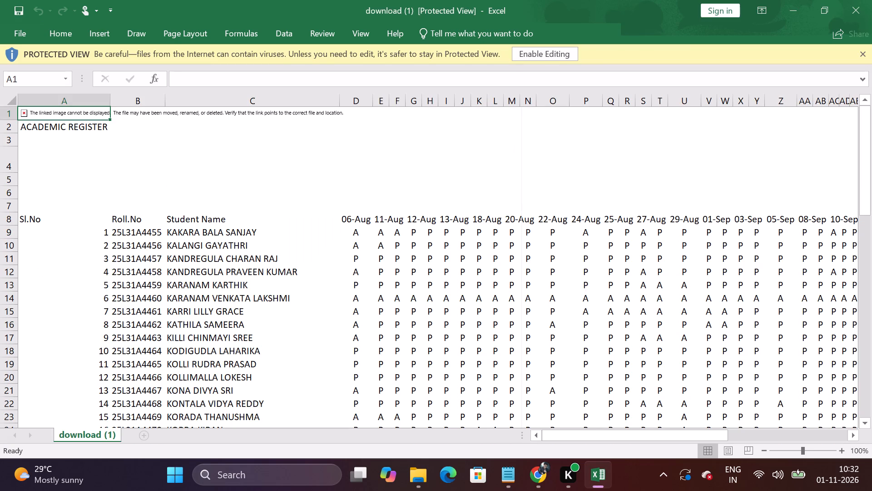
{"action": "left_click", "coordinate": [552, 54]}
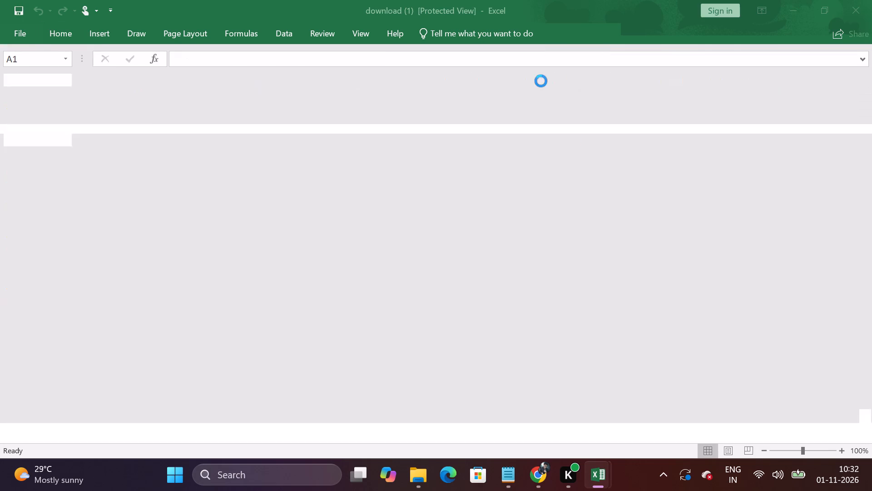
Apply All Borders to the whole attendance table, from the Sl.No header row through the last student's % cell.
{"action": "left_click_drag", "start_coordinate": [39, 257], "coordinate": [411, 292]}
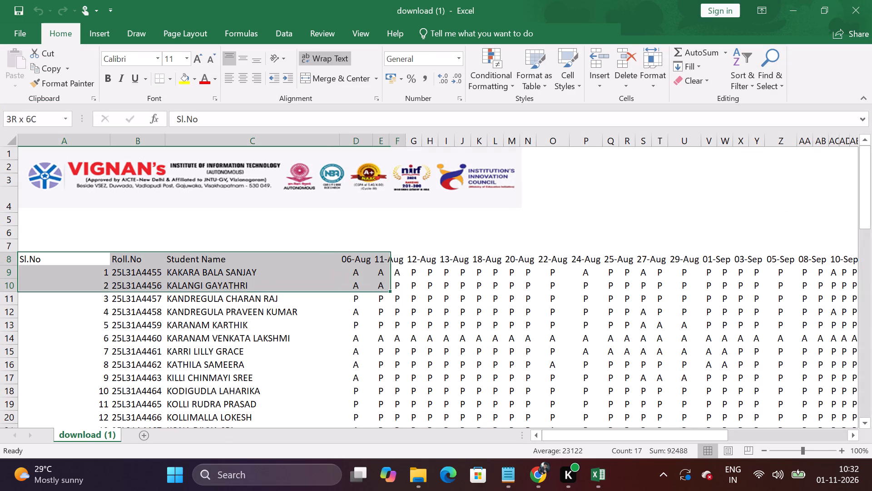
{"action": "left_click_drag", "start_coordinate": [411, 292], "coordinate": [871, 297]}
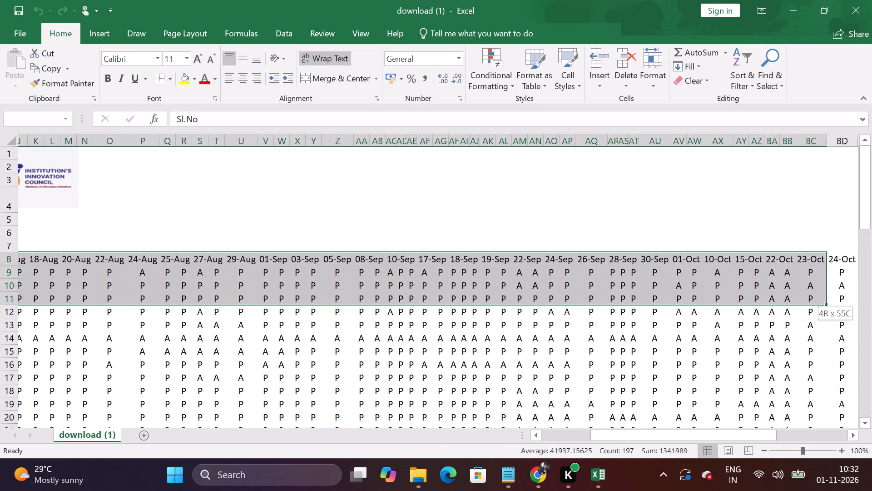
{"action": "left_click_drag", "start_coordinate": [871, 297], "coordinate": [523, 292]}
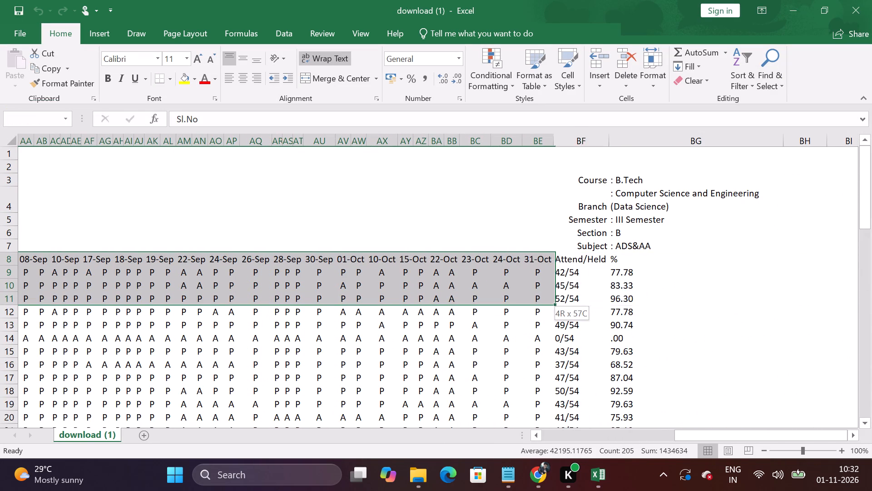
{"action": "left_click_drag", "start_coordinate": [523, 292], "coordinate": [613, 285]}
{"action": "key", "text": "ctrl+shift+Down"}
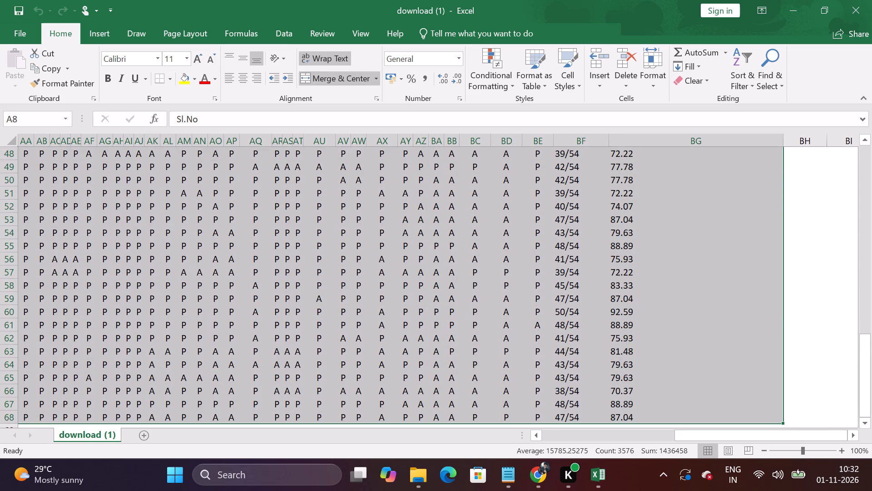
{"action": "left_click_drag", "start_coordinate": [767, 436], "coordinate": [558, 437]}
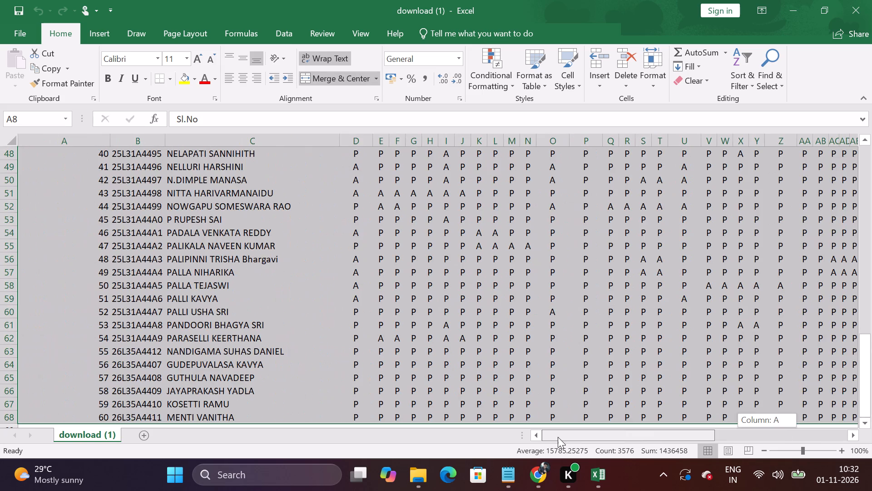
{"action": "left_click_drag", "start_coordinate": [558, 437], "coordinate": [362, 436]}
{"action": "scroll", "coordinate": [285, 313], "scroll_direction": "up", "scroll_amount": 13}
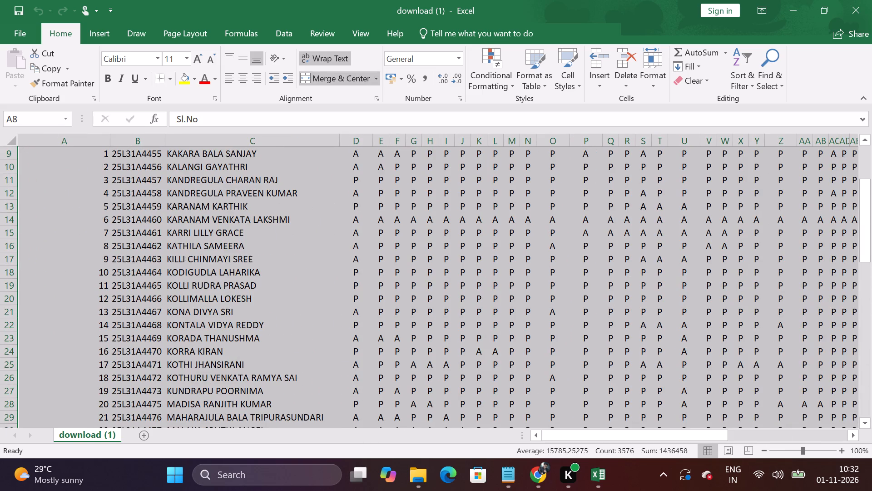
{"action": "left_click", "coordinate": [169, 77]}
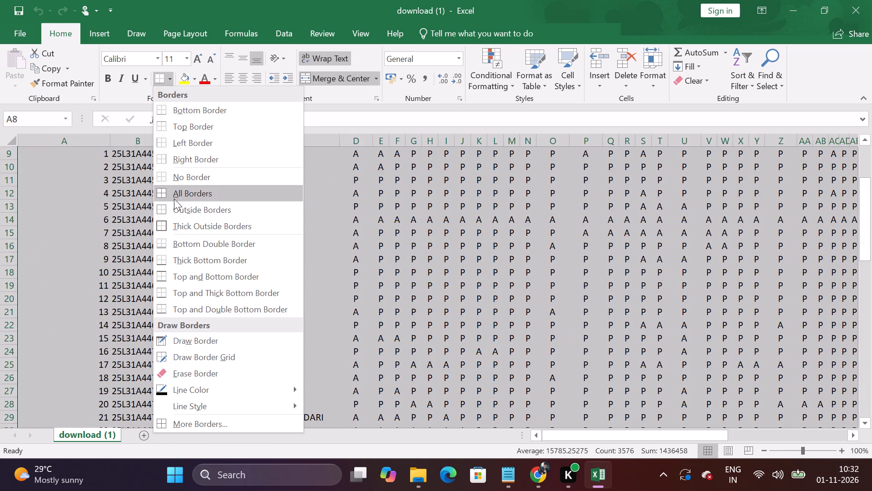
{"action": "left_click", "coordinate": [174, 198]}
{"action": "left_click", "coordinate": [313, 316]}
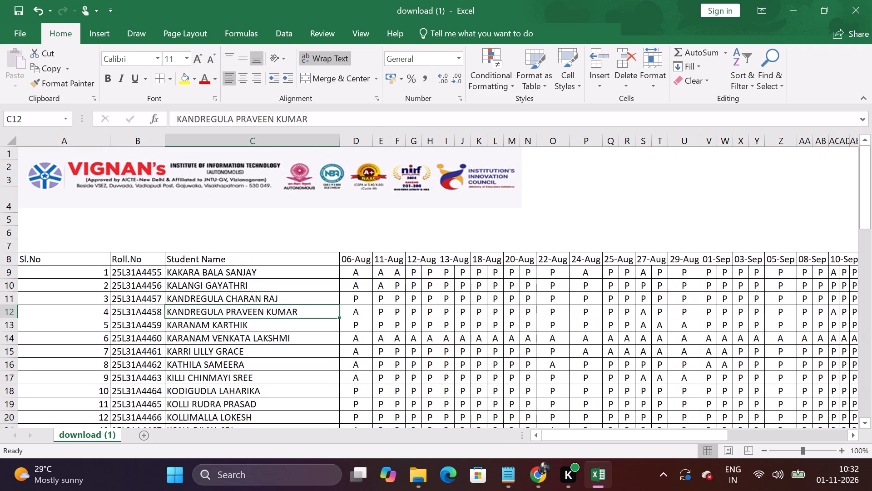
Narrow the Sl.No, % and Attend/Held columns of the attendance table to fit their entries more closely.
{"action": "double_click", "coordinate": [110, 141]}
{"action": "left_click_drag", "start_coordinate": [110, 141], "coordinate": [56, 143]}
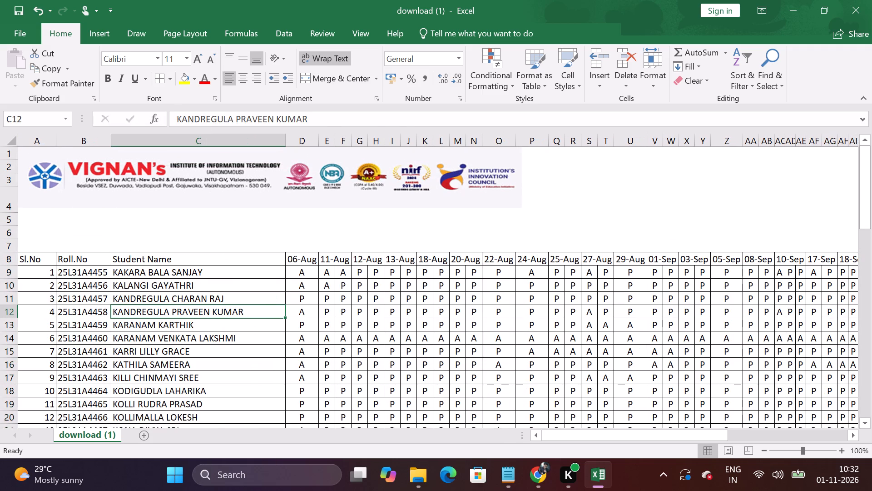
{"action": "scroll", "coordinate": [695, 352], "scroll_direction": "down", "scroll_amount": 1}
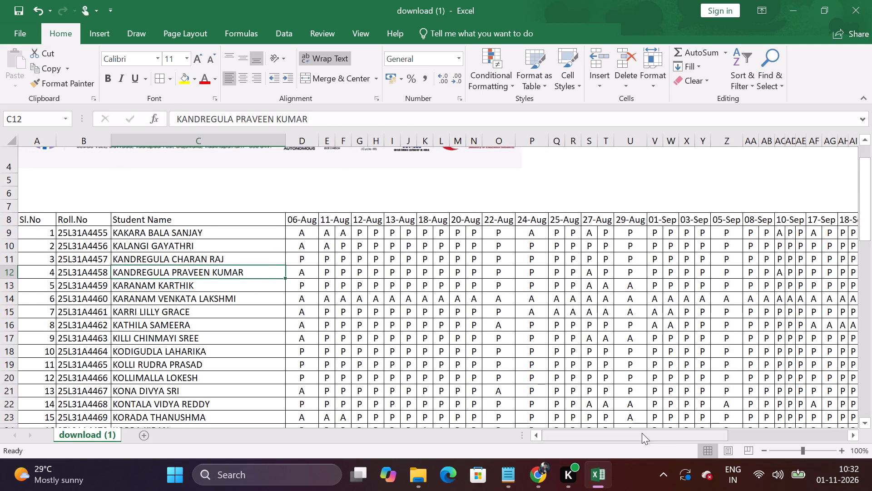
{"action": "left_click_drag", "start_coordinate": [642, 433], "coordinate": [833, 429]}
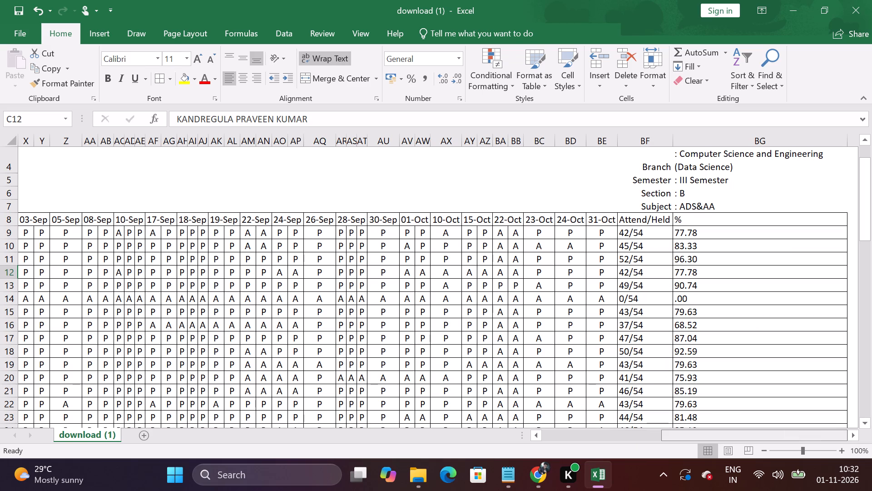
{"action": "left_click_drag", "start_coordinate": [845, 138], "coordinate": [715, 169]}
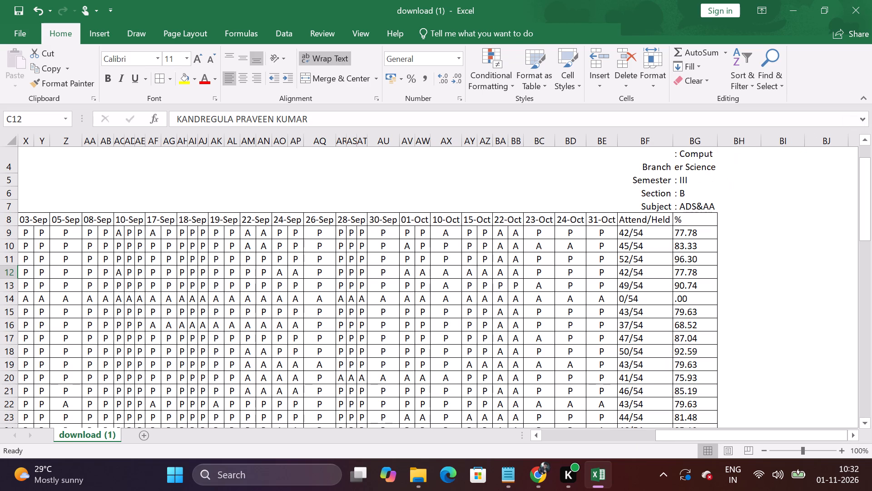
{"action": "left_click_drag", "start_coordinate": [672, 140], "coordinate": [654, 142]}
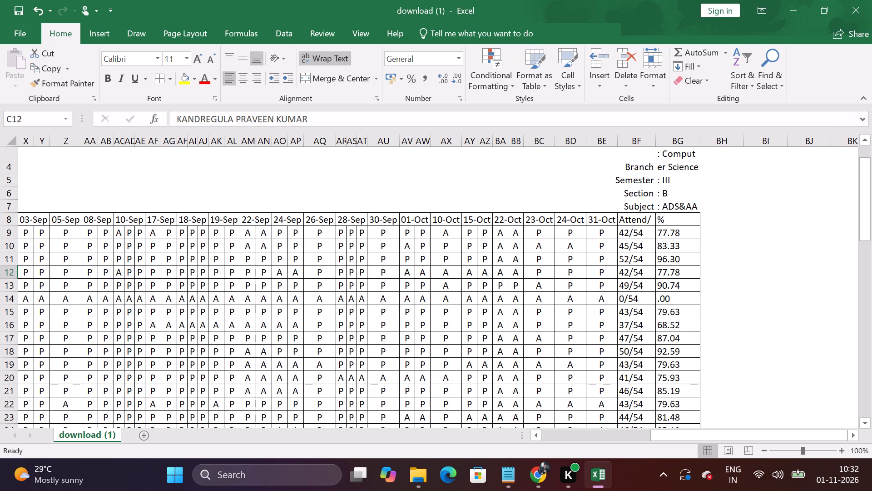
{"action": "left_click", "coordinate": [783, 264]}
{"action": "left_click_drag", "start_coordinate": [719, 436], "coordinate": [485, 417]}
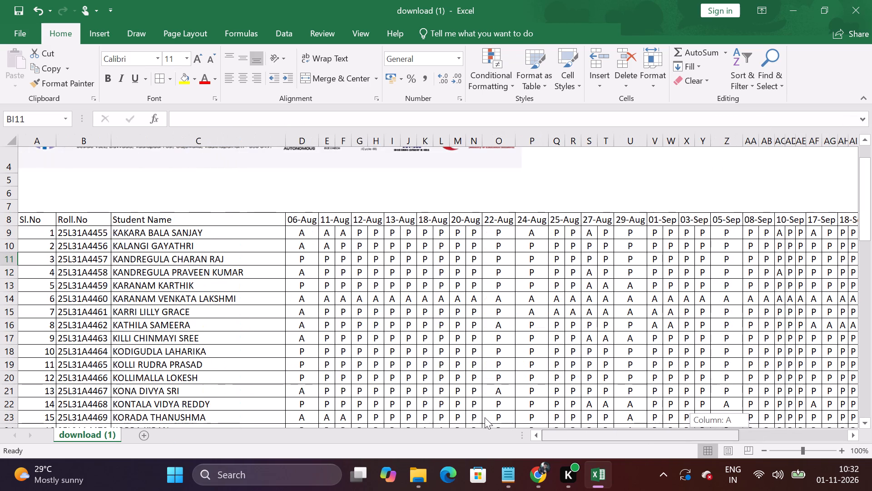
{"action": "left_click_drag", "start_coordinate": [485, 417], "coordinate": [407, 416]}
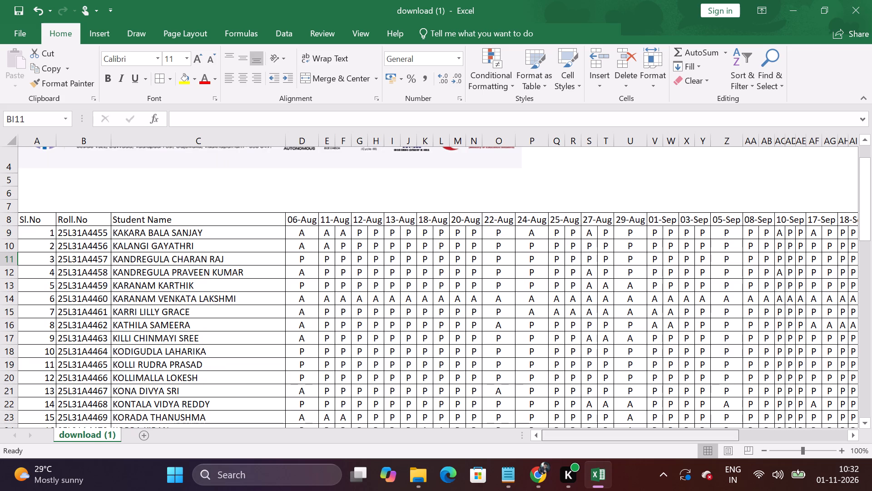
Create a new Excel worksheet file named "II DS A&B atte" inside the "II DS A&B Attendence26" folder.
{"action": "left_click", "coordinate": [792, 11]}
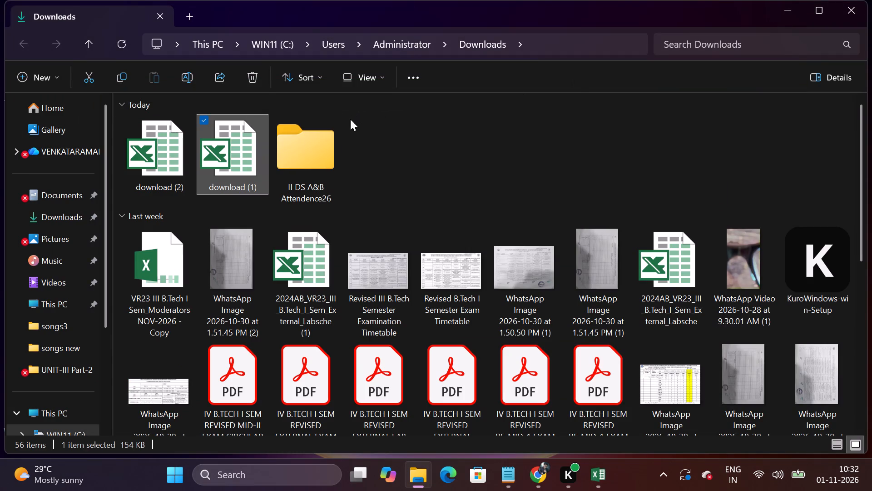
{"action": "double_click", "coordinate": [332, 143]}
{"action": "right_click", "coordinate": [324, 198]}
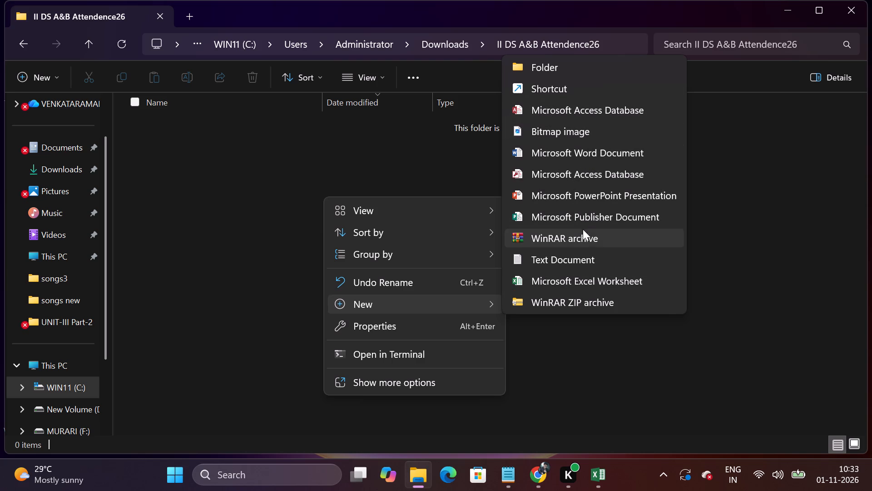
{"action": "left_click", "coordinate": [570, 283]}
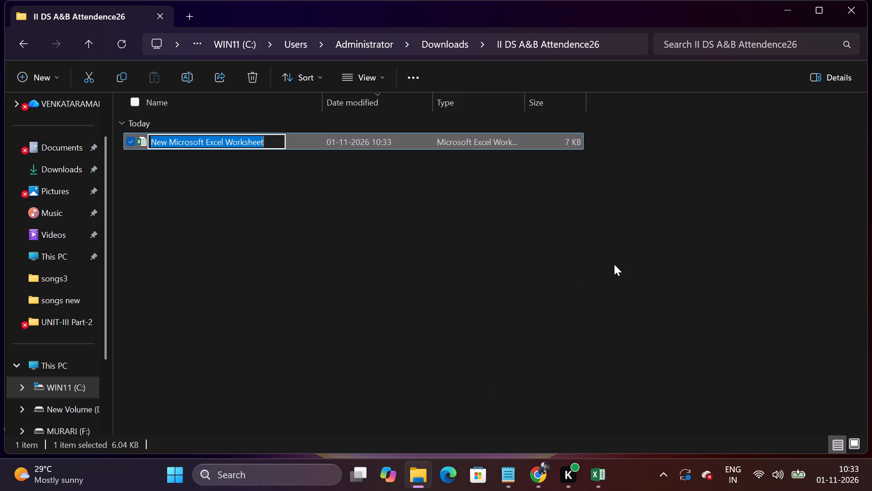
{"action": "type", "text": "II"}
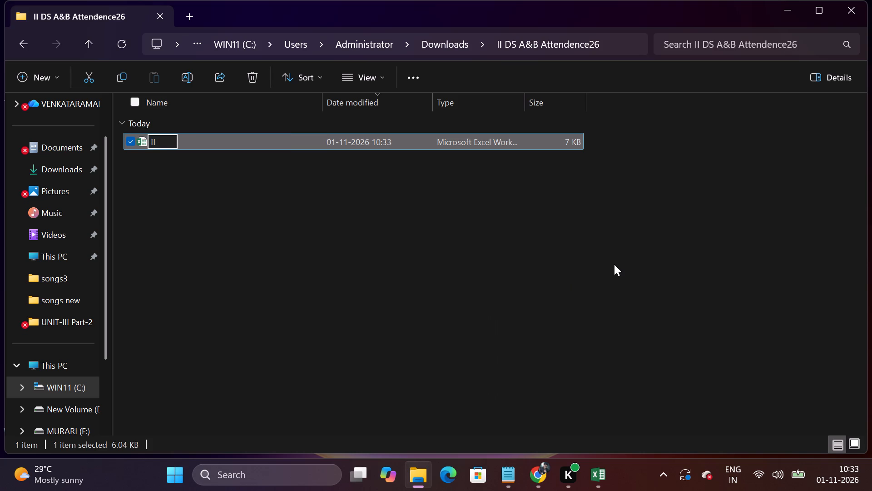
{"action": "key", "text": "space"}
{"action": "type", "text": "DS"}
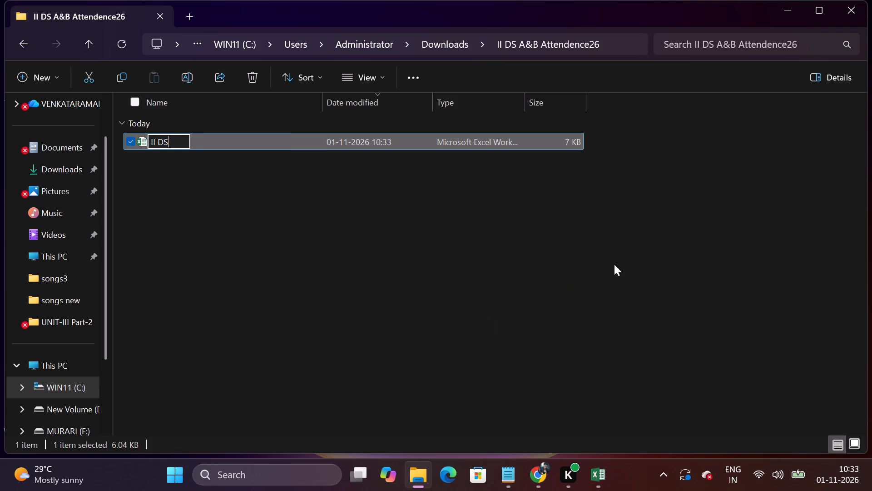
{"action": "key", "text": "space"}
{"action": "type", "text": "A&"}
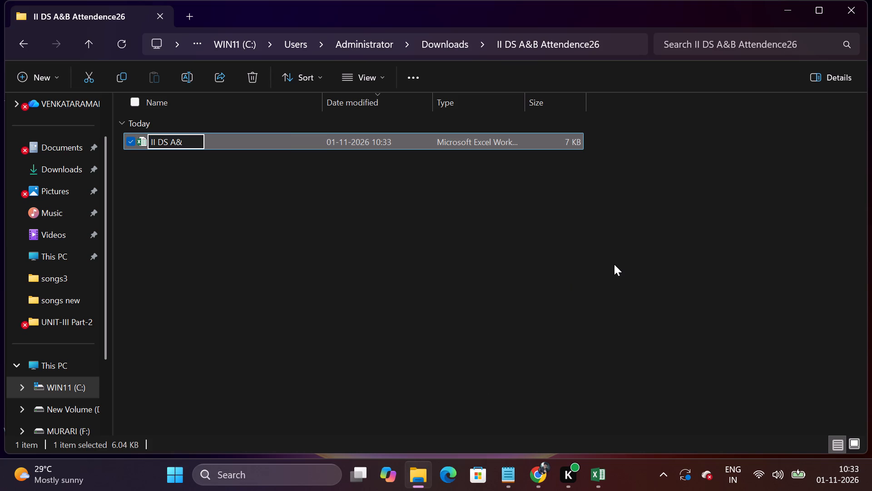
{"action": "key", "text": "shift+b"}
{"action": "key", "text": "space"}
{"action": "type", "text": "atte"}
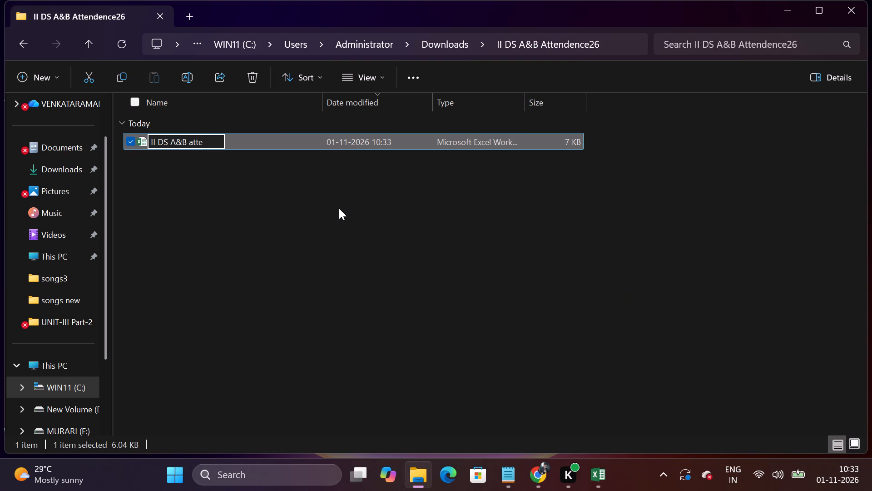
{"action": "left_click", "coordinate": [312, 210]}
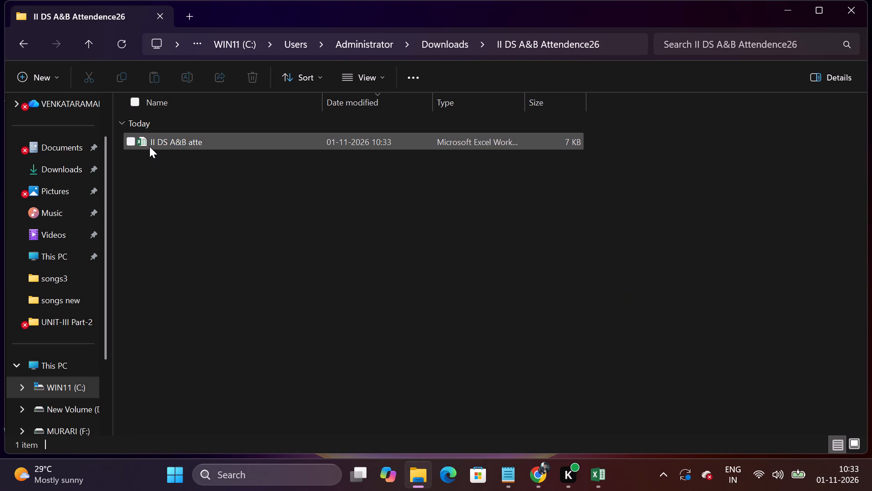
Open the "II DS A&B atte" workbook to check Sheet1, close it, and return to its folder.
{"action": "double_click", "coordinate": [149, 143]}
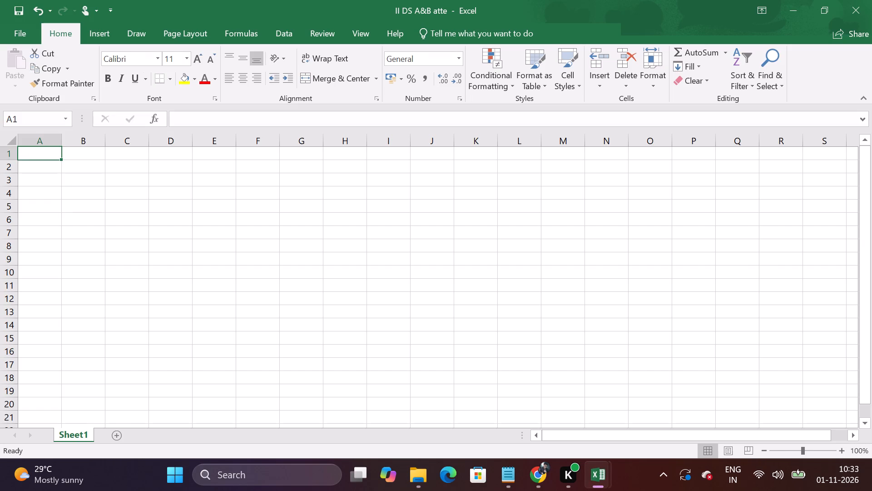
{"action": "right_click", "coordinate": [76, 433]}
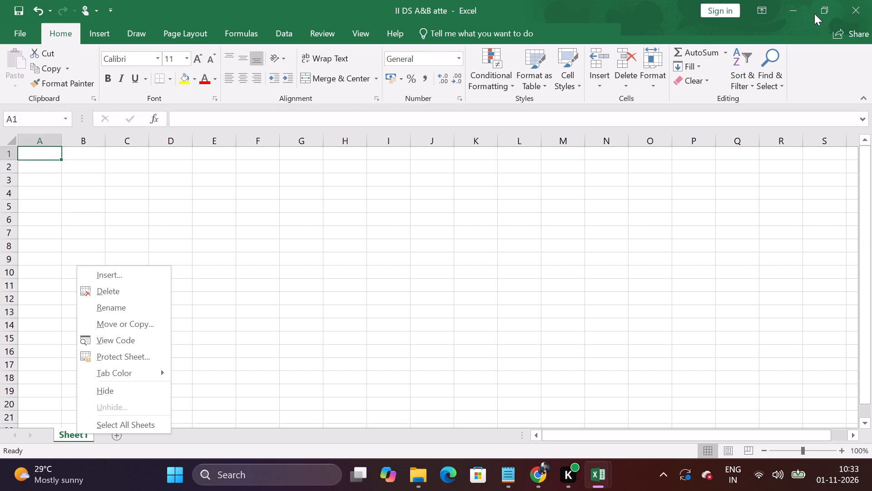
{"action": "left_click", "coordinate": [861, 10]}
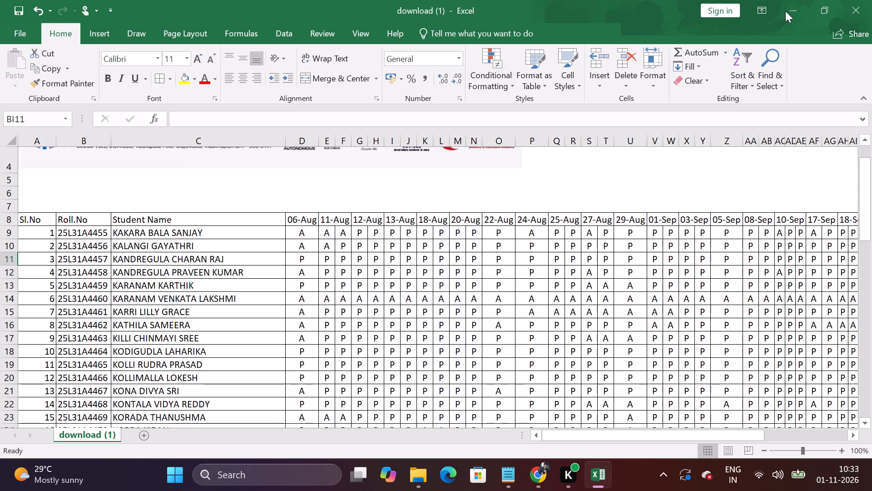
{"action": "left_click", "coordinate": [786, 11]}
View the file properties of the "II DS A&B atte" workbook and close them.
{"action": "right_click", "coordinate": [198, 140]}
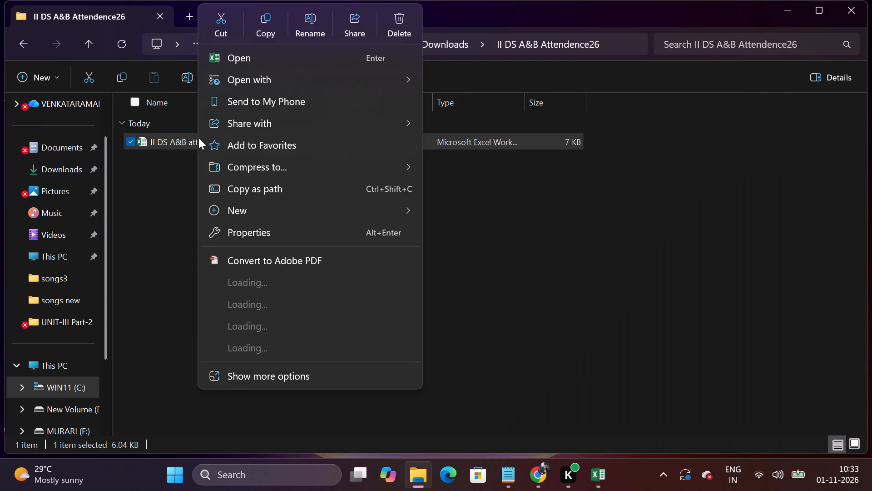
{"action": "left_click", "coordinate": [242, 355]}
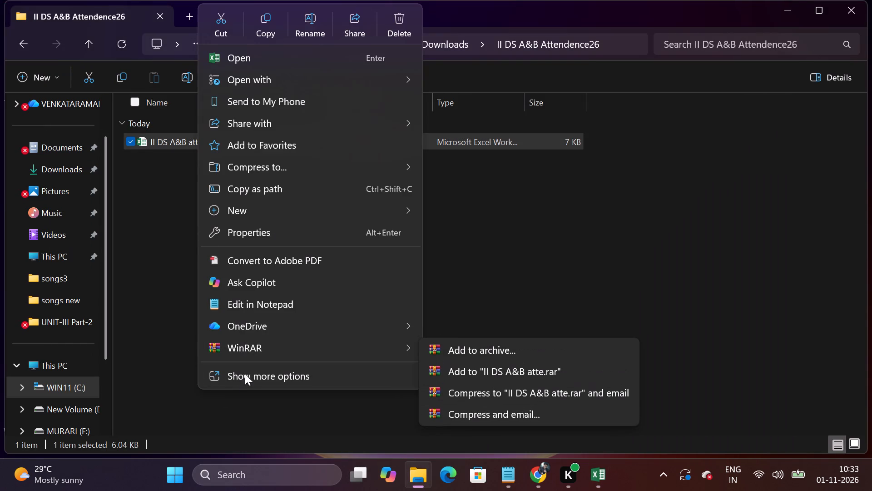
{"action": "left_click", "coordinate": [245, 378]}
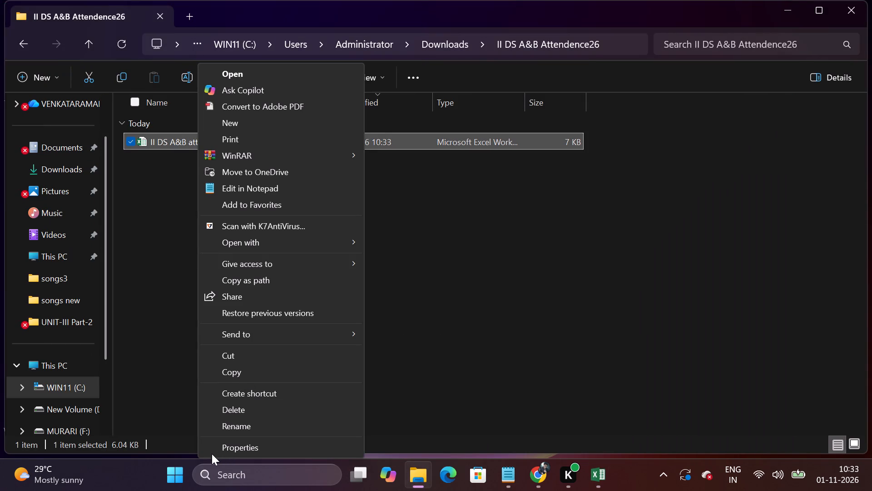
{"action": "left_click", "coordinate": [208, 453]}
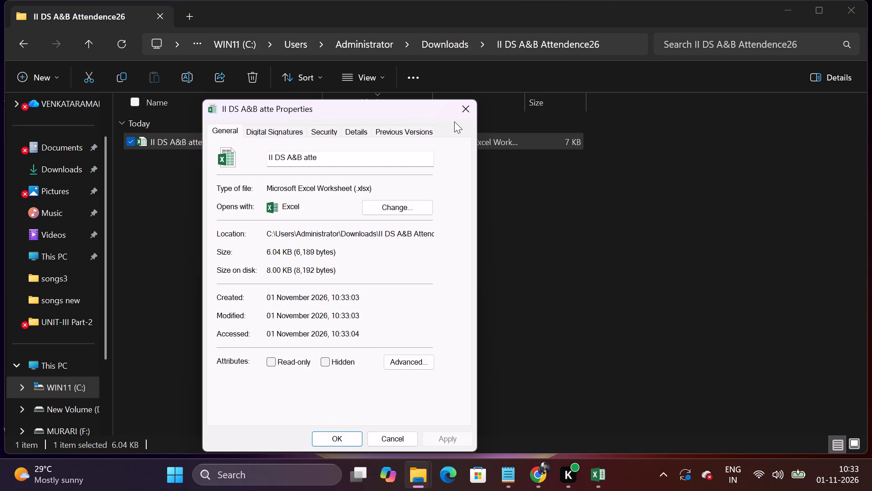
{"action": "left_click", "coordinate": [471, 107]}
View the properties of the "II DS A&B Attendence26" folder and close them.
{"action": "right_click", "coordinate": [185, 232]}
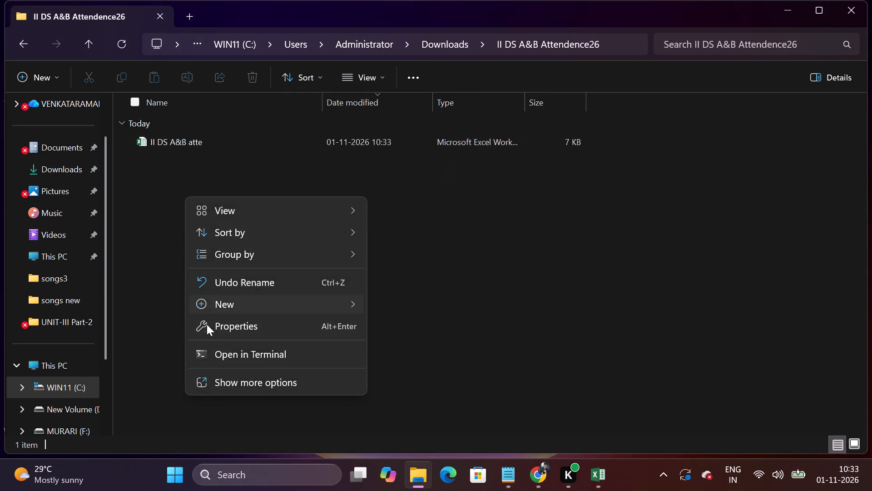
{"action": "left_click", "coordinate": [236, 383]}
{"action": "scroll", "coordinate": [252, 357], "scroll_direction": "down", "scroll_amount": 4}
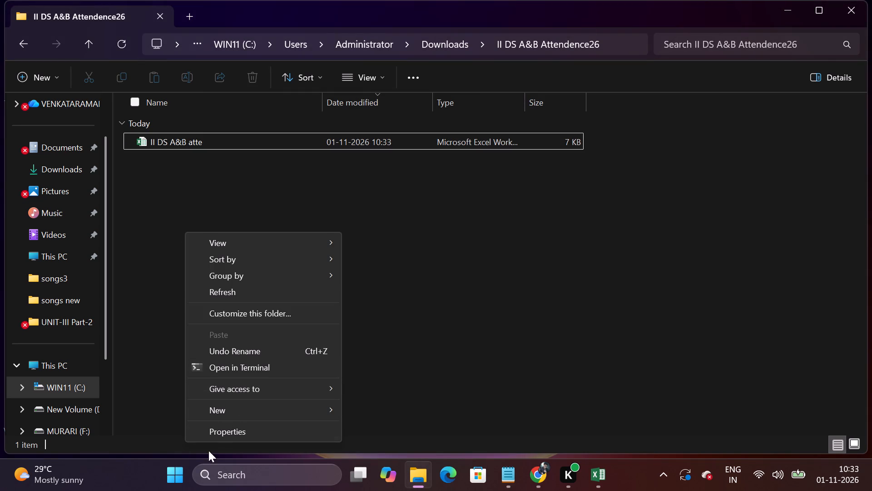
{"action": "left_click", "coordinate": [224, 432]}
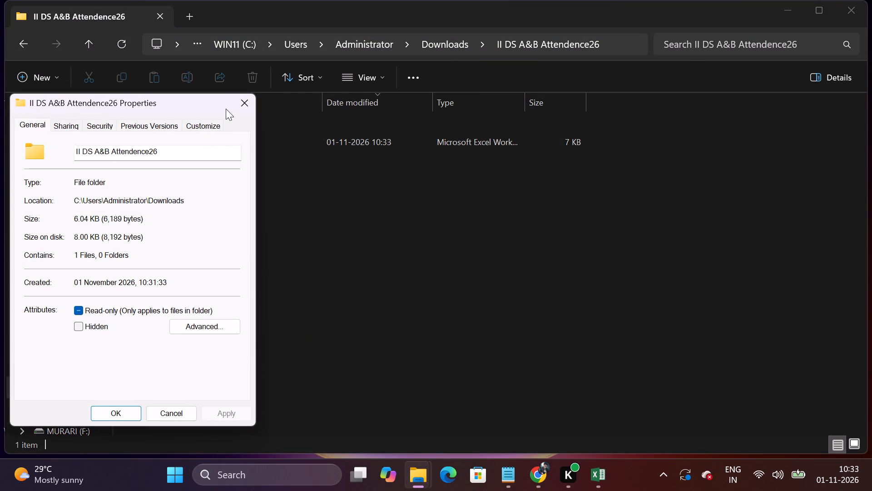
{"action": "left_click", "coordinate": [245, 102]}
{"action": "right_click", "coordinate": [218, 145]}
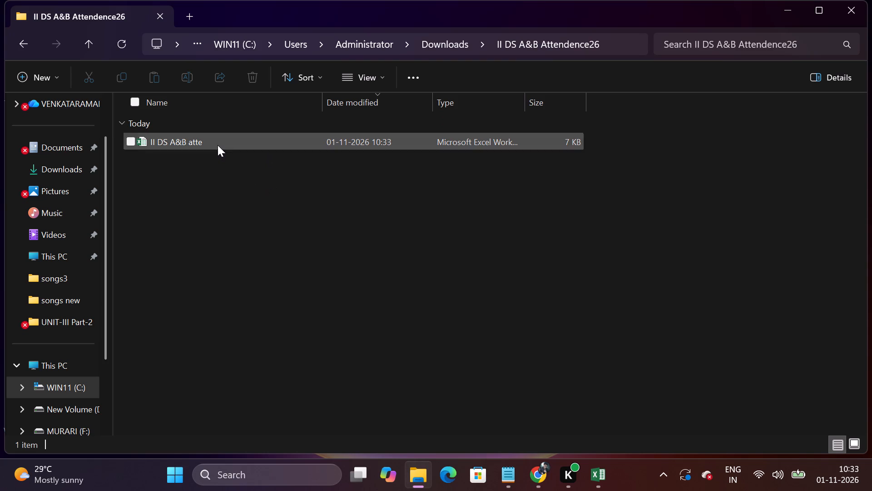
{"action": "left_click", "coordinate": [245, 335]}
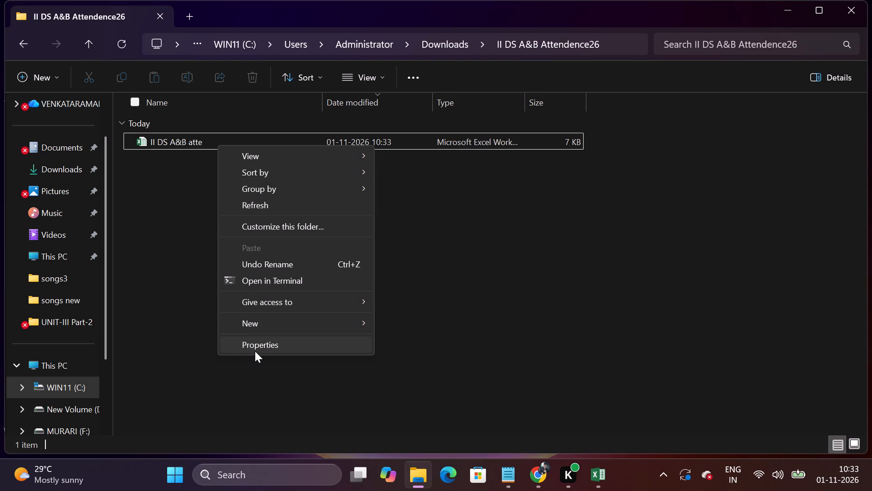
{"action": "left_click", "coordinate": [257, 346]}
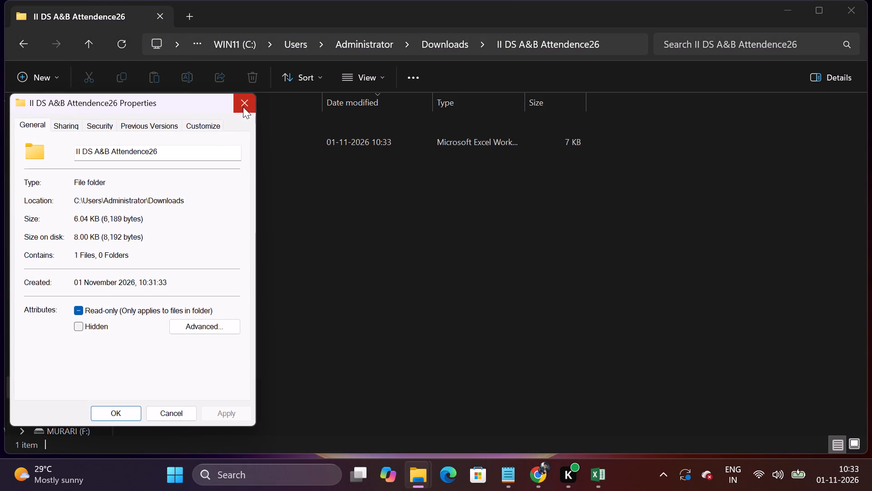
{"action": "left_click", "coordinate": [243, 105]}
View the file properties of the "II DS A&B atte" workbook again and close them.
{"action": "right_click", "coordinate": [179, 141]}
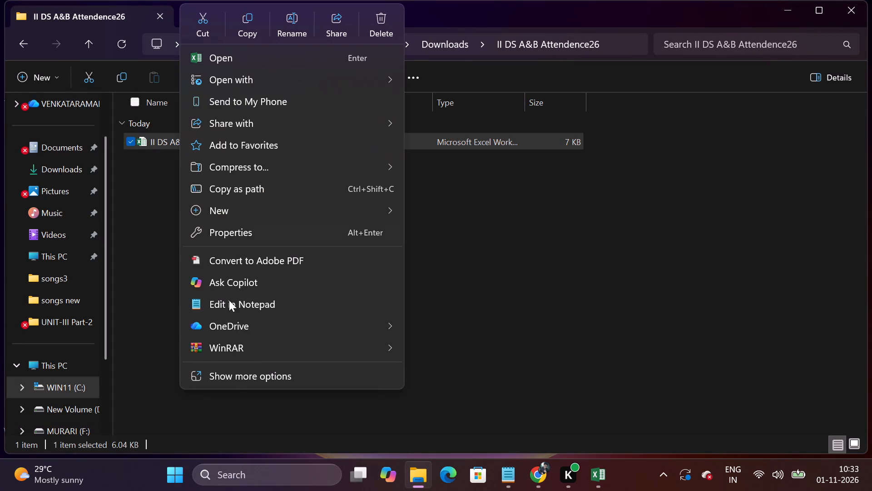
{"action": "left_click", "coordinate": [234, 376]}
{"action": "scroll", "coordinate": [234, 373], "scroll_direction": "down", "scroll_amount": 3}
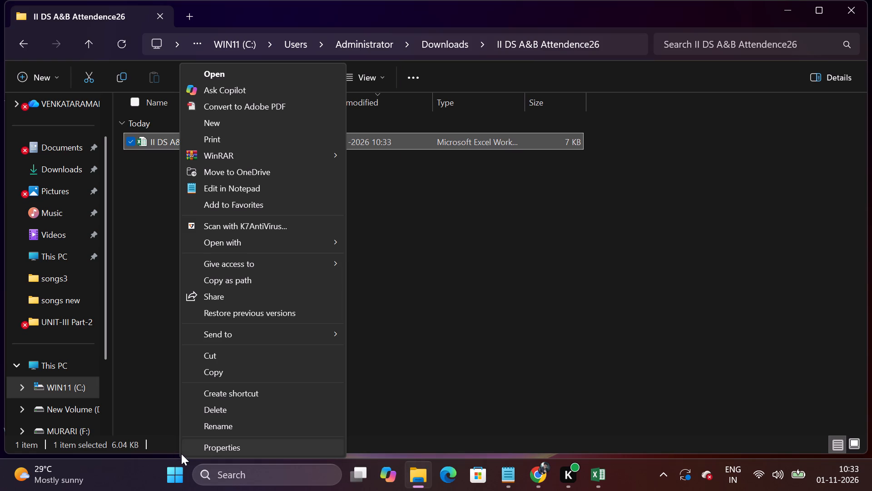
{"action": "left_click", "coordinate": [189, 456]}
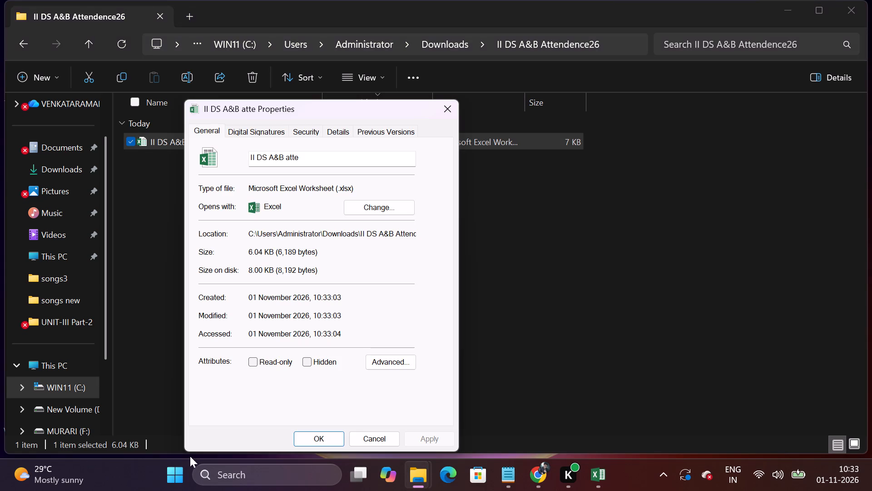
{"action": "left_click", "coordinate": [442, 107]}
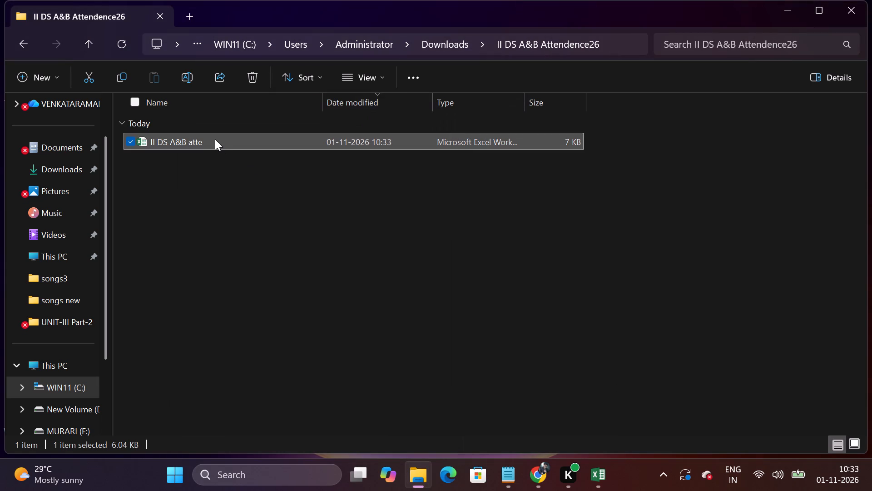
Reopen the "II DS A&B atte" workbook to check Sheet1, close it, and return to its folder.
{"action": "right_click", "coordinate": [215, 139]}
{"action": "double_click", "coordinate": [184, 145]}
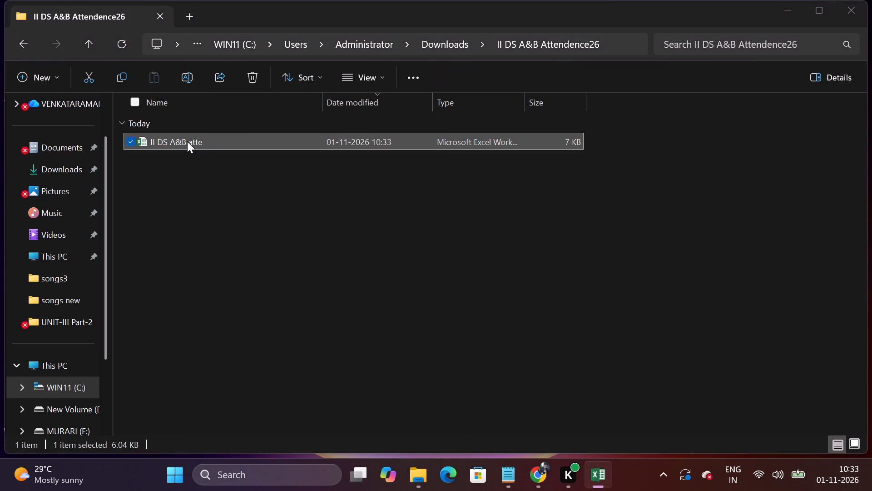
{"action": "double_click", "coordinate": [187, 141]}
{"action": "double_click", "coordinate": [243, 144]}
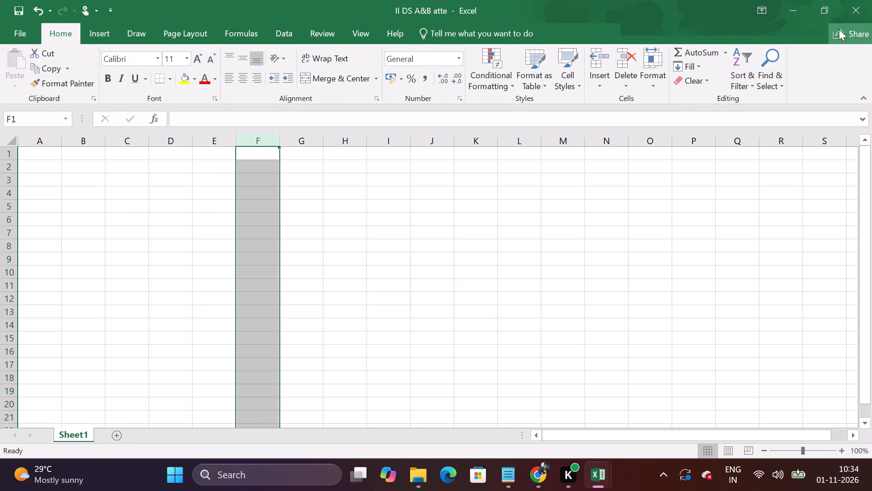
{"action": "left_click", "coordinate": [793, 8]}
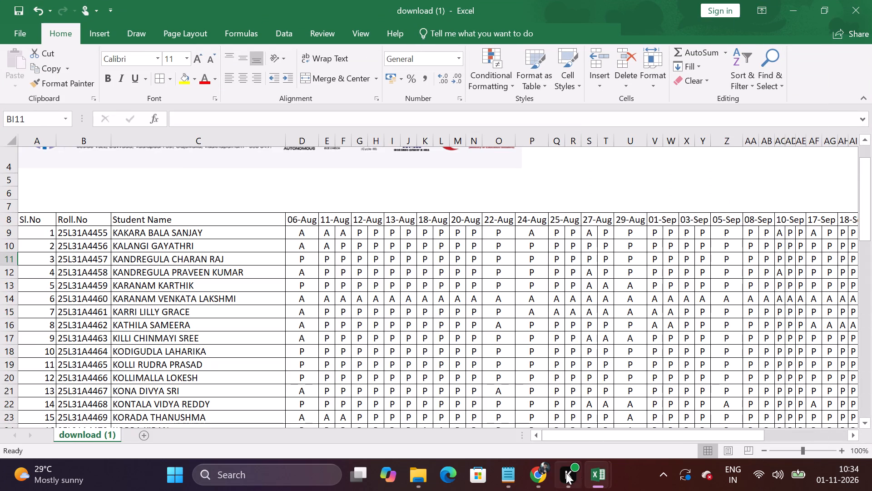
{"action": "left_click", "coordinate": [596, 476]}
{"action": "left_click", "coordinate": [668, 408]}
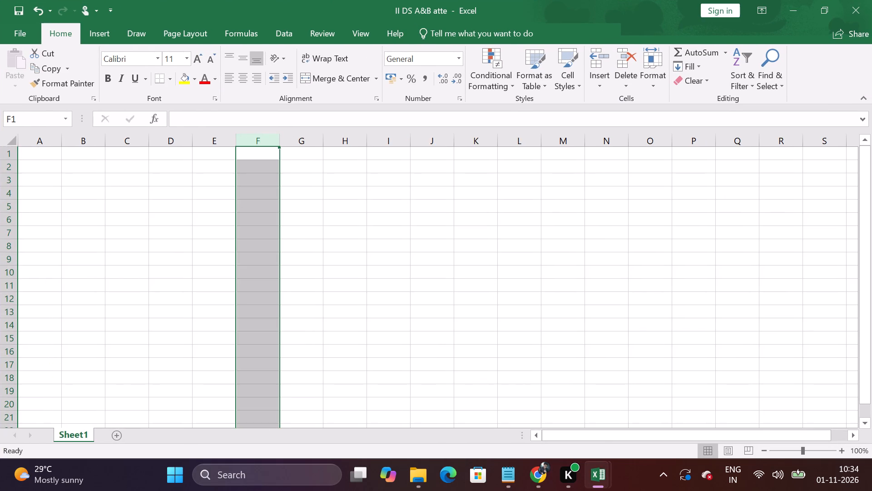
{"action": "left_click", "coordinate": [423, 240]}
{"action": "left_click", "coordinate": [859, 7]}
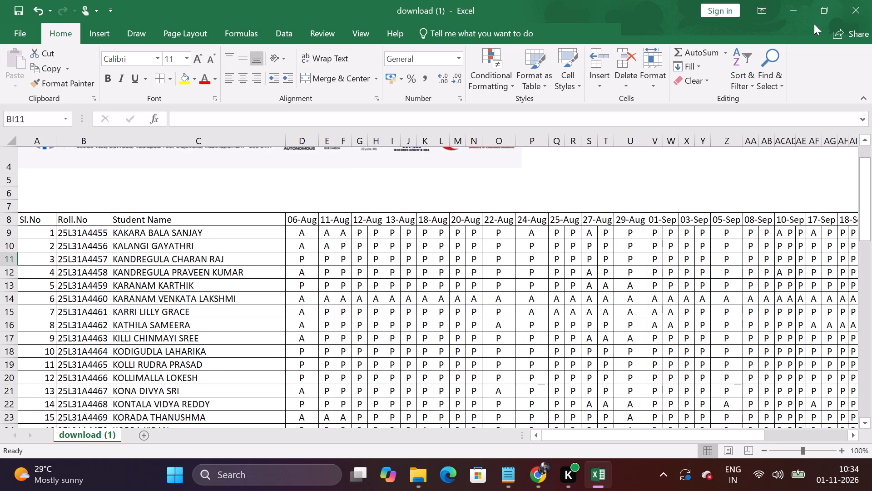
{"action": "left_click", "coordinate": [796, 7]}
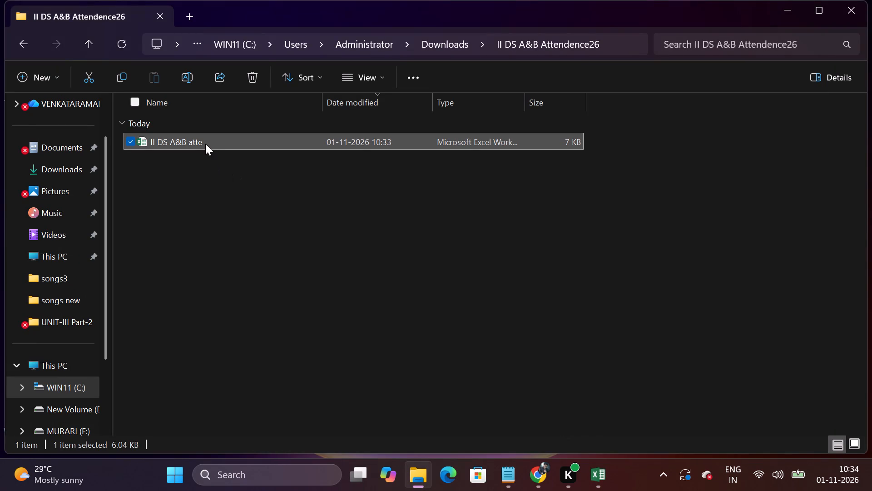
Open the "II DS A&B atte" workbook once more to view it, close it, and return to its folder.
{"action": "triple_click", "coordinate": [156, 144]}
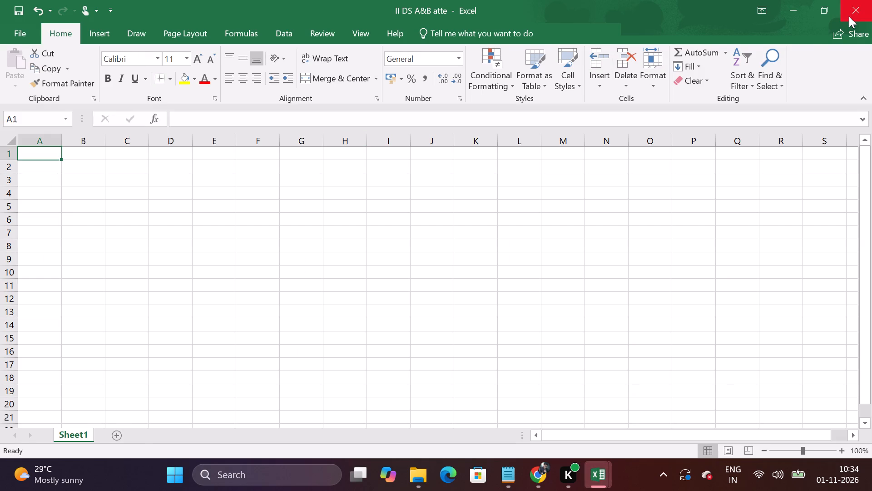
{"action": "left_click", "coordinate": [852, 15]}
{"action": "left_click", "coordinate": [788, 15]}
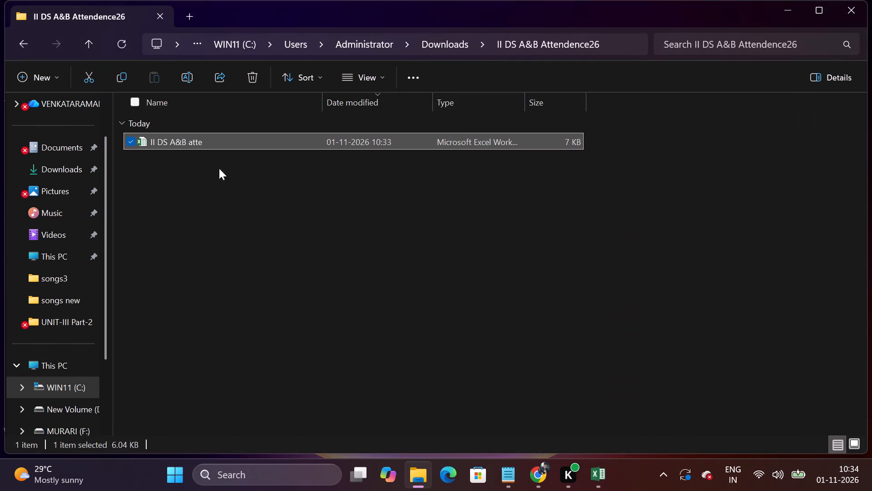
Rename the "II DS A&B atte" workbook file as "II DS B&C".
{"action": "right_click", "coordinate": [184, 140]}
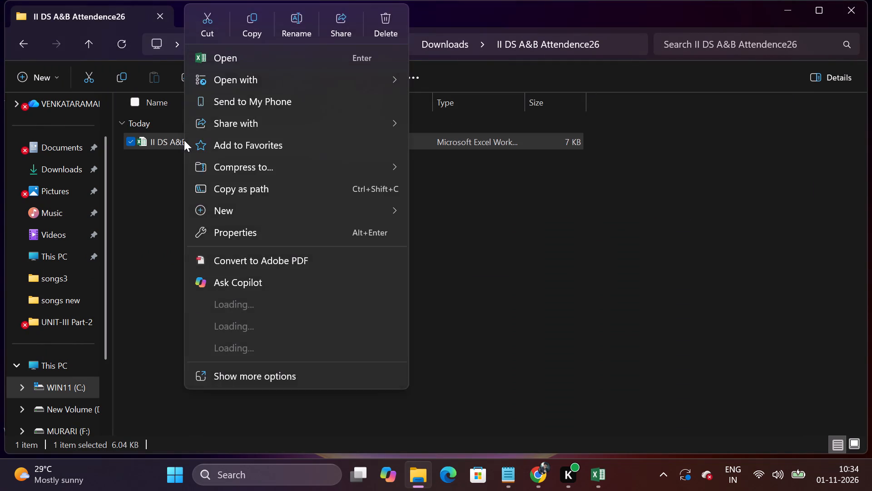
{"action": "left_click", "coordinate": [216, 375]}
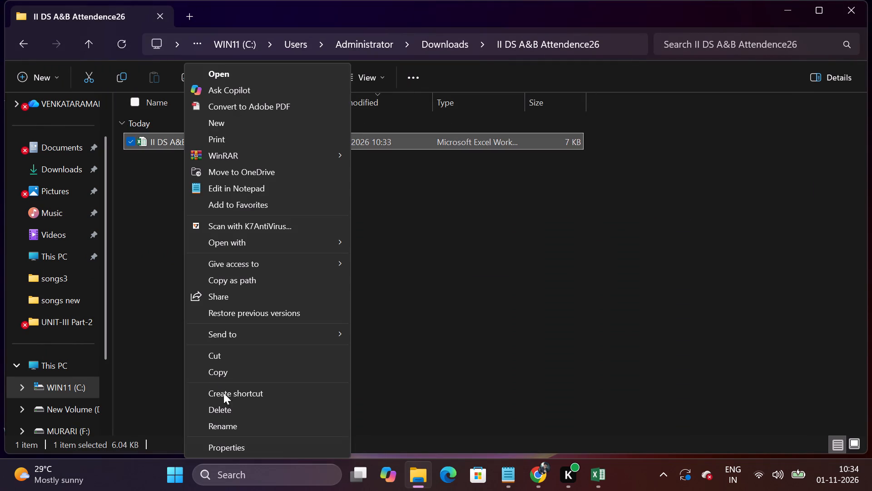
{"action": "scroll", "coordinate": [268, 426], "scroll_direction": "down", "scroll_amount": 3}
{"action": "left_click", "coordinate": [218, 429]}
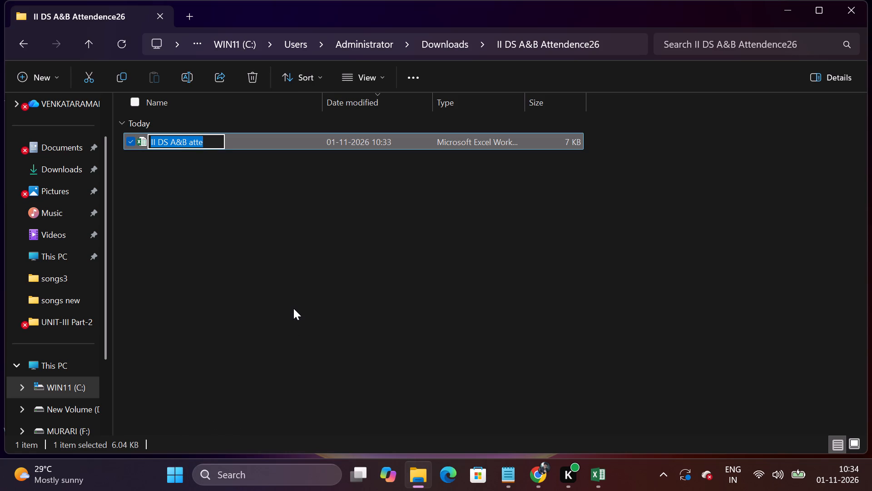
{"action": "type", "text": "II DS"}
{"action": "key", "text": "space"}
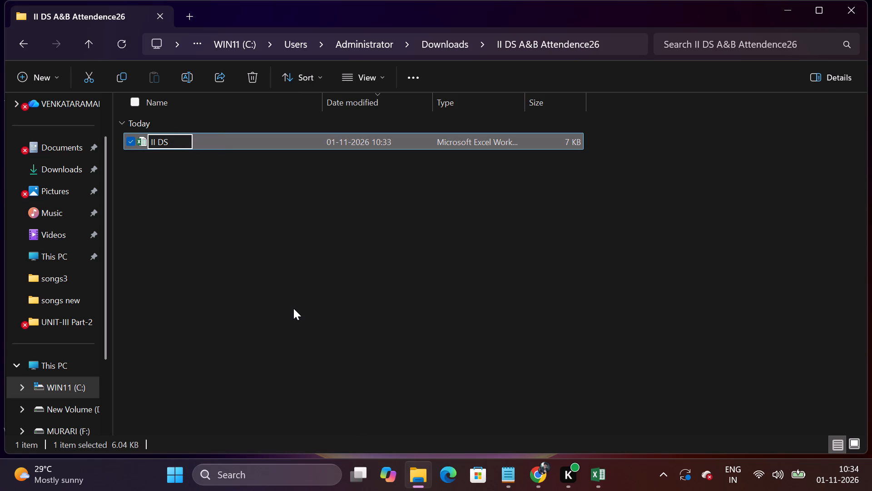
{"action": "type", "text": "B&C"}
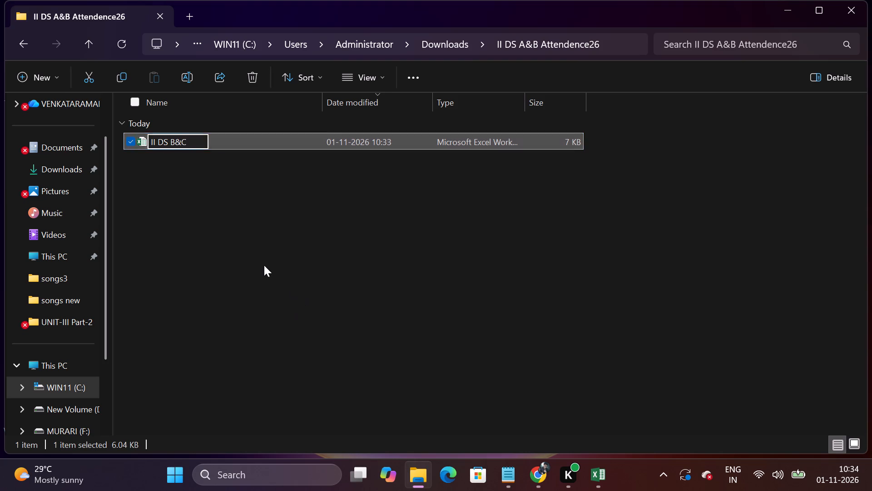
{"action": "left_click", "coordinate": [264, 266]}
Open the "II DS B&C" workbook and rename Sheet1 as "II DS-B".
{"action": "double_click", "coordinate": [178, 142]}
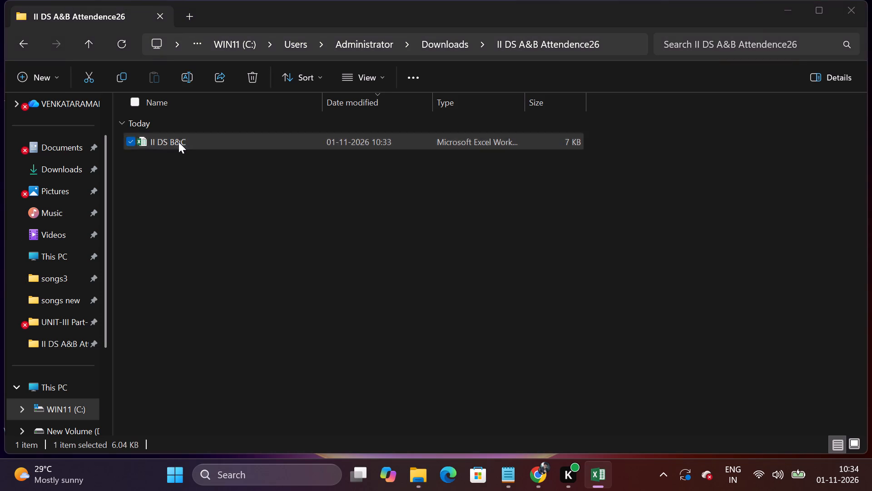
{"action": "right_click", "coordinate": [79, 436]}
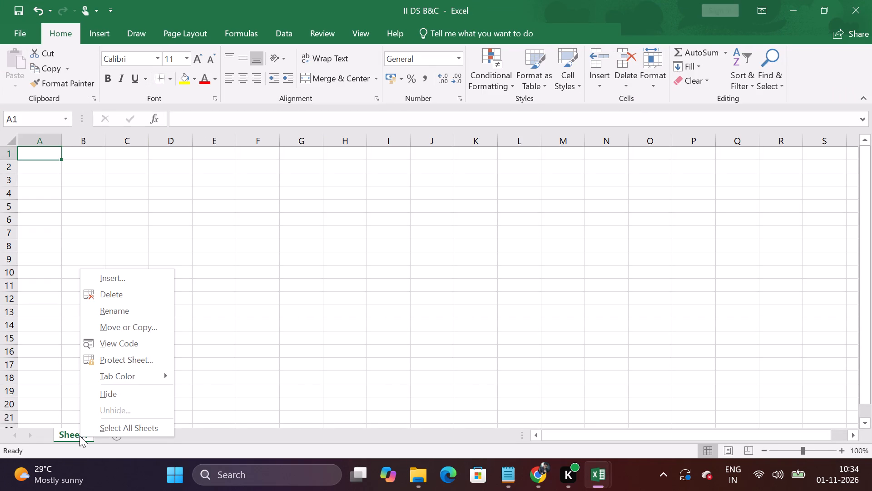
{"action": "left_click", "coordinate": [114, 313]}
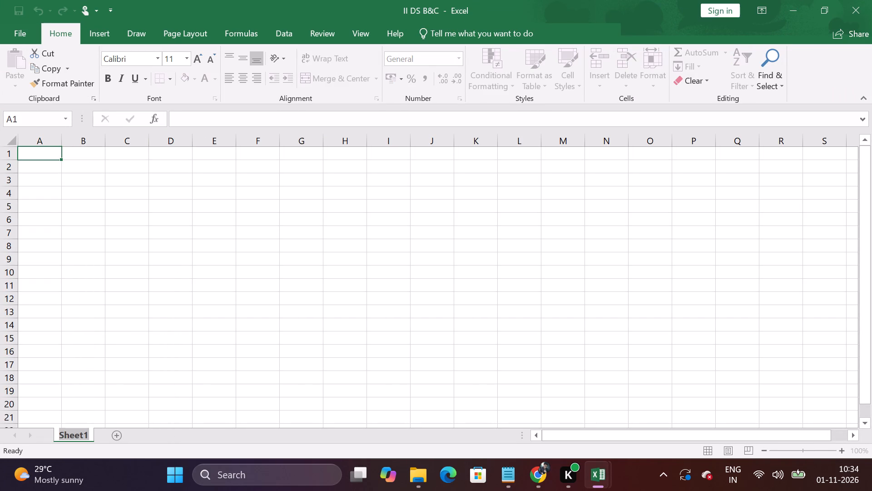
{"action": "type", "text": "II DS"}
{"action": "key", "text": "space"}
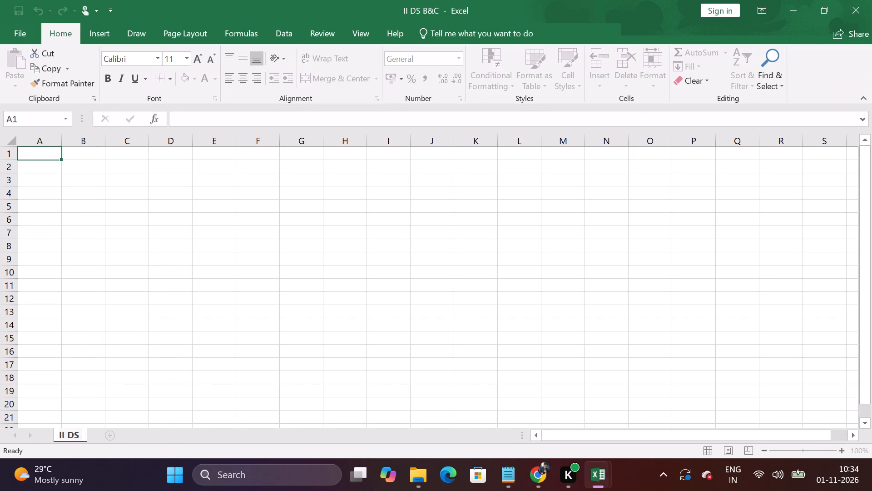
{"action": "key", "text": "BackSpace"}
{"action": "type", "text": "-B"}
Add a second worksheet after II DS-B and name it "II DS-C".
{"action": "left_click", "coordinate": [117, 439]}
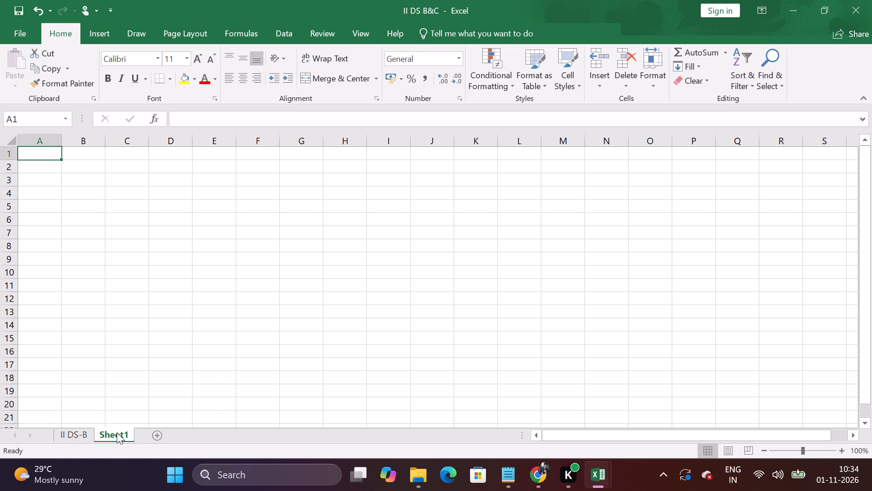
{"action": "right_click", "coordinate": [117, 432]}
{"action": "left_click", "coordinate": [159, 303]}
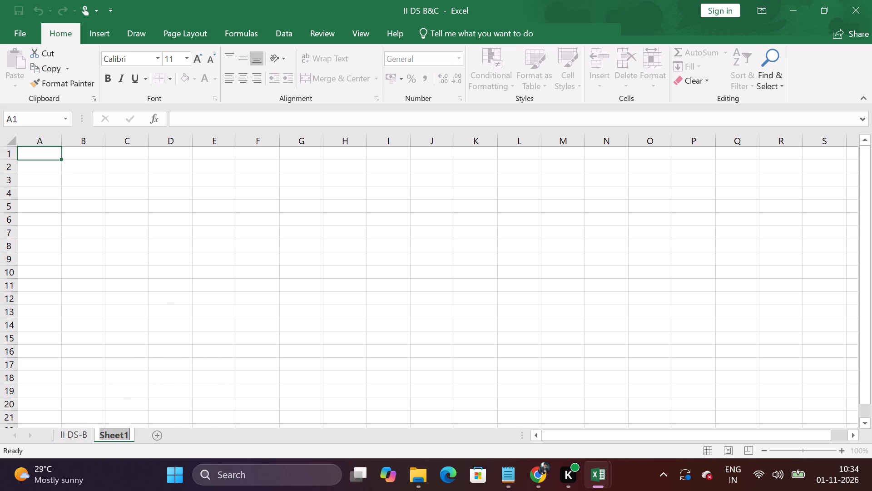
{"action": "type", "text": "II DS"}
{"action": "key", "text": "minus"}
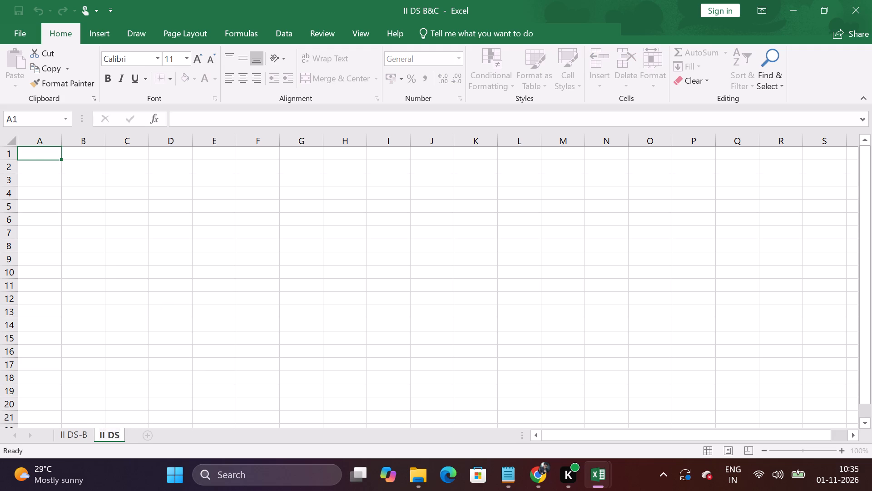
{"action": "key", "text": "shift+c"}
{"action": "left_click", "coordinate": [250, 307]}
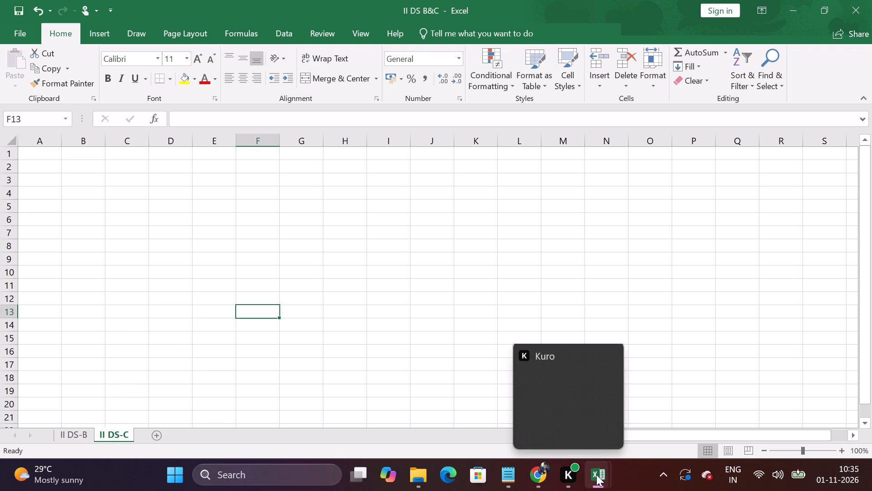
Copy the attendance table A8:BG68 from the "download (1)" workbook and paste it at A2 of the II DS-C sheet in "II DS B&C".
{"action": "left_click", "coordinate": [537, 428]}
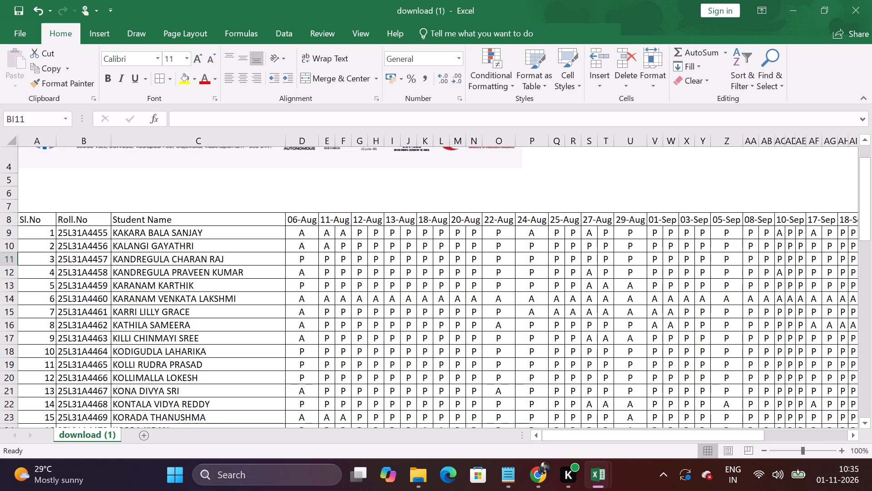
{"action": "left_click_drag", "start_coordinate": [30, 220], "coordinate": [871, 272]}
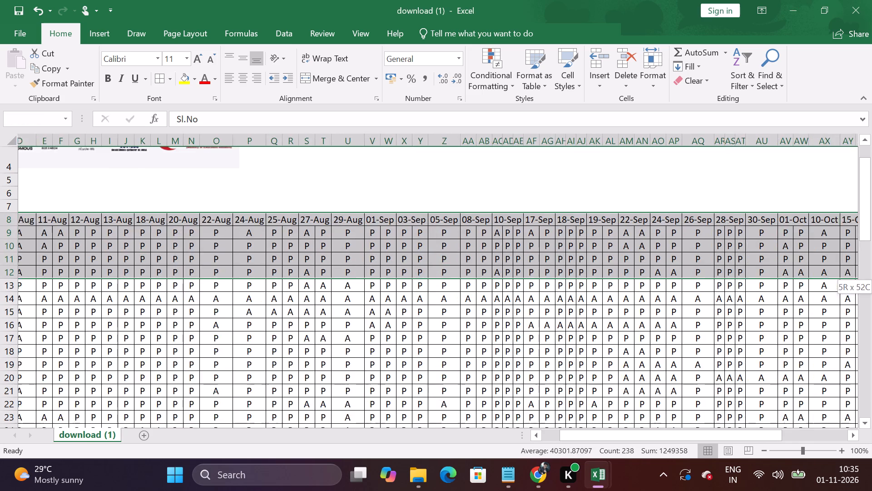
{"action": "left_click_drag", "start_coordinate": [871, 272], "coordinate": [797, 269]}
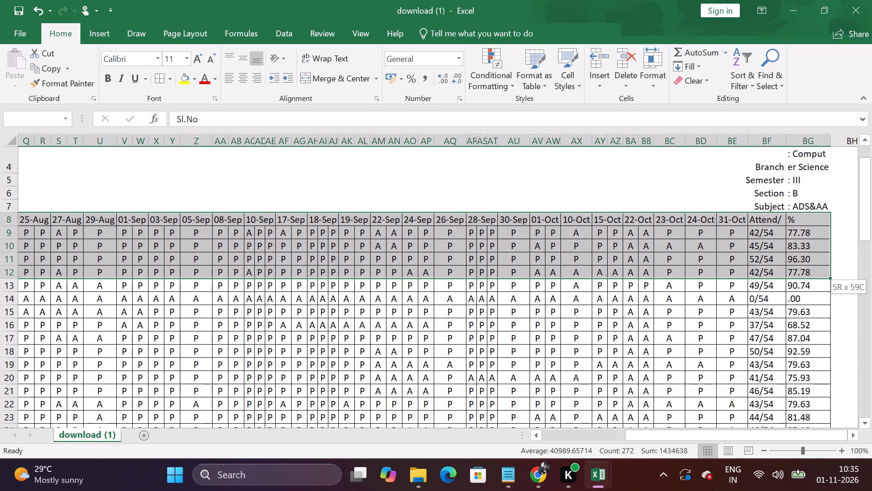
{"action": "left_click_drag", "start_coordinate": [797, 269], "coordinate": [799, 268]}
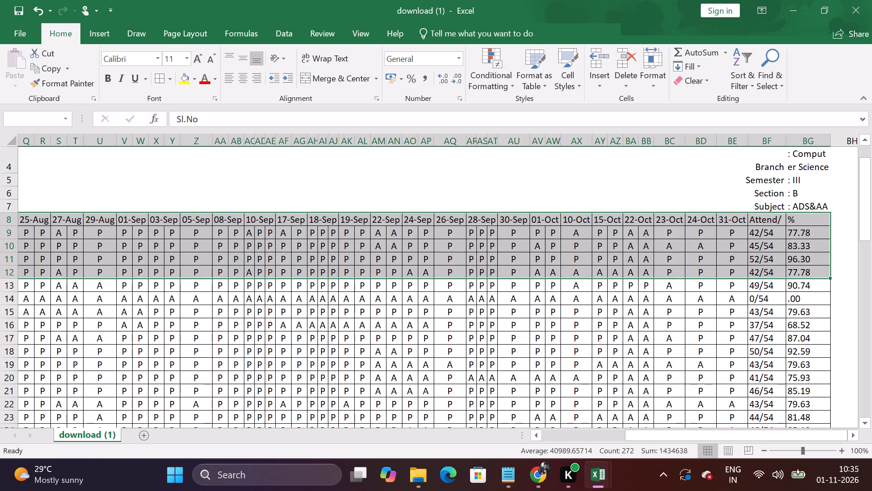
{"action": "key", "text": "ctrl+shift+Down"}
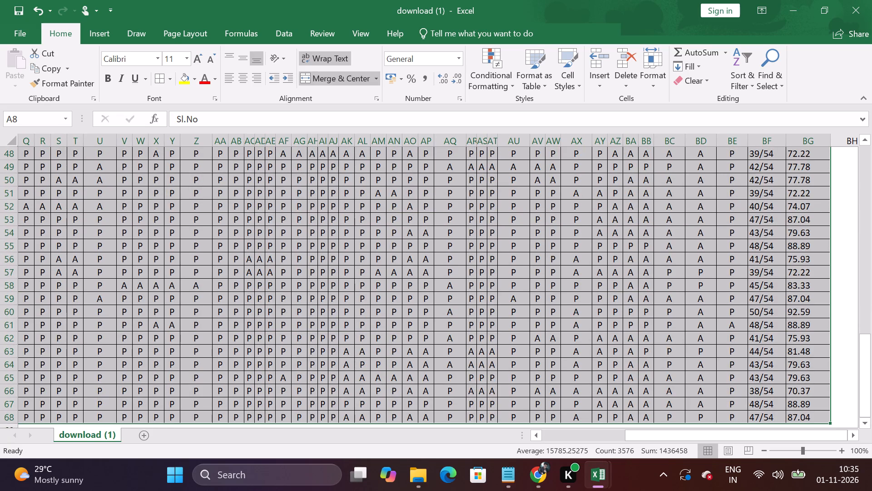
{"action": "key", "text": "ctrl+c"}
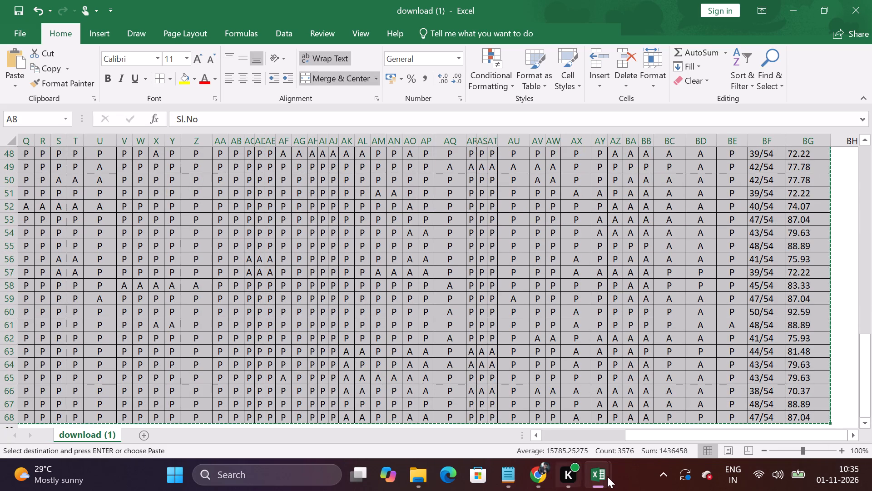
{"action": "left_click", "coordinate": [607, 476]}
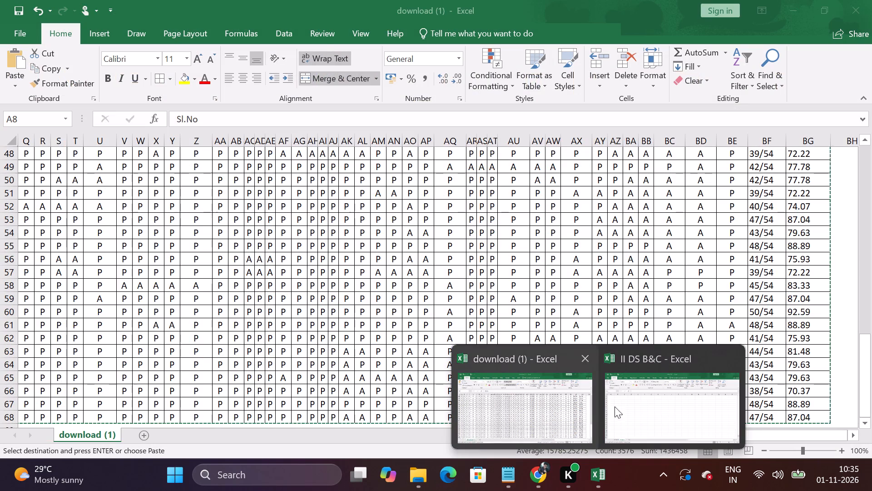
{"action": "left_click", "coordinate": [661, 414]}
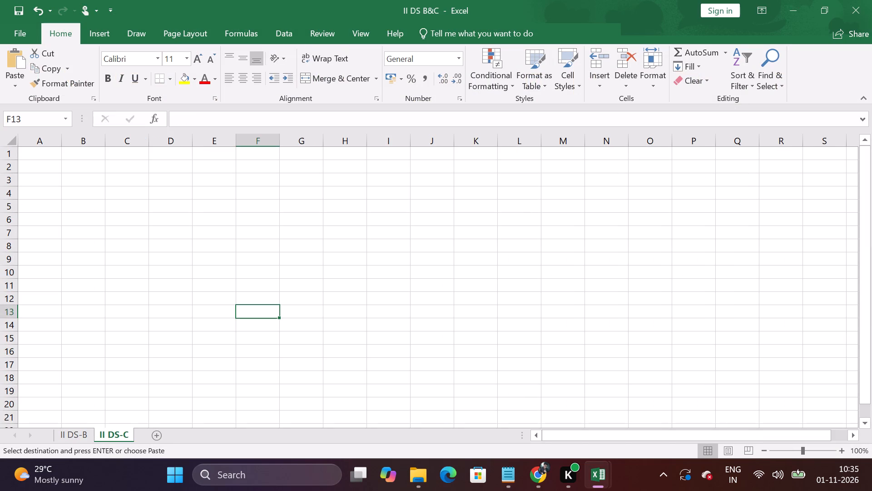
{"action": "left_click", "coordinate": [42, 166]}
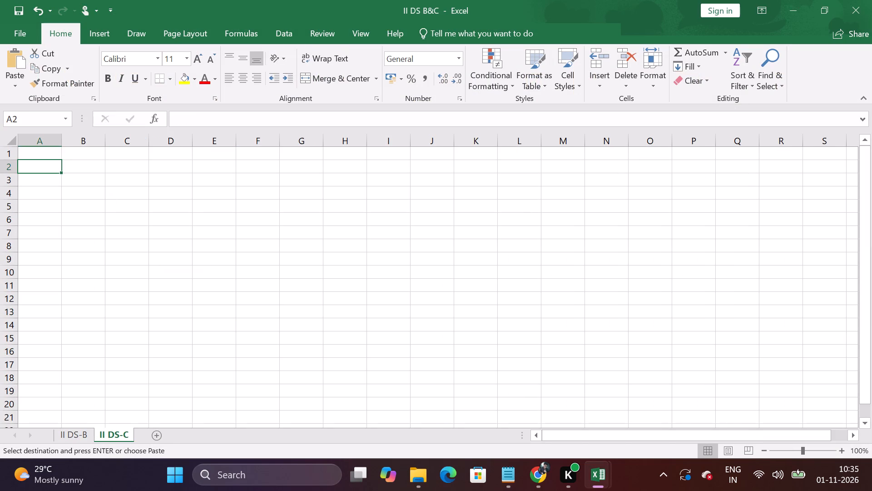
{"action": "key", "text": "ctrl+v"}
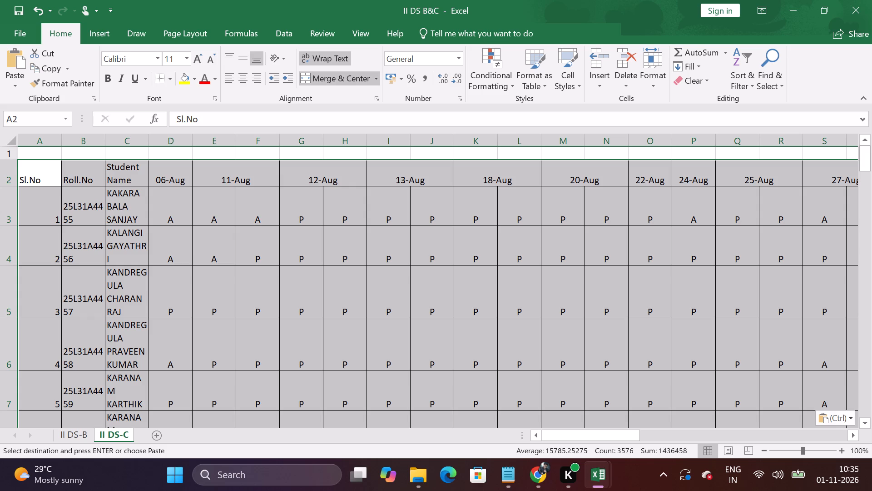
Widen the Roll.No column and the Student Name column of the pasted table on II DS-C.
{"action": "left_click_drag", "start_coordinate": [105, 139], "coordinate": [137, 137]}
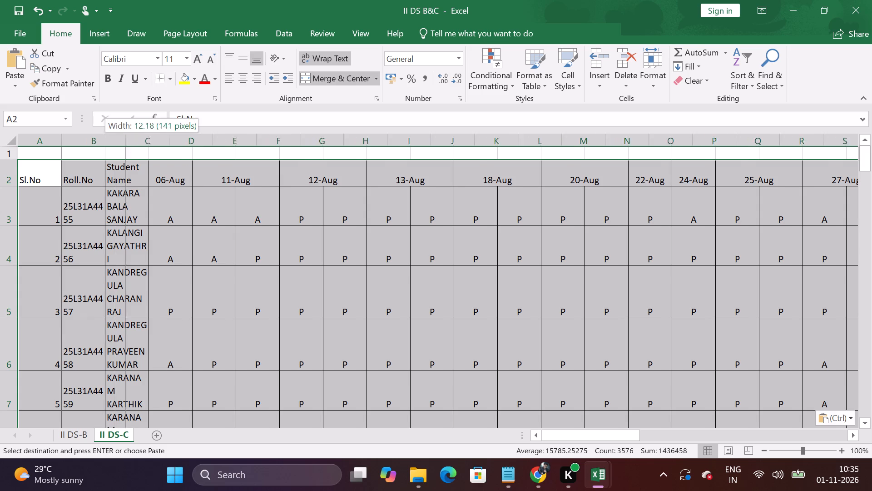
{"action": "left_click_drag", "start_coordinate": [137, 137], "coordinate": [138, 137]}
{"action": "left_click_drag", "start_coordinate": [179, 142], "coordinate": [216, 143]}
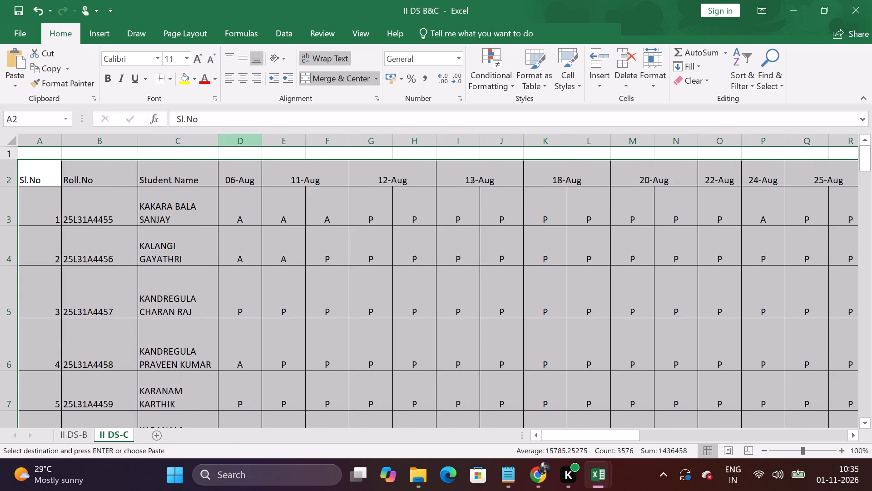
{"action": "left_click_drag", "start_coordinate": [217, 139], "coordinate": [267, 139]}
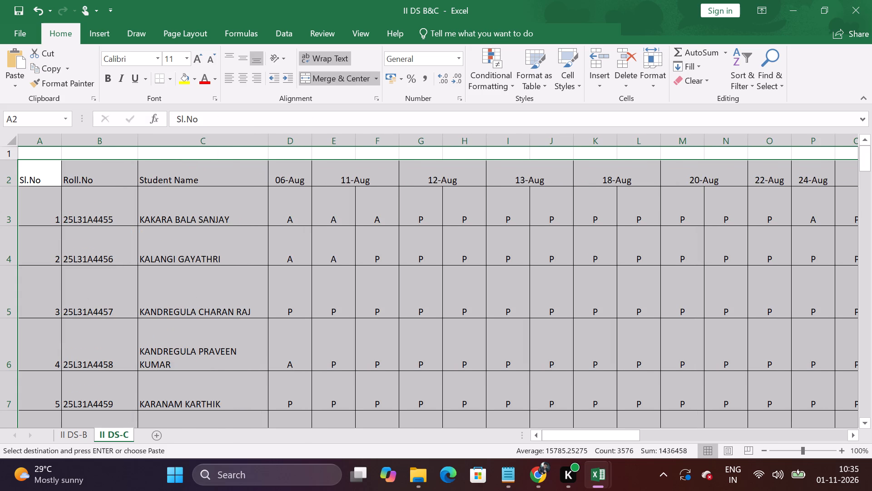
Auto-fit the heights of rows 3 and 5 in the pasted attendance table.
{"action": "double_click", "coordinate": [15, 224]}
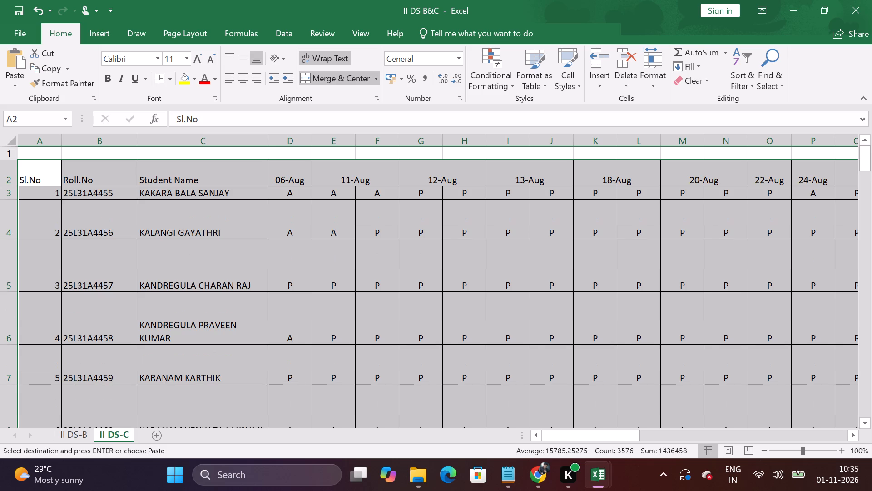
{"action": "left_click", "coordinate": [238, 311]}
{"action": "key", "text": "ctrl+a"}
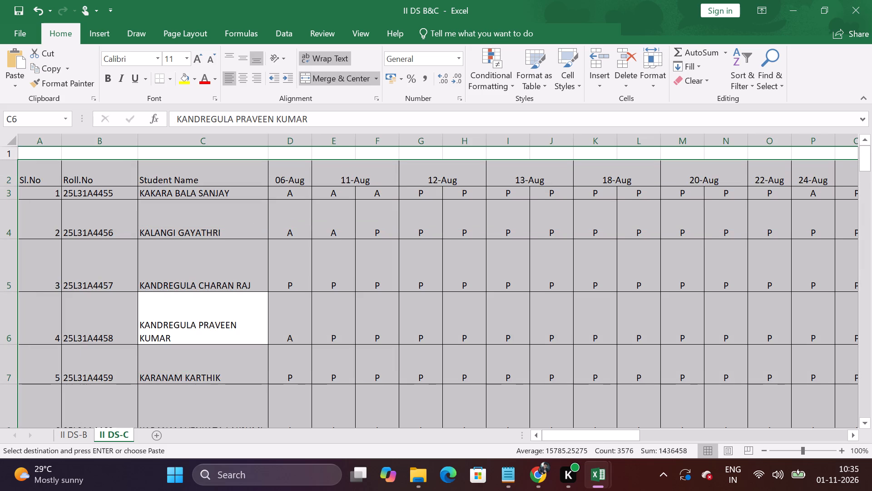
{"action": "double_click", "coordinate": [10, 291]}
{"action": "left_click", "coordinate": [571, 380]}
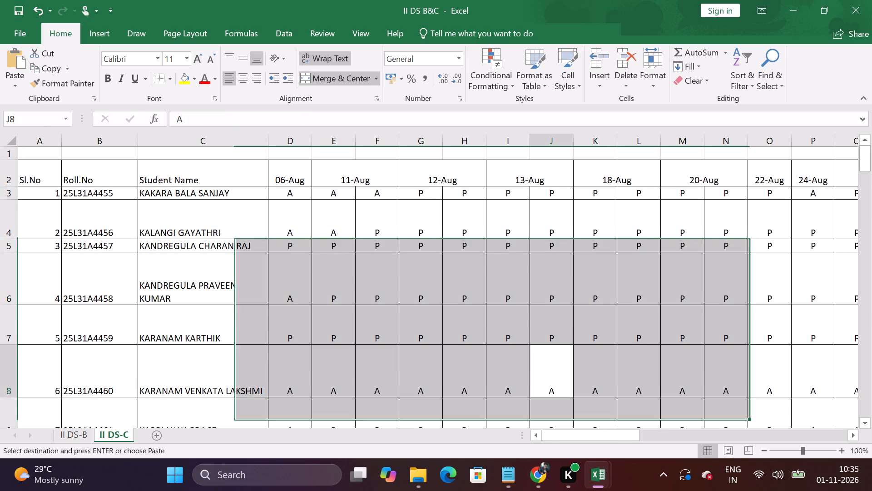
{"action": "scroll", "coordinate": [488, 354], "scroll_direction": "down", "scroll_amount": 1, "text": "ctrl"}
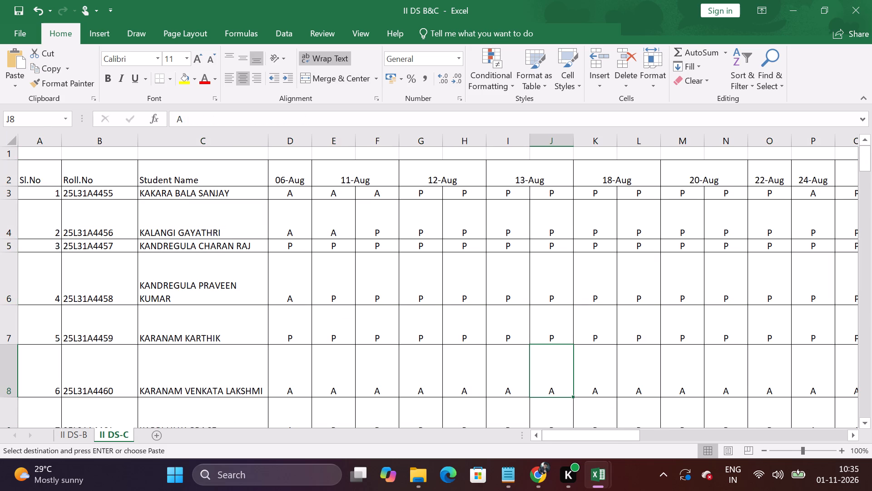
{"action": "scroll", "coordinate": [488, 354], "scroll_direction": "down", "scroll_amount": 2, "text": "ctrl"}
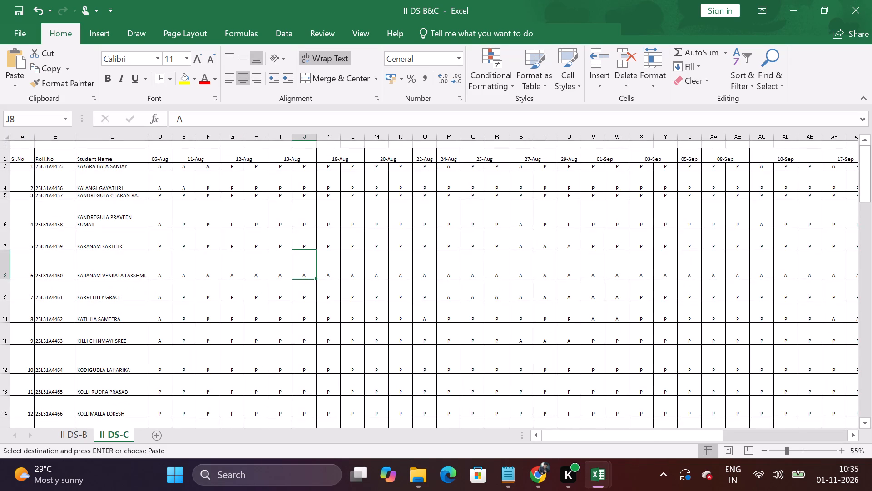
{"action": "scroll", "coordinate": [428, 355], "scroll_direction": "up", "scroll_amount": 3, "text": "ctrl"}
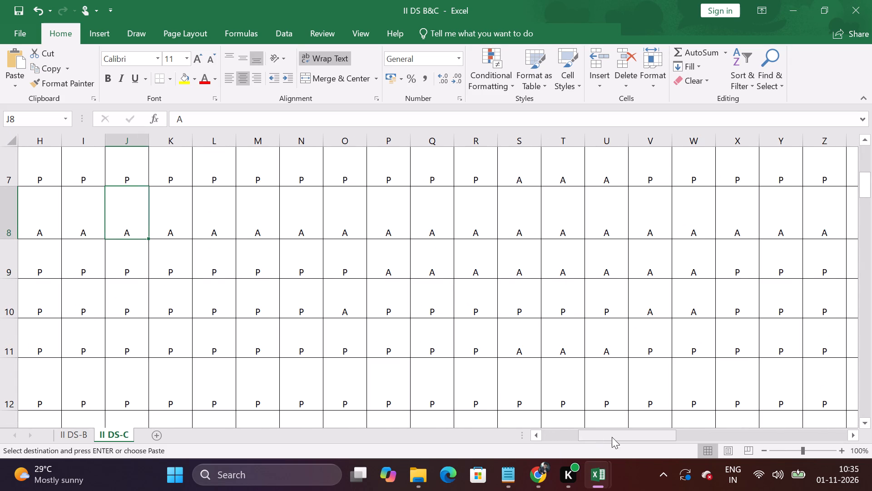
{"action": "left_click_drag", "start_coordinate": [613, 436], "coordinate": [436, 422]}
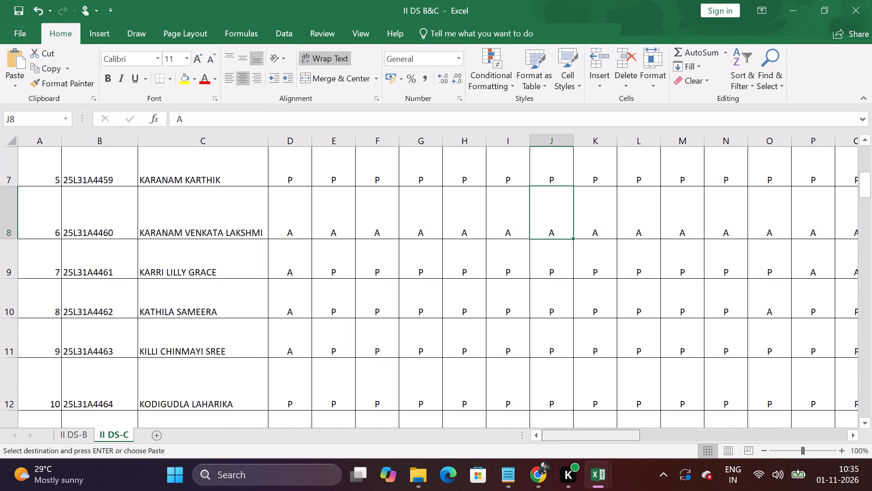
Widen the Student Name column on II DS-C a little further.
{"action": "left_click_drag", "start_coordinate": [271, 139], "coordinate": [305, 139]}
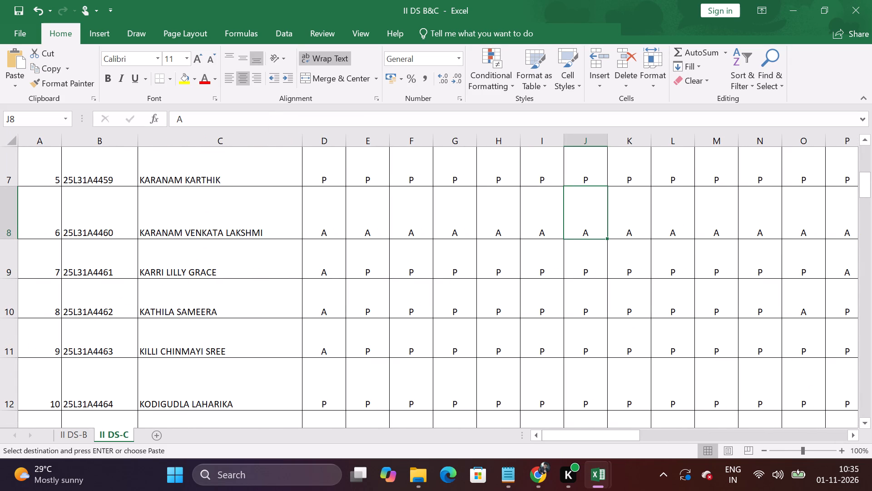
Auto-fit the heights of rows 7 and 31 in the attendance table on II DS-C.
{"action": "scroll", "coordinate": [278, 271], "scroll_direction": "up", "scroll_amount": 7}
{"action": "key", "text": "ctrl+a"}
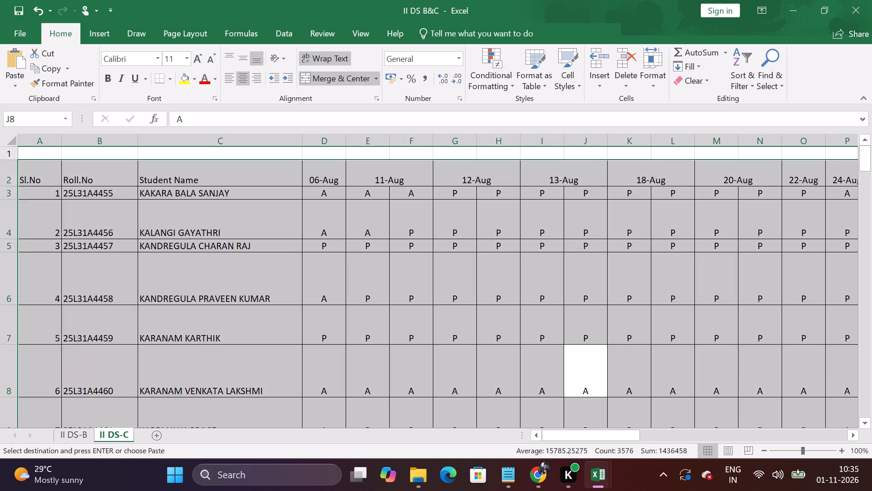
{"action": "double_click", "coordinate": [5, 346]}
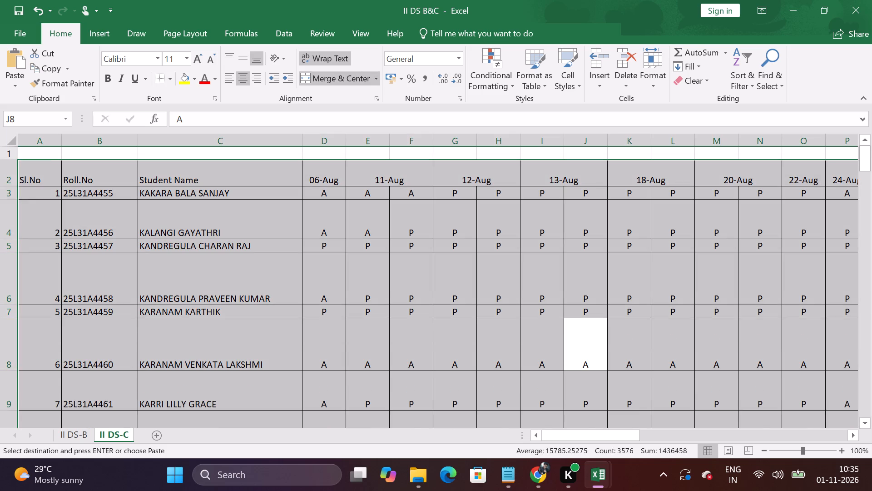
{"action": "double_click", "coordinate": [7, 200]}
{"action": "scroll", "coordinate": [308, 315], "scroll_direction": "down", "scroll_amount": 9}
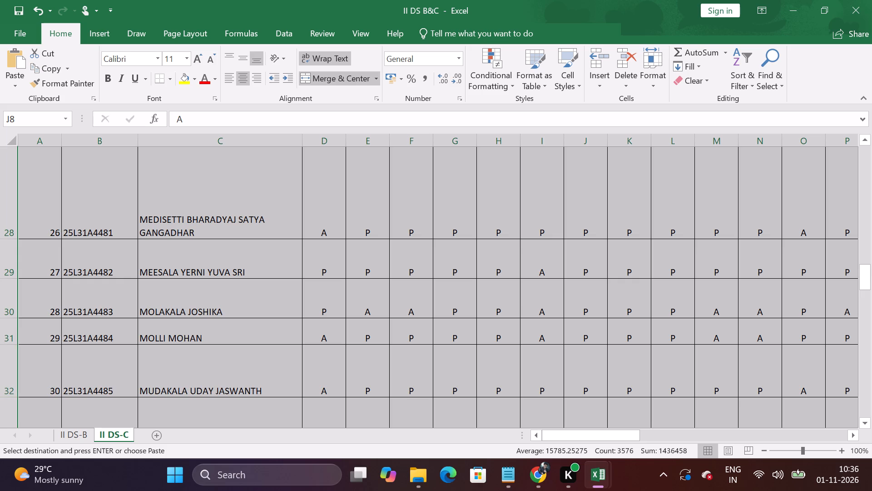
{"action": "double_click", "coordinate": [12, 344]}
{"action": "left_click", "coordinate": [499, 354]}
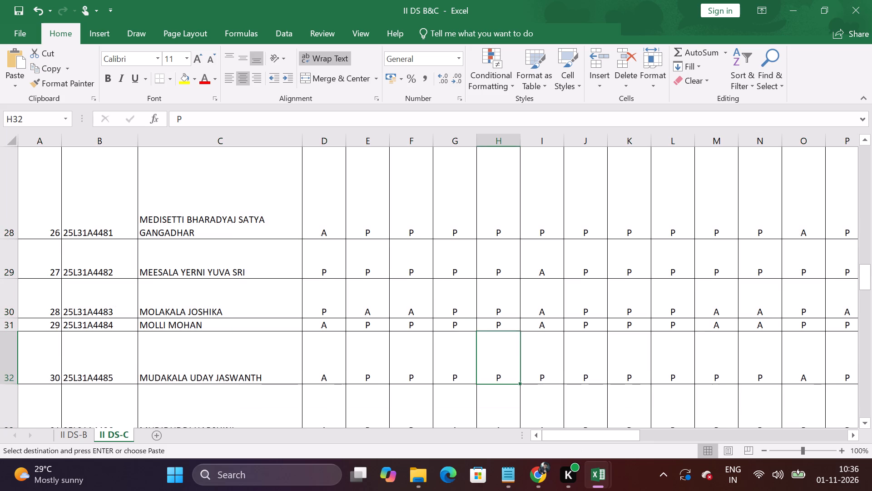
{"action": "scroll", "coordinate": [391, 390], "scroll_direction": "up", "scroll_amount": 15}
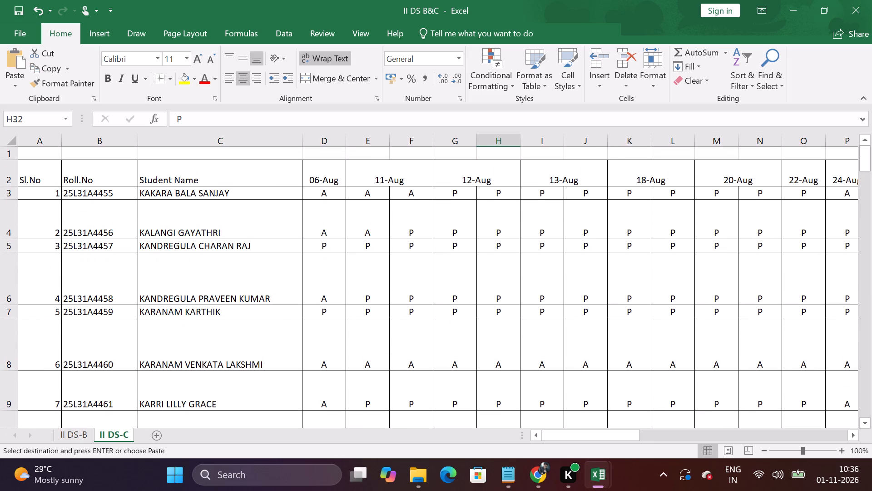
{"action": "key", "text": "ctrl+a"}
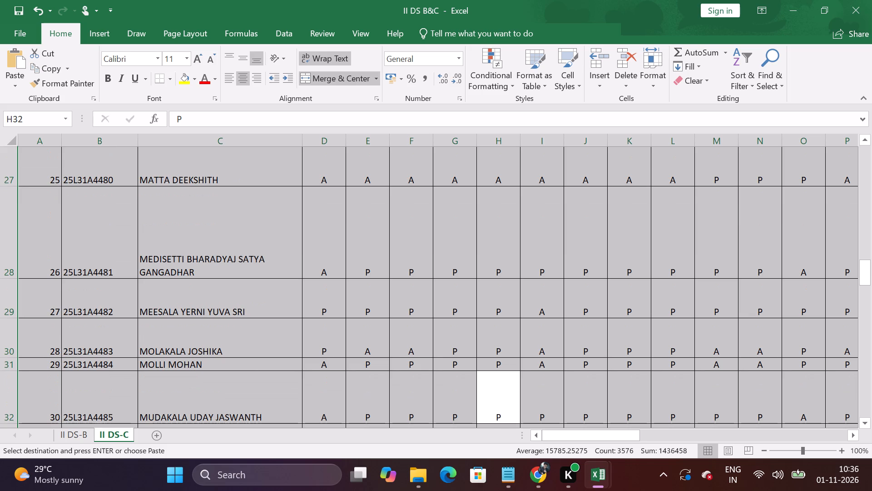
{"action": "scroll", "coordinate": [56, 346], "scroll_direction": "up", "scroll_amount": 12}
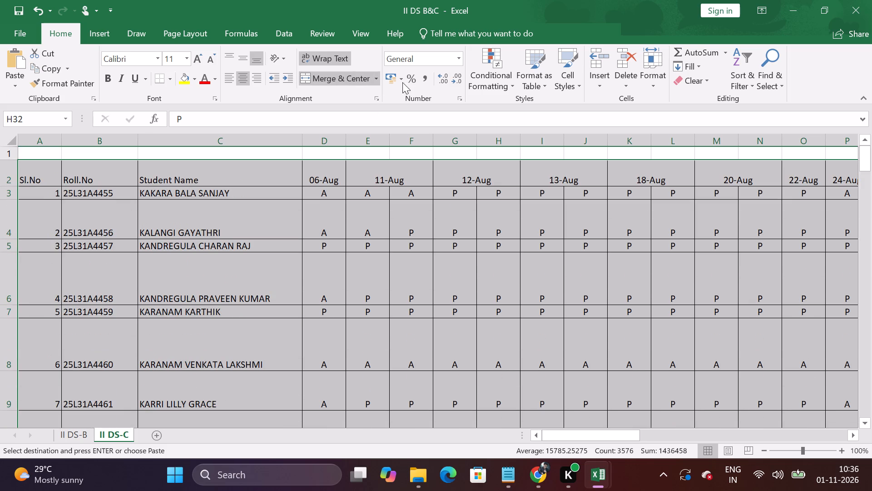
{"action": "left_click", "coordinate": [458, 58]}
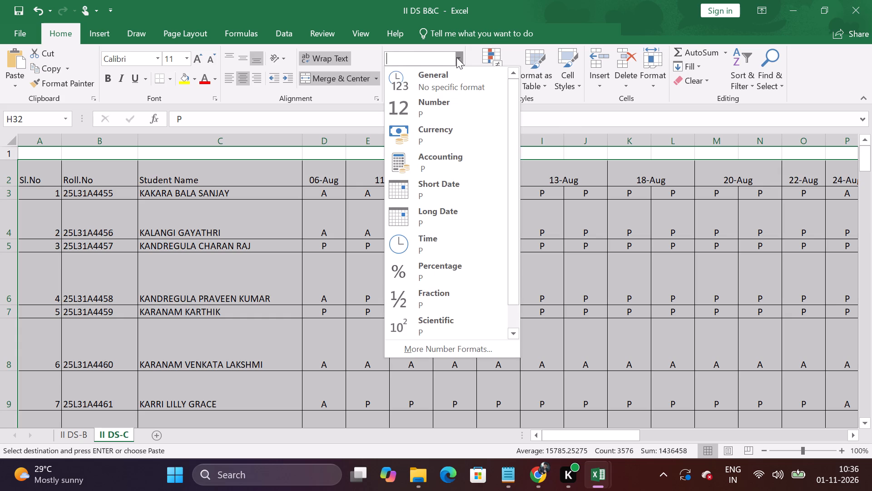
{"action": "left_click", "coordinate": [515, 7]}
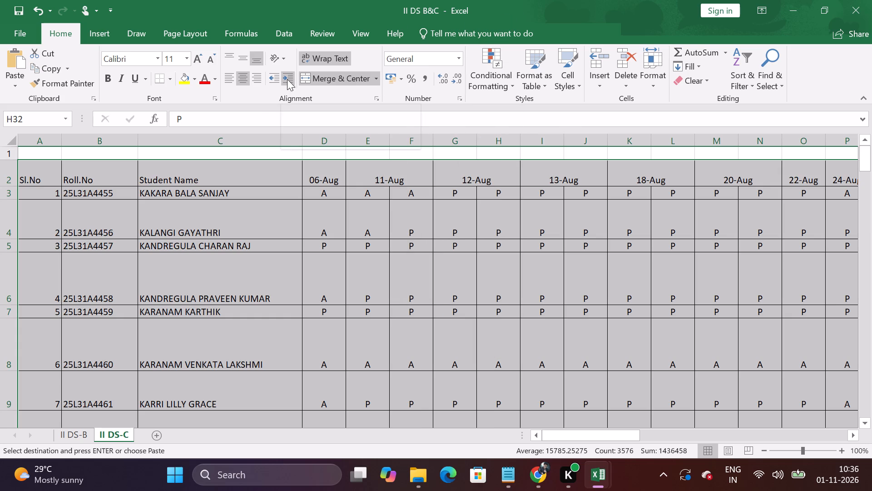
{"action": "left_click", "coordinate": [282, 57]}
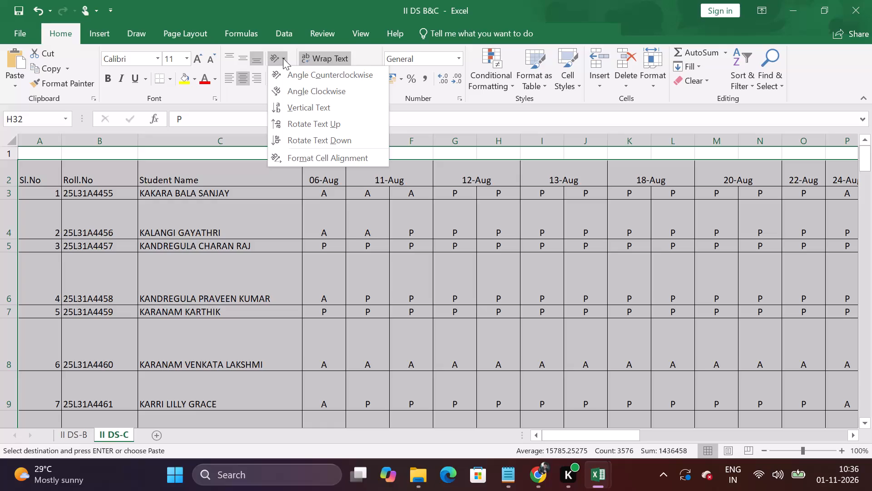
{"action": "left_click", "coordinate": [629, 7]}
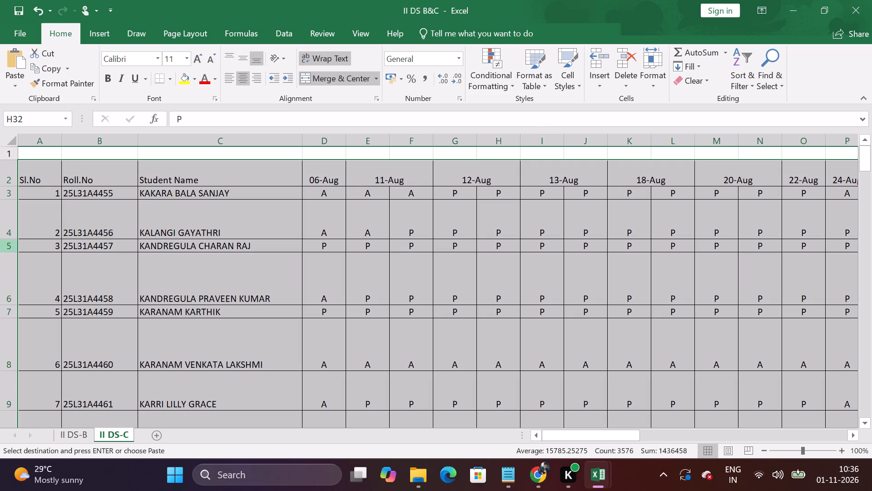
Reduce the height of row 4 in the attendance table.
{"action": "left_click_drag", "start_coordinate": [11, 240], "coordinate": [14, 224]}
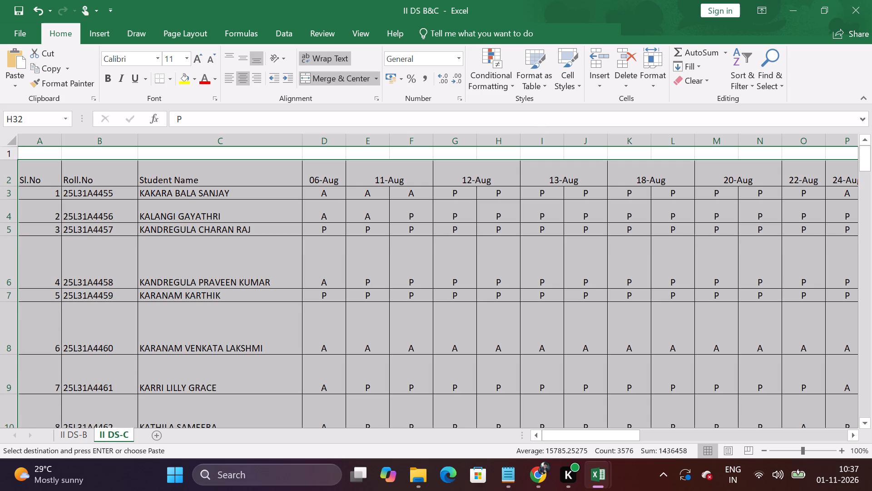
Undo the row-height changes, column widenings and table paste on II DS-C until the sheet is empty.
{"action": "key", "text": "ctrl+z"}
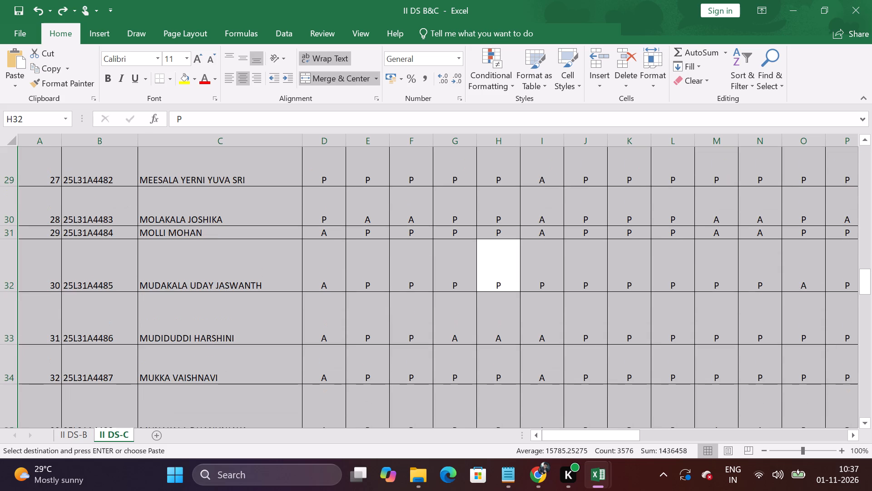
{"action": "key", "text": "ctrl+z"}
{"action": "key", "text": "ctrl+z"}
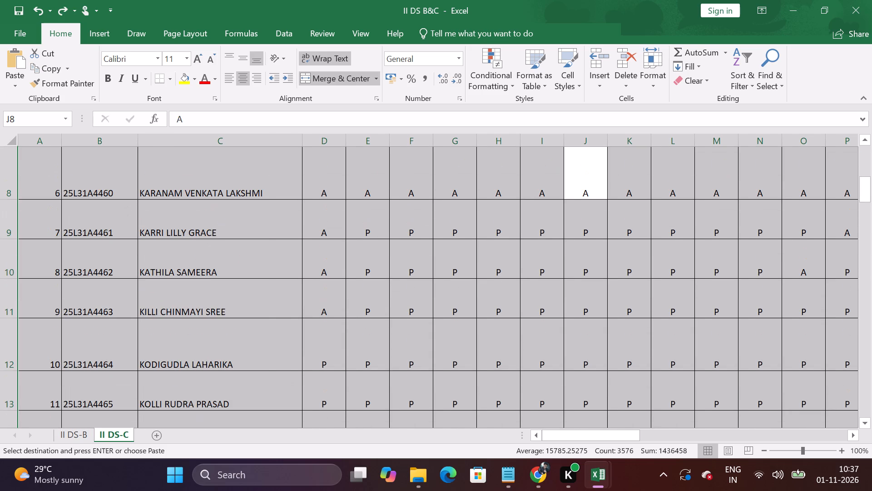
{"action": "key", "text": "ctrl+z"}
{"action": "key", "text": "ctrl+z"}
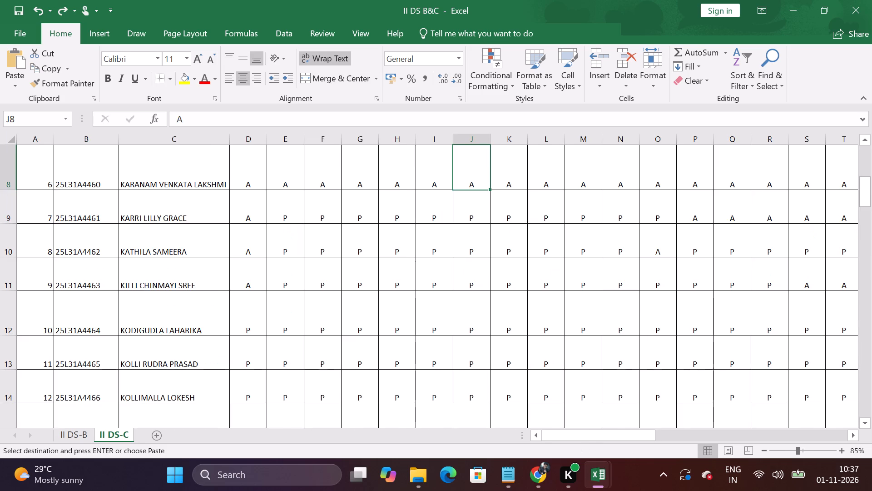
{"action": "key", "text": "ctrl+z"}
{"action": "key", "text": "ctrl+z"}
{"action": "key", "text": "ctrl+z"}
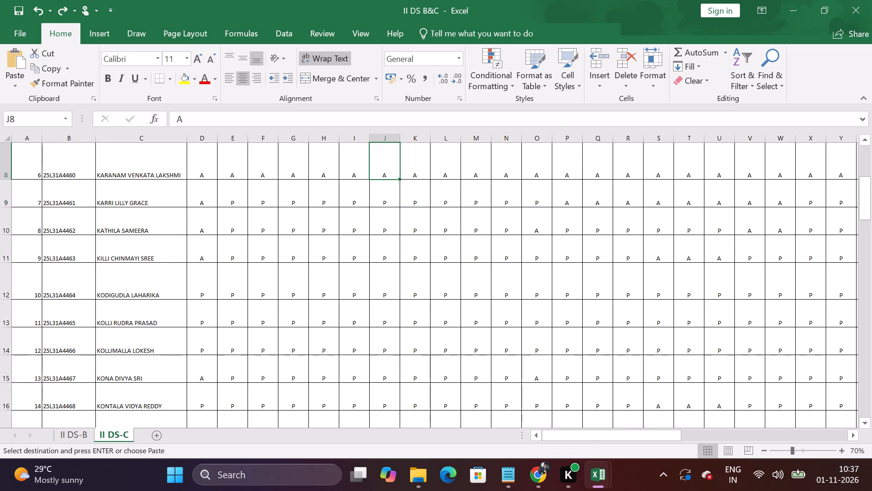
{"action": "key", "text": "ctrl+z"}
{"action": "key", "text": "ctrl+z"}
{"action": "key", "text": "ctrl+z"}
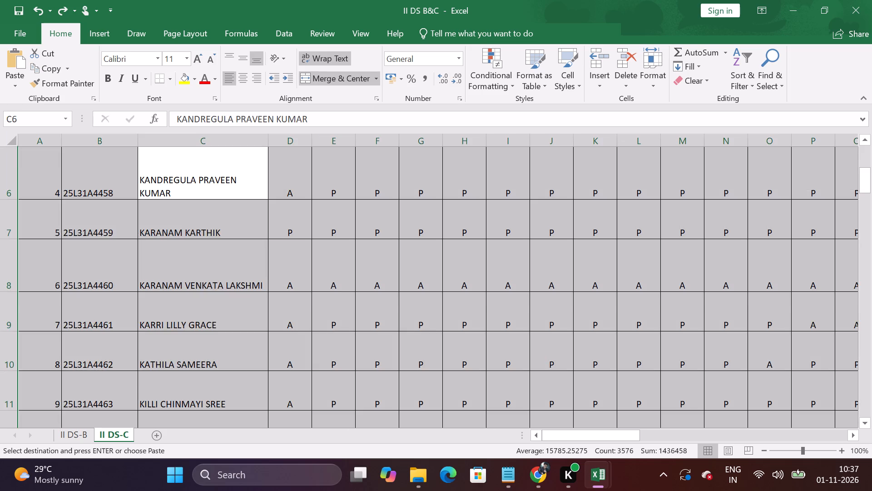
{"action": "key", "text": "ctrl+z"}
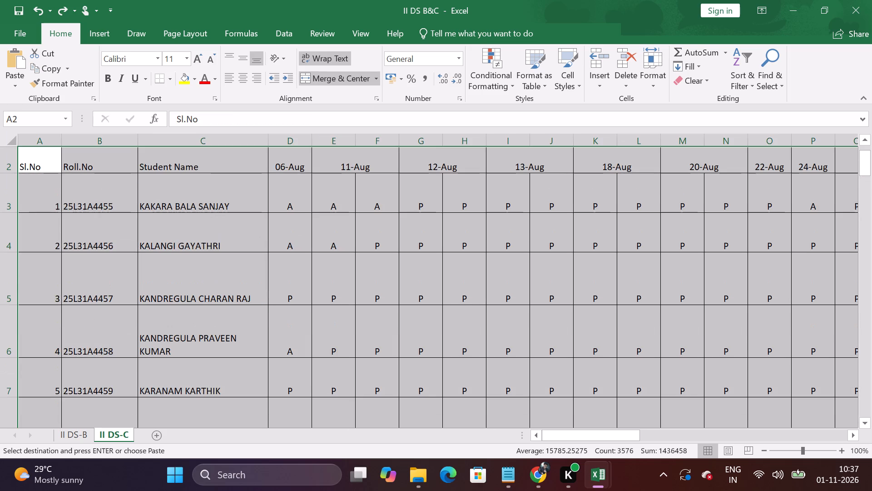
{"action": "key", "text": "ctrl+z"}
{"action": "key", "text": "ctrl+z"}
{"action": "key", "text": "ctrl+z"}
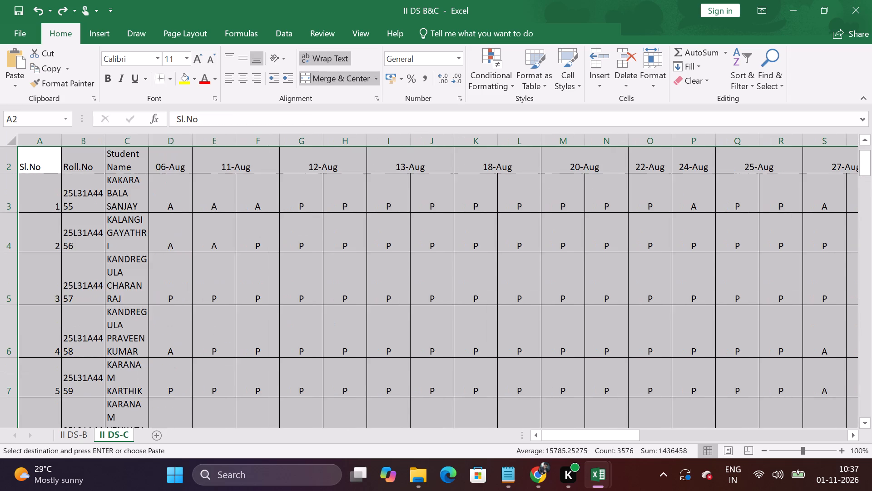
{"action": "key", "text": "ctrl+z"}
Paste the copied attendance table at B3 of the II DS-C sheet.
{"action": "left_click", "coordinate": [249, 304]}
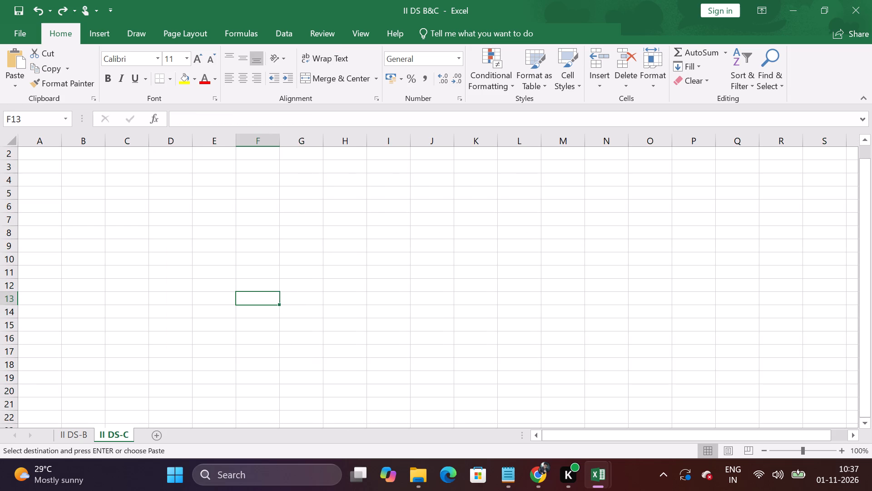
{"action": "left_click", "coordinate": [89, 167]}
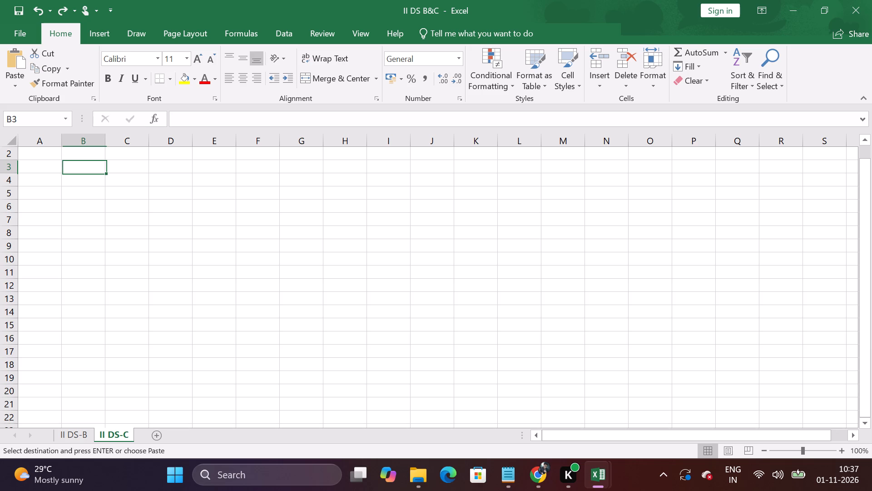
{"action": "key", "text": "ctrl+v"}
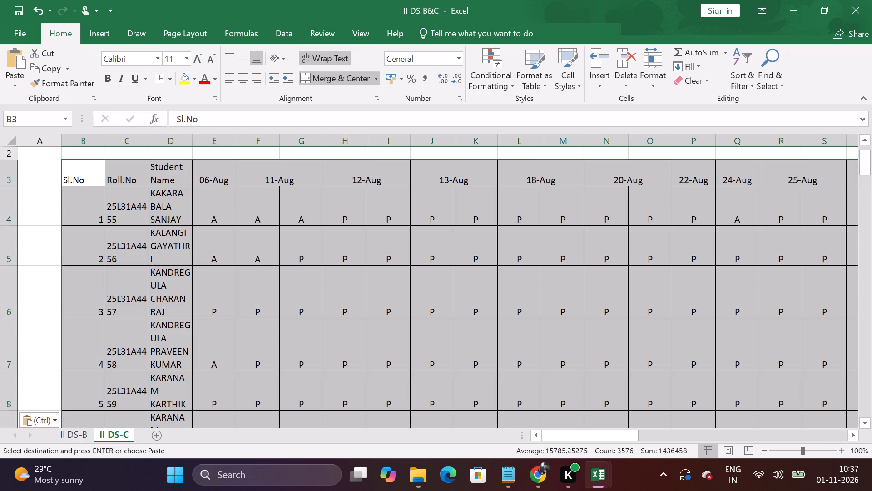
Widen the Roll.No and Student Name columns of the table pasted at B3.
{"action": "left_click_drag", "start_coordinate": [148, 140], "coordinate": [187, 132]}
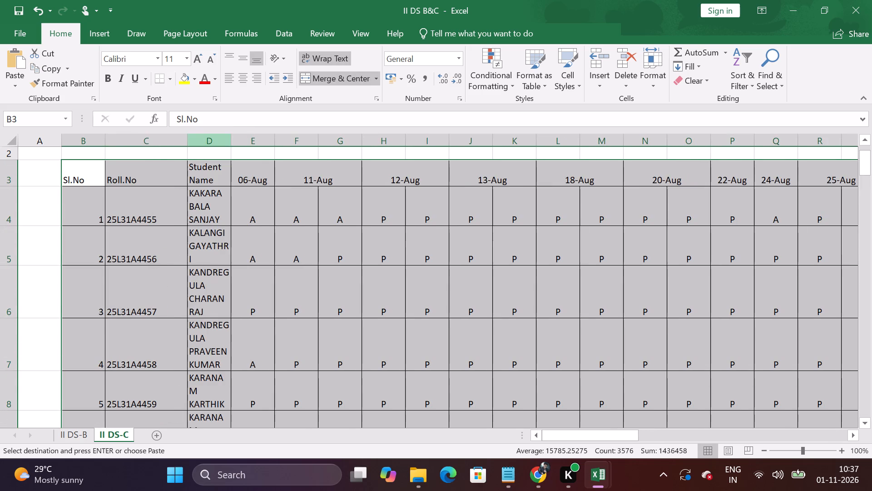
{"action": "left_click_drag", "start_coordinate": [233, 142], "coordinate": [288, 138]}
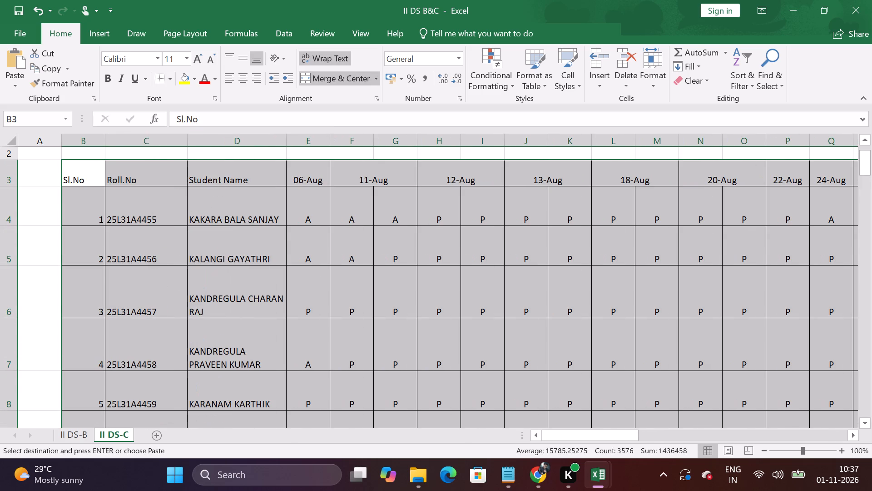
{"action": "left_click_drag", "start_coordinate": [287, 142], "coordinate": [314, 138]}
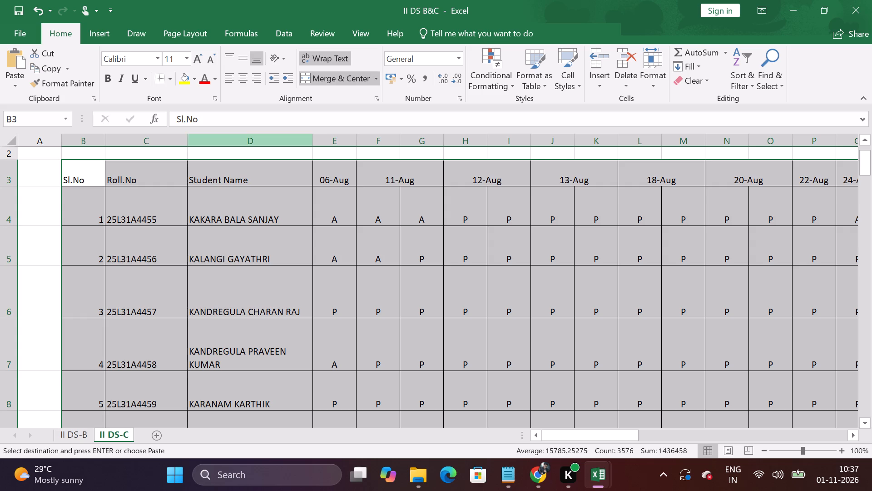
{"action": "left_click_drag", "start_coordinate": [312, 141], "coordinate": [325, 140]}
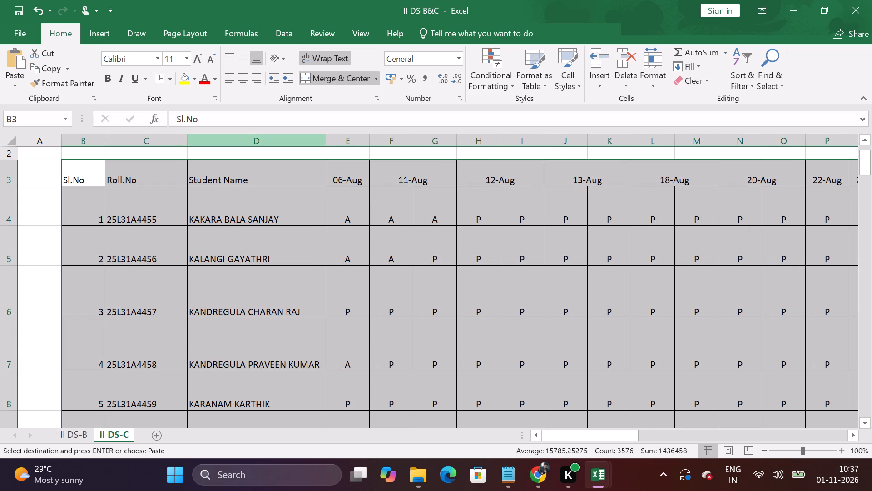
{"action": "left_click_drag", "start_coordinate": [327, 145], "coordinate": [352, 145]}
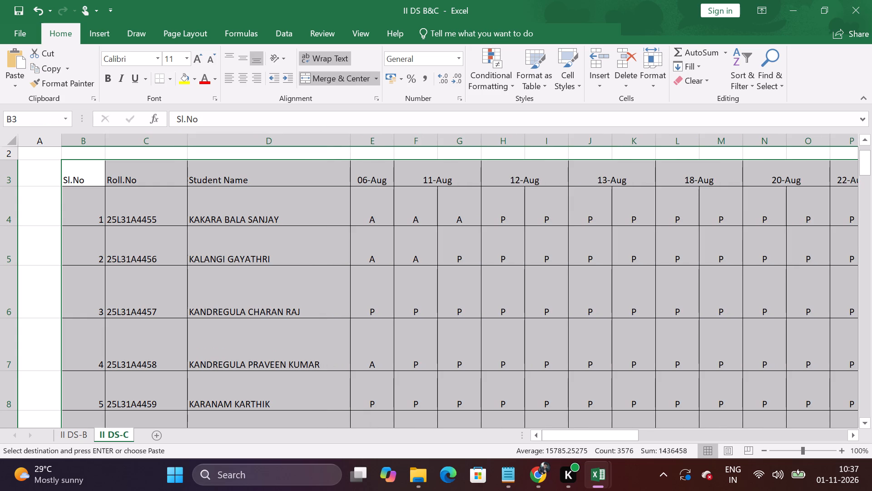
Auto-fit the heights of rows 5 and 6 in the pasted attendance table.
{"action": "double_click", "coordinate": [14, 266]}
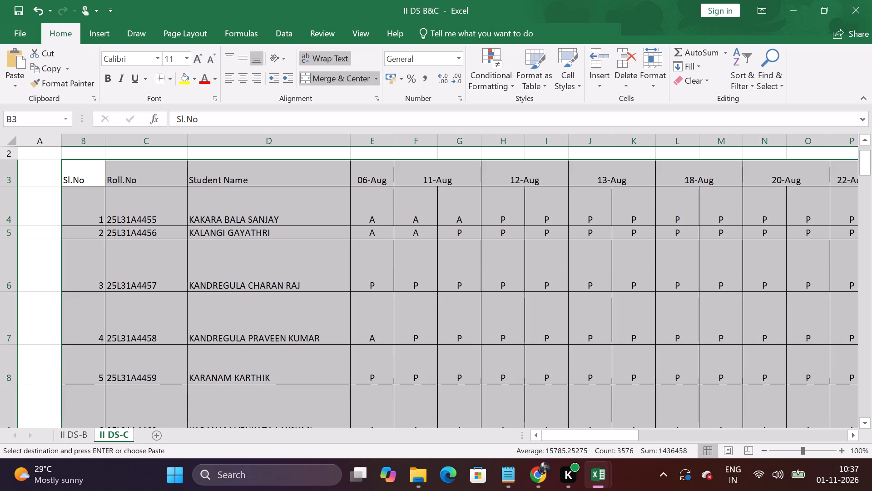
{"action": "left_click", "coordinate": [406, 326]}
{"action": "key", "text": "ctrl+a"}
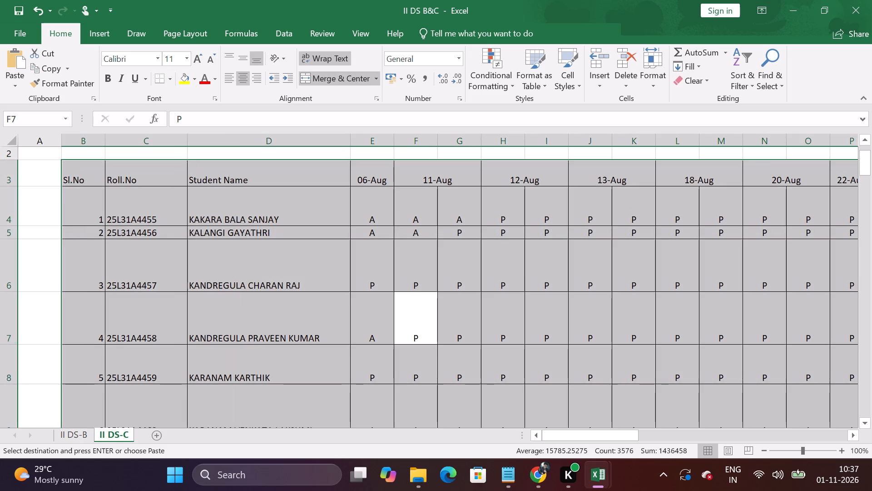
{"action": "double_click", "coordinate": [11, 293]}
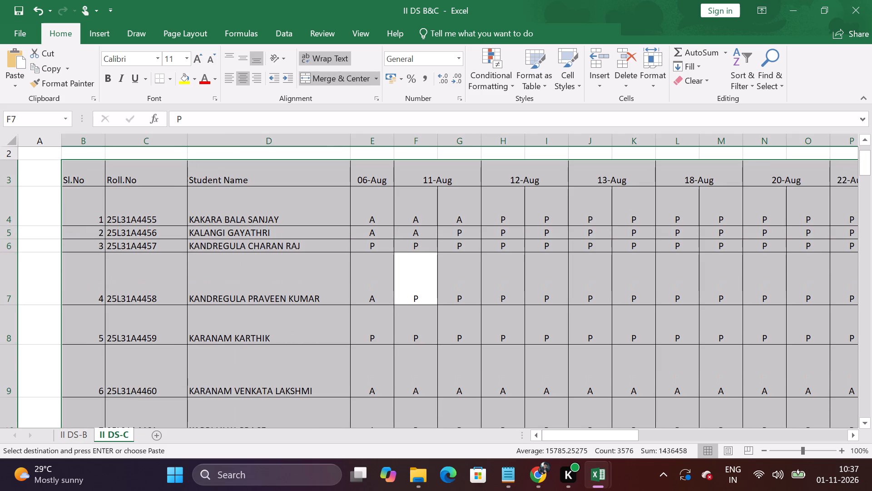
Examine the row heights and name wrapping across the pasted attendance table, down to its last students.
{"action": "left_click", "coordinate": [721, 367]}
{"action": "left_click_drag", "start_coordinate": [579, 434], "coordinate": [805, 416]}
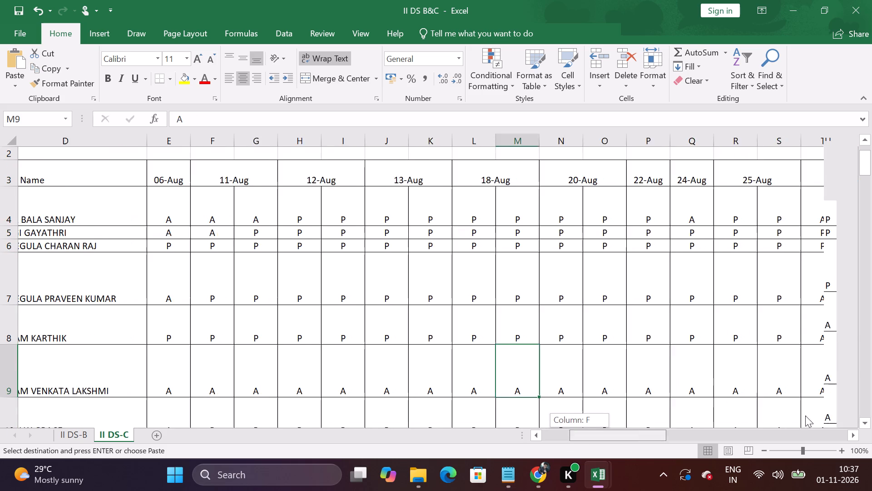
{"action": "left_click_drag", "start_coordinate": [805, 416], "coordinate": [31, 396]}
{"action": "scroll", "coordinate": [200, 298], "scroll_direction": "down", "scroll_amount": 4}
{"action": "scroll", "coordinate": [207, 302], "scroll_direction": "up", "scroll_amount": 1}
{"action": "scroll", "coordinate": [217, 306], "scroll_direction": "down", "scroll_amount": 9}
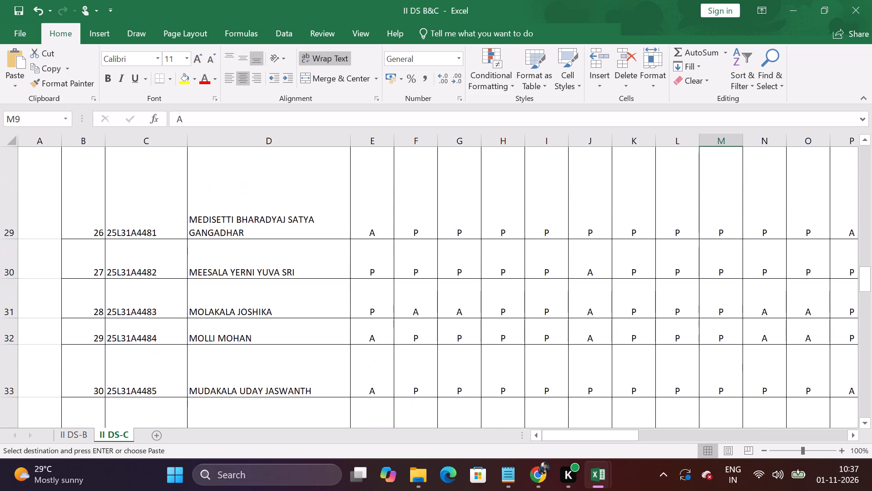
{"action": "scroll", "coordinate": [206, 290], "scroll_direction": "down", "scroll_amount": 5}
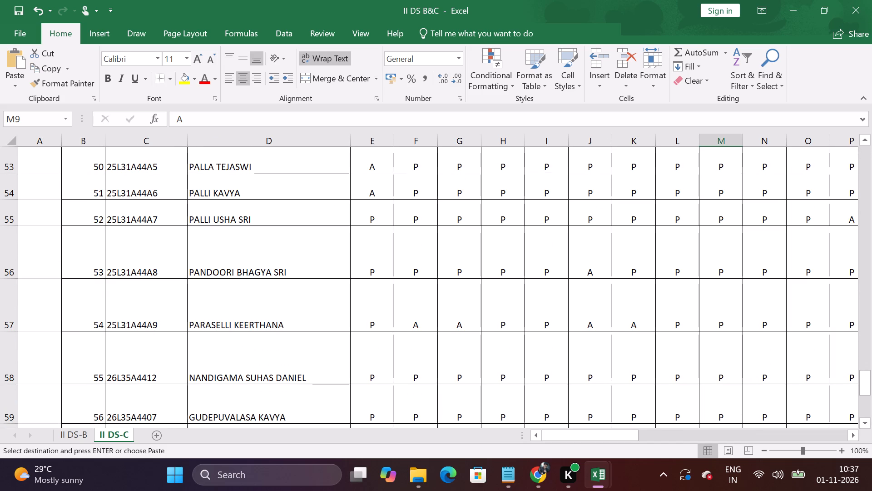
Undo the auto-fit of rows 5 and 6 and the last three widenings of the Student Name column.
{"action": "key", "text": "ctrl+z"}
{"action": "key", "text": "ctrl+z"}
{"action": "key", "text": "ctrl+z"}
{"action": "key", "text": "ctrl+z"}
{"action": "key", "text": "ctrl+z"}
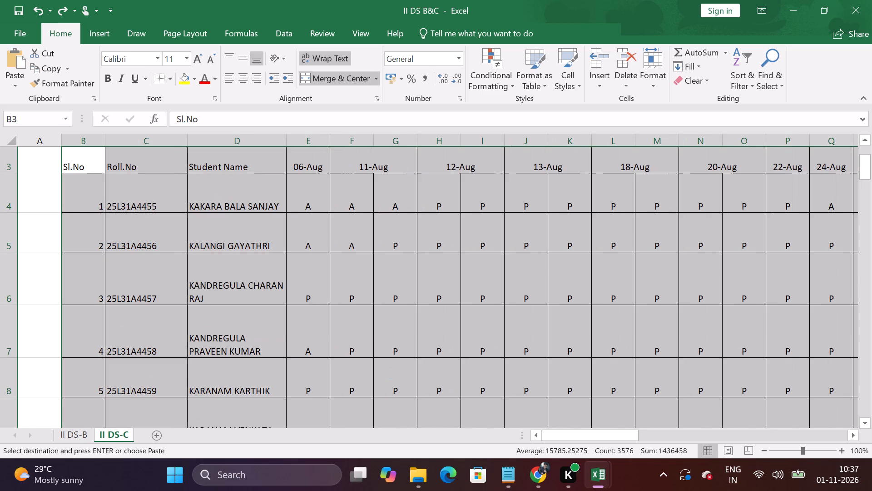
Close the II DS B&C workbook without saving its changes.
{"action": "left_click", "coordinate": [858, 10]}
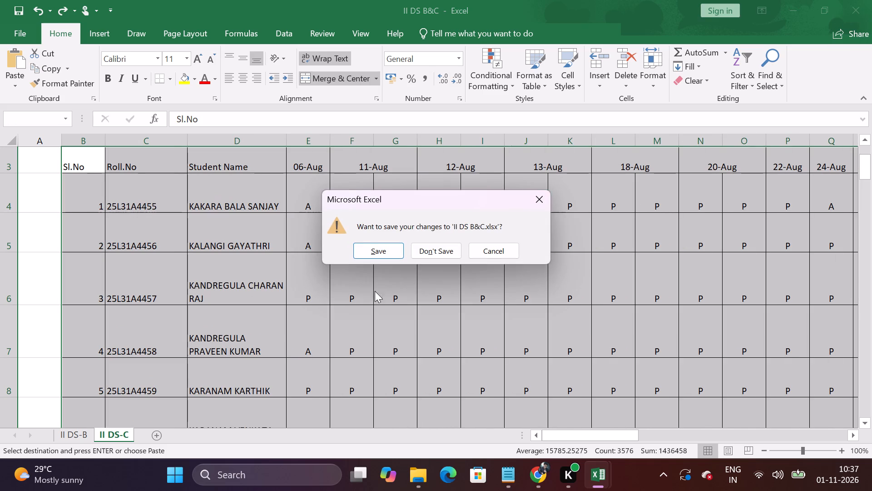
{"action": "left_click", "coordinate": [432, 252]}
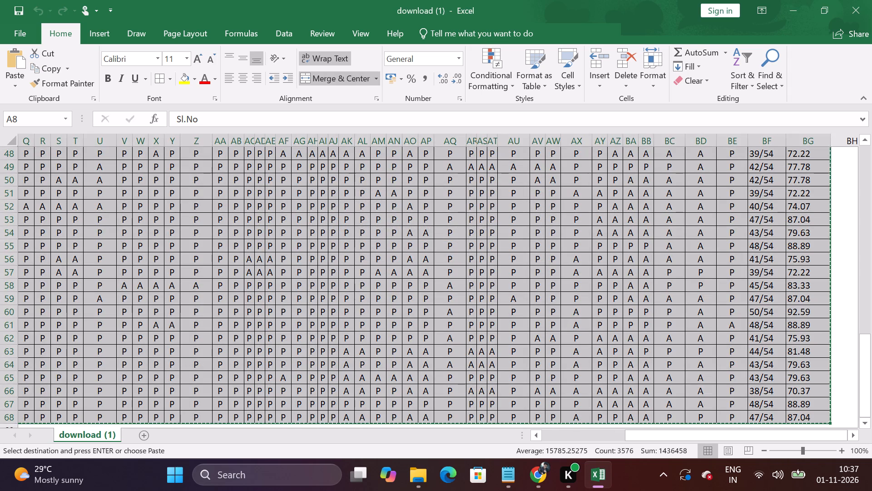
Copy the whole attendance table in download (1), from the Sl.No header across to the % column and down to the last student.
{"action": "scroll", "coordinate": [640, 336], "scroll_direction": "up", "scroll_amount": 19}
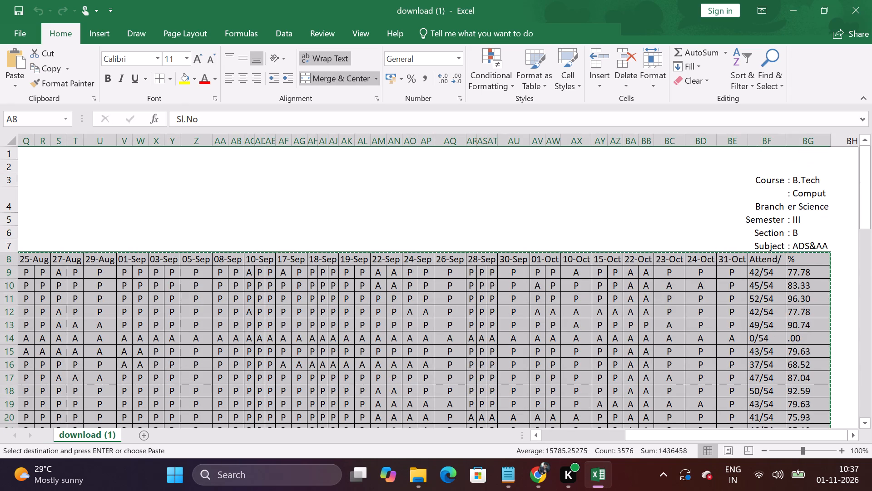
{"action": "left_click", "coordinate": [522, 202]}
{"action": "left_click_drag", "start_coordinate": [657, 436], "coordinate": [657, 436]}
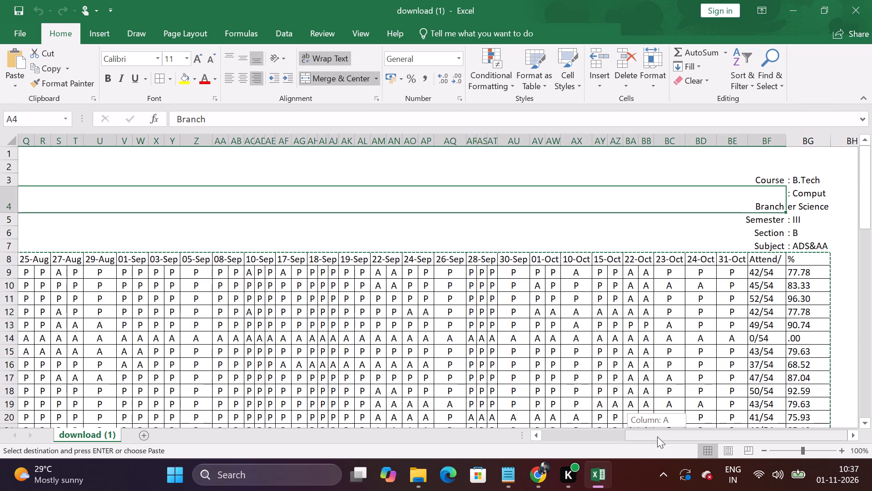
{"action": "left_click_drag", "start_coordinate": [657, 436], "coordinate": [797, 439]}
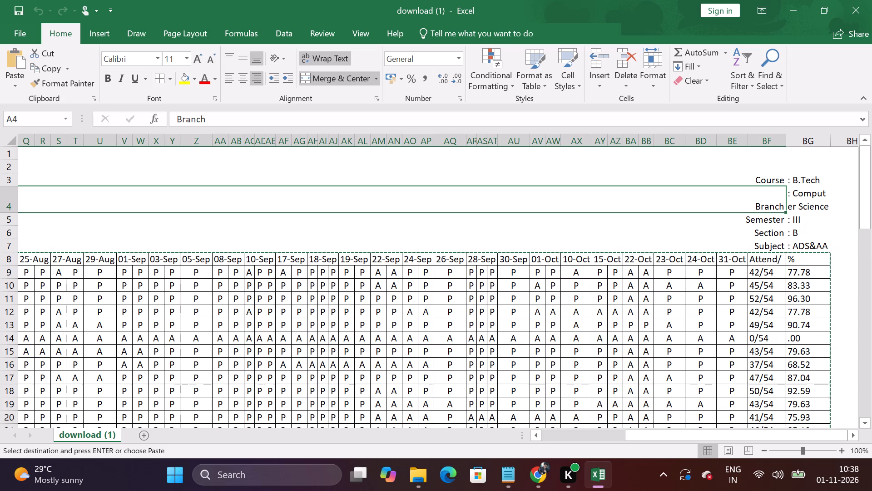
{"action": "left_click_drag", "start_coordinate": [740, 435], "coordinate": [508, 435]}
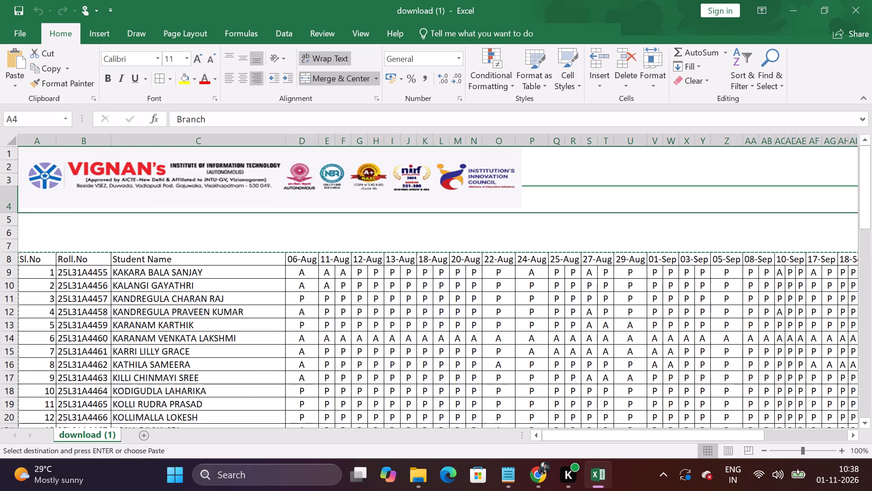
{"action": "left_click_drag", "start_coordinate": [29, 260], "coordinate": [871, 360]}
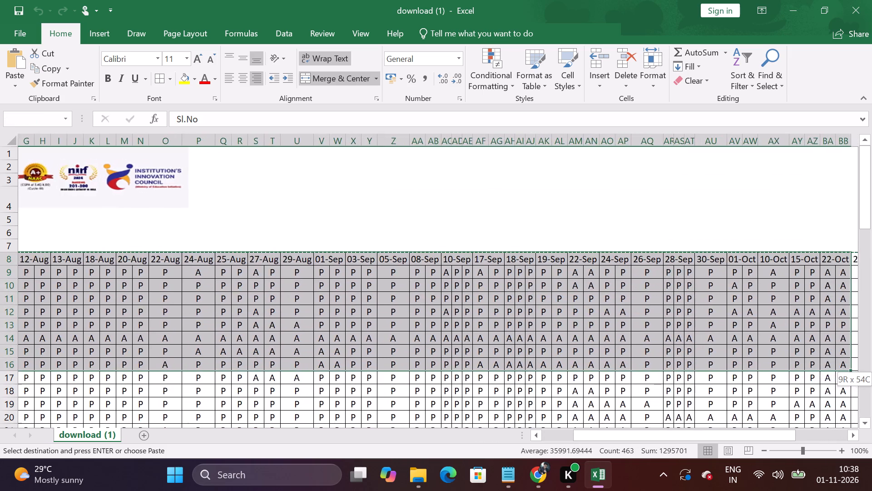
{"action": "left_click_drag", "start_coordinate": [871, 360], "coordinate": [769, 360]}
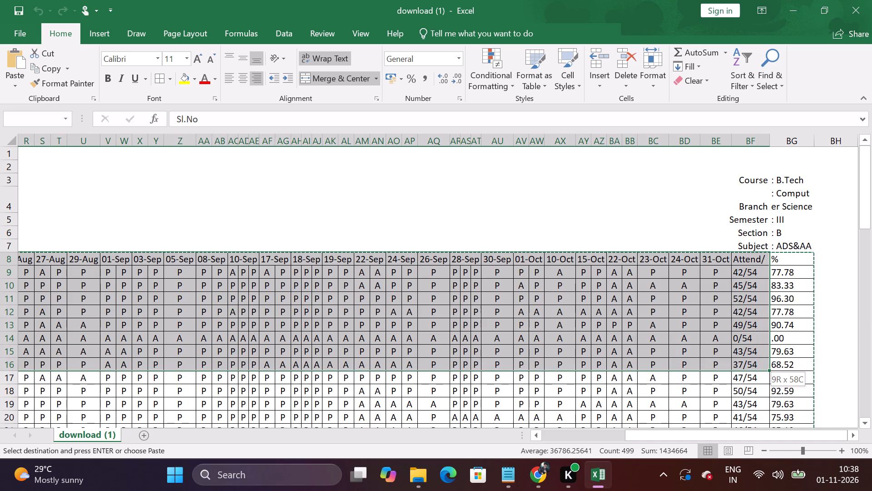
{"action": "left_click_drag", "start_coordinate": [769, 360], "coordinate": [789, 357]}
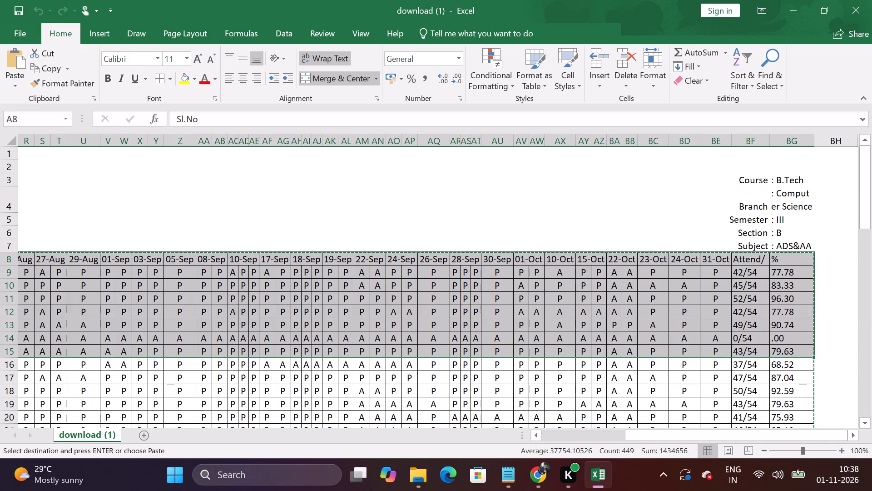
{"action": "key", "text": "ctrl+shift+Down"}
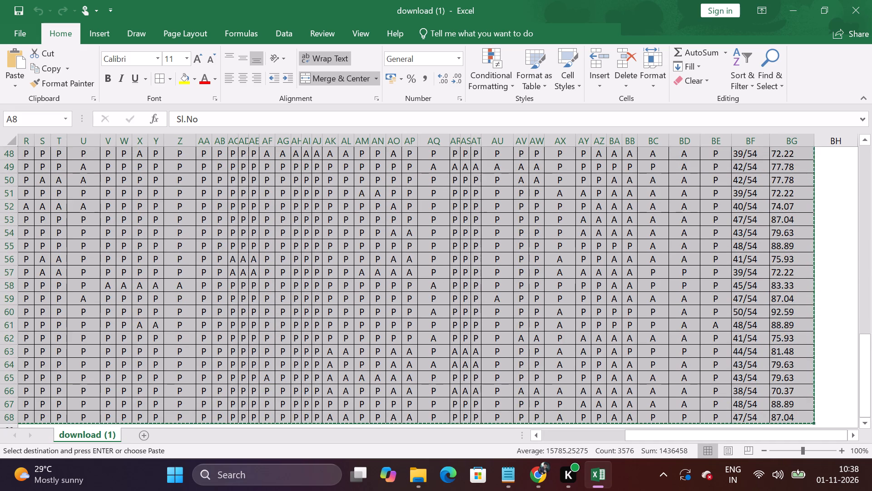
{"action": "scroll", "coordinate": [379, 278], "scroll_direction": "down", "scroll_amount": 2}
{"action": "key", "text": "ctrl+c"}
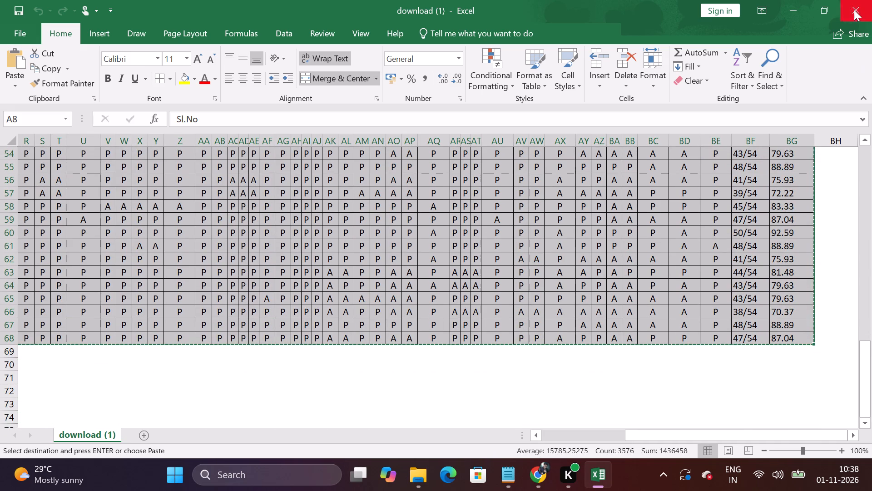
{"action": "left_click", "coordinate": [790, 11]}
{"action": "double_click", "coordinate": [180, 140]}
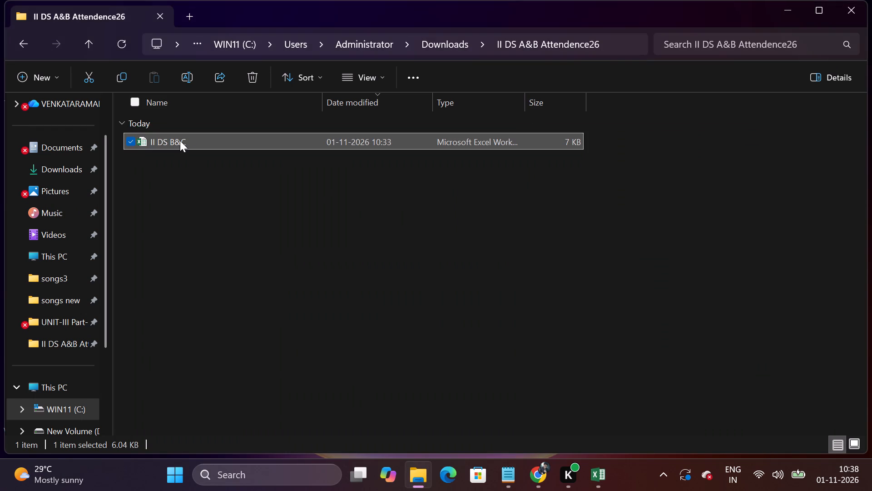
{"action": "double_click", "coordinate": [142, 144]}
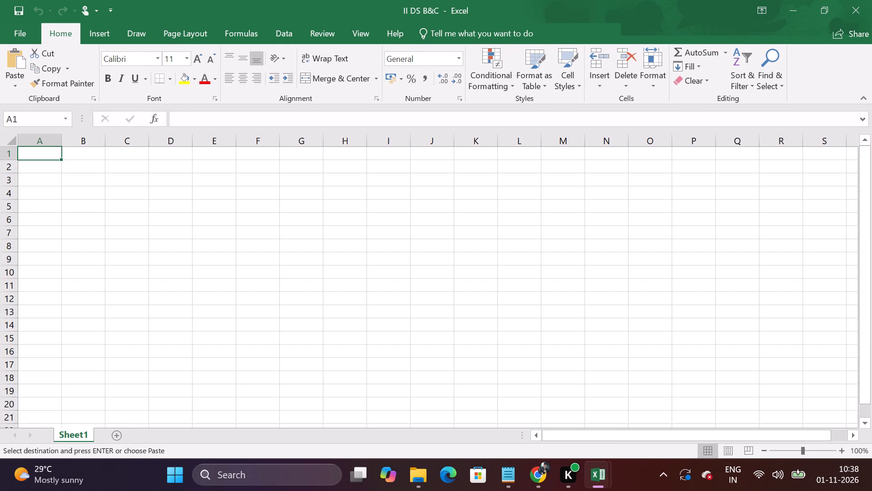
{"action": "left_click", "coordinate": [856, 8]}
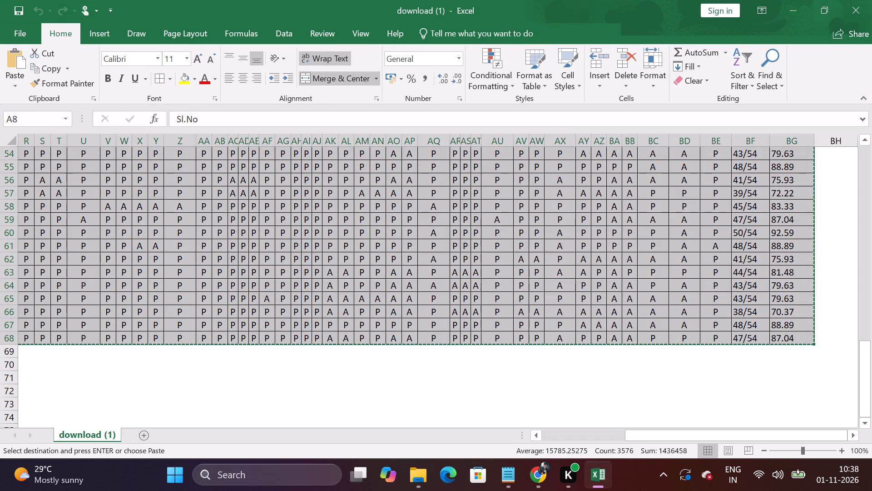
Switch to the II DS A&B Attendence26 folder in File Explorer and open the II DS B&C workbook.
{"action": "left_click", "coordinate": [798, 4]}
{"action": "double_click", "coordinate": [163, 141]}
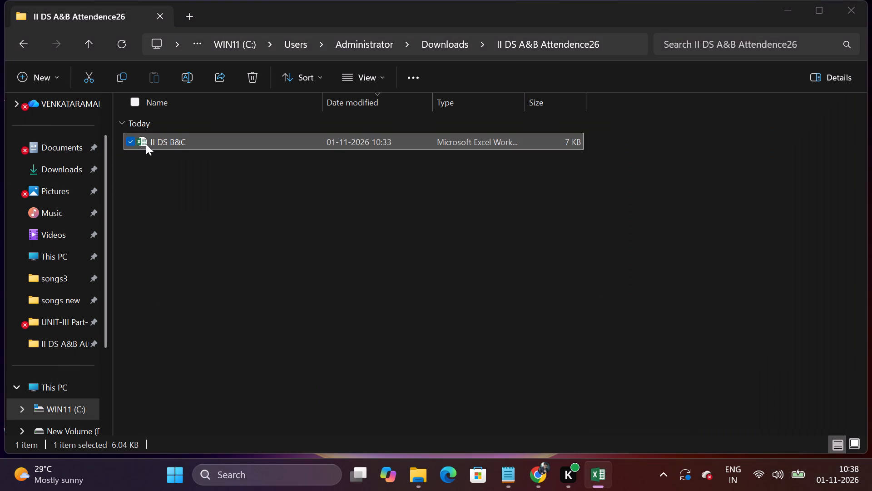
{"action": "double_click", "coordinate": [146, 144]}
Rename Sheet1 as II DS-B.
{"action": "right_click", "coordinate": [86, 429]}
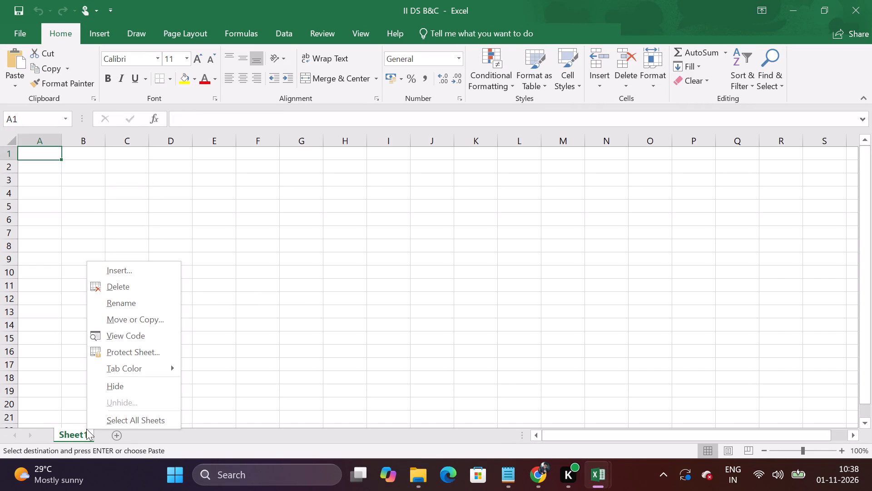
{"action": "left_click", "coordinate": [123, 305]}
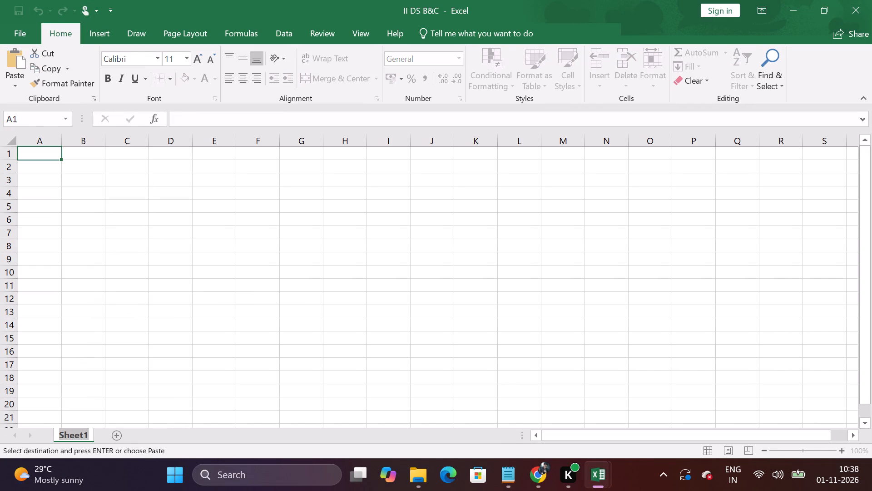
{"action": "type", "text": "II DS"}
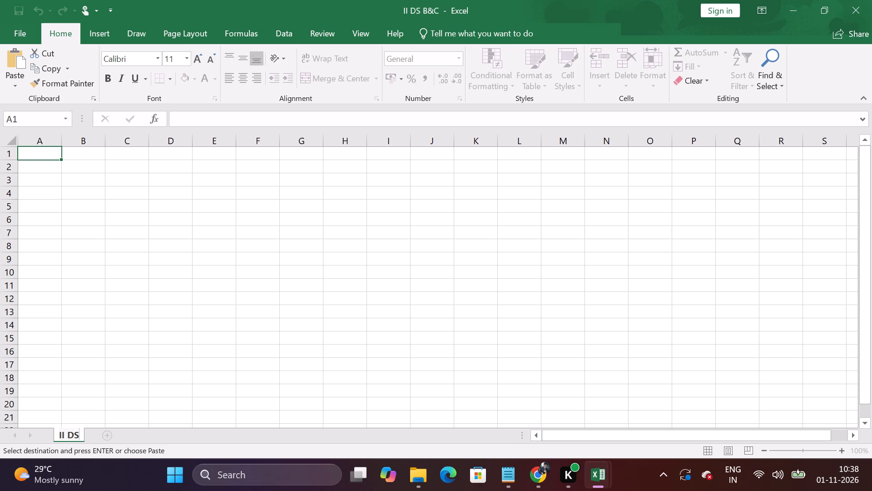
{"action": "type", "text": "-B"}
{"action": "left_click", "coordinate": [139, 351]}
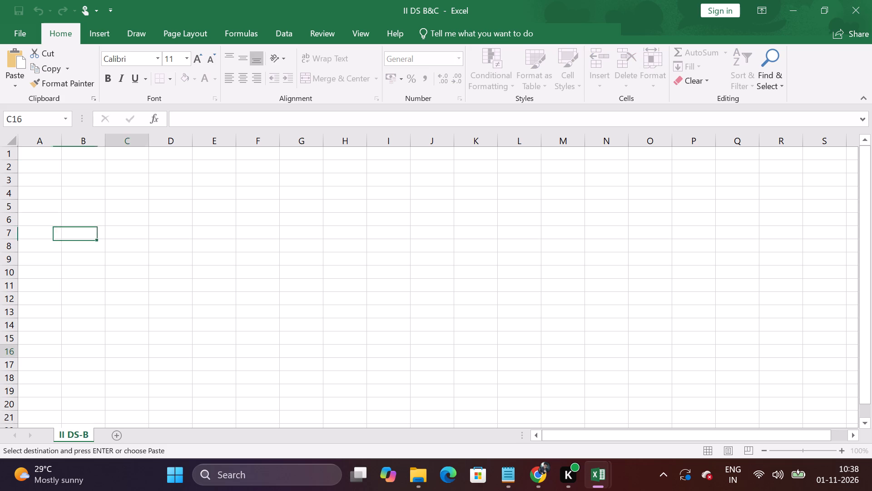
Widen empty columns B and C to about three times their width and paste the copied attendance table at A1.
{"action": "left_click", "coordinate": [35, 156]}
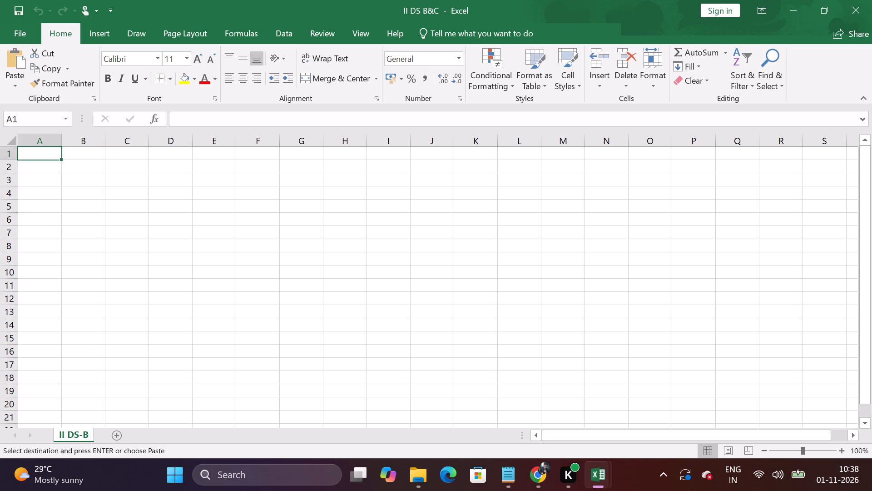
{"action": "left_click_drag", "start_coordinate": [105, 136], "coordinate": [193, 135]}
{"action": "left_click_drag", "start_coordinate": [236, 139], "coordinate": [324, 142]}
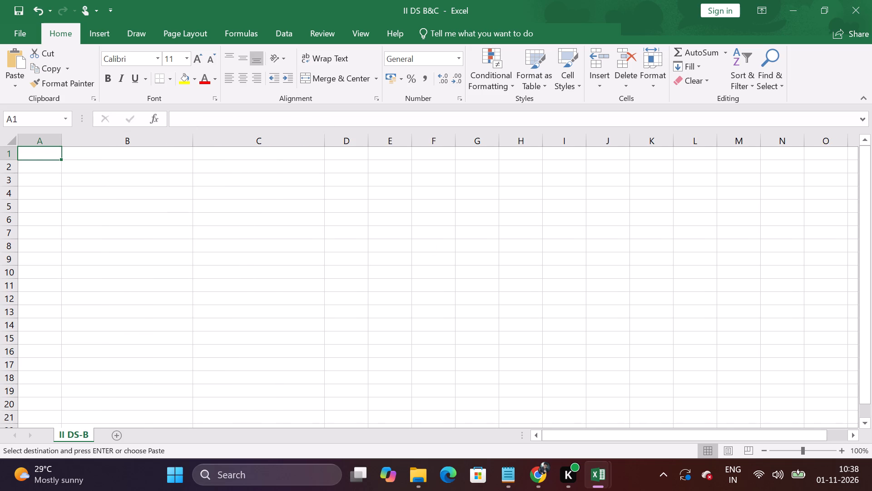
{"action": "key", "text": "ctrl+v"}
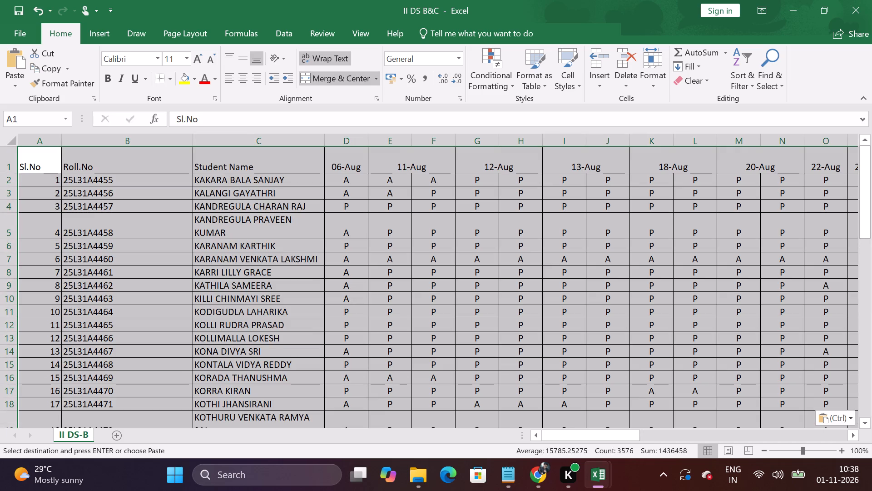
Auto-fit the widths of the Roll.No and Sl.No columns to their contents.
{"action": "left_click", "coordinate": [250, 184]}
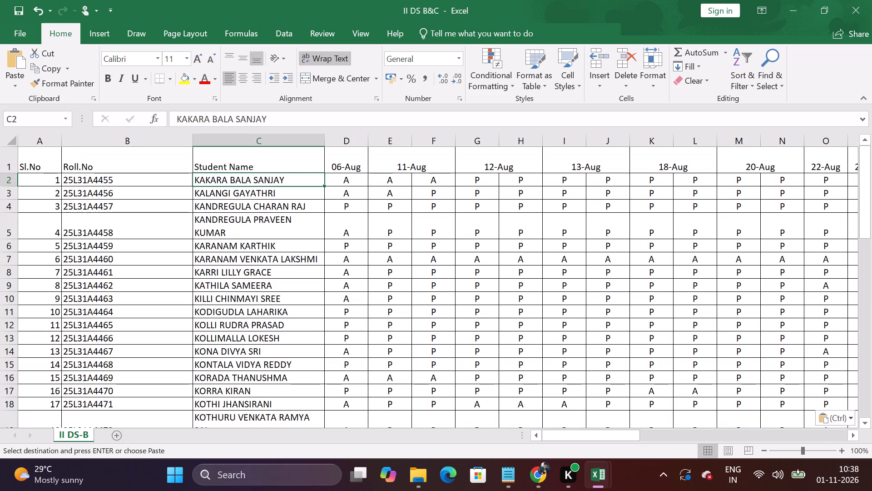
{"action": "double_click", "coordinate": [192, 141]}
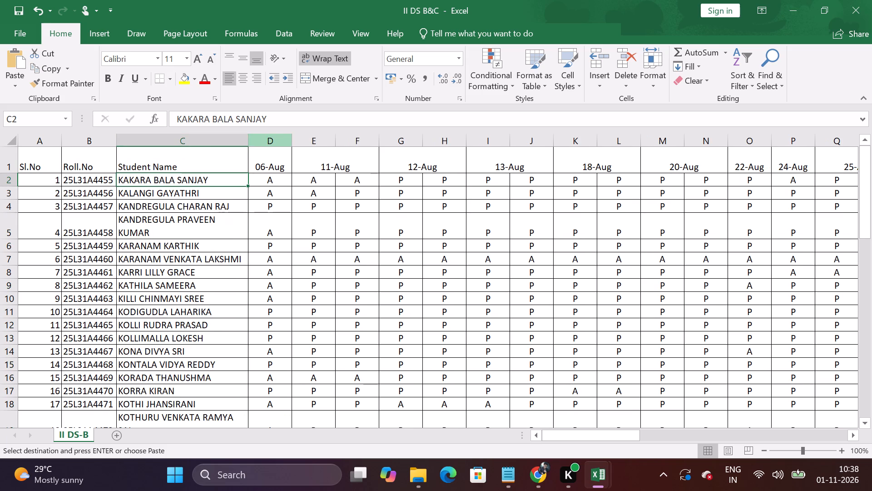
{"action": "left_click", "coordinate": [434, 320]}
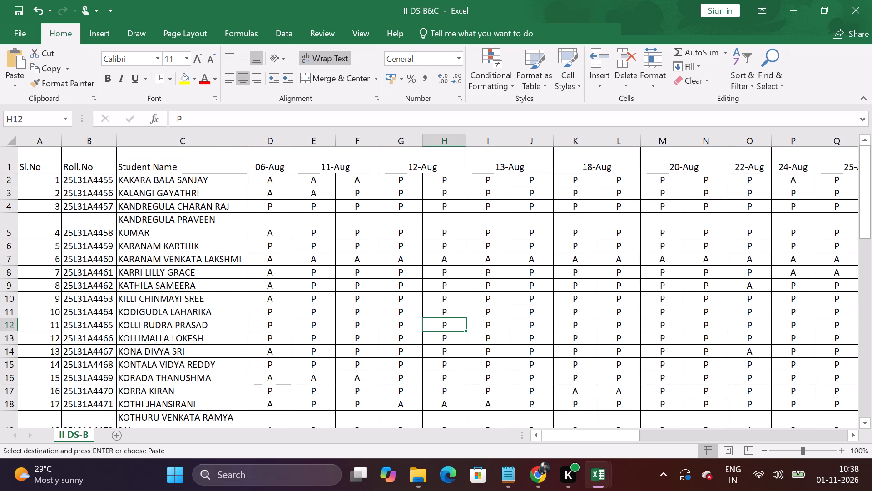
{"action": "scroll", "coordinate": [391, 346], "scroll_direction": "down", "scroll_amount": 2}
{"action": "scroll", "coordinate": [524, 413], "scroll_direction": "down", "scroll_amount": 3}
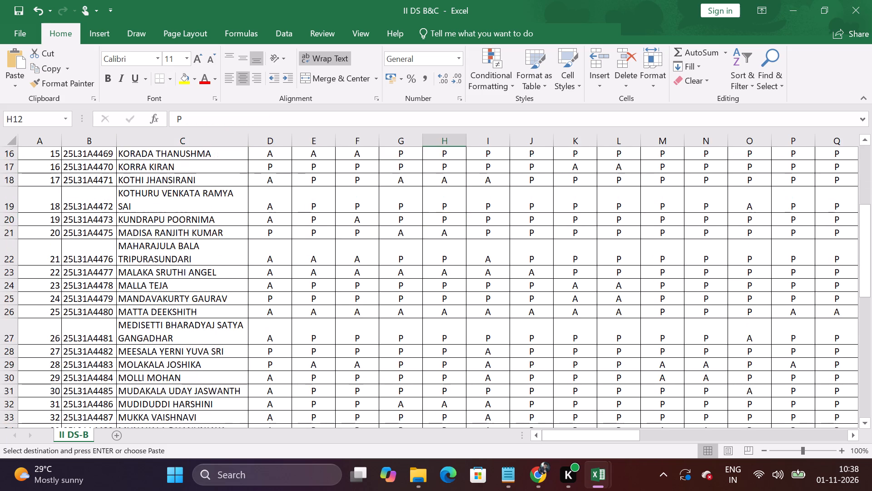
{"action": "scroll", "coordinate": [525, 415], "scroll_direction": "down", "scroll_amount": 2}
{"action": "scroll", "coordinate": [406, 391], "scroll_direction": "down", "scroll_amount": 5}
{"action": "scroll", "coordinate": [404, 391], "scroll_direction": "up", "scroll_amount": 1}
{"action": "scroll", "coordinate": [403, 392], "scroll_direction": "down", "scroll_amount": 4}
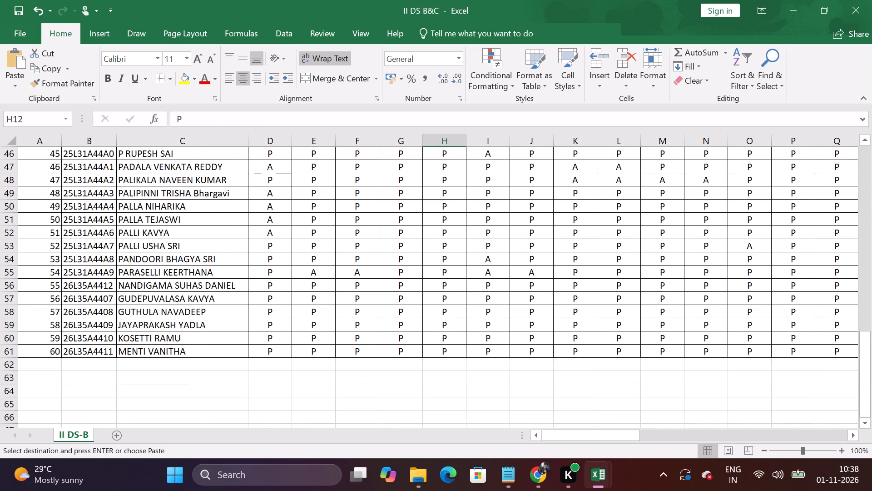
{"action": "double_click", "coordinate": [60, 142]}
Make the attendance table's header row bold from Sl.No across to the % column.
{"action": "scroll", "coordinate": [289, 371], "scroll_direction": "up", "scroll_amount": 8}
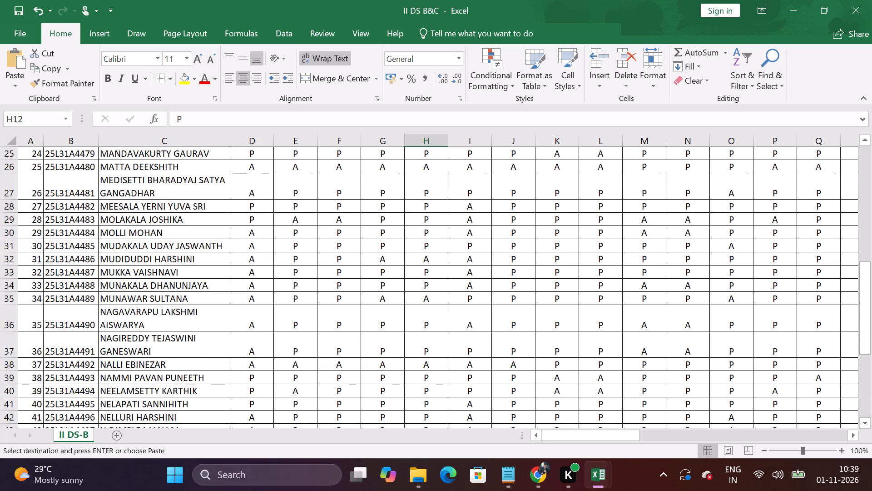
{"action": "scroll", "coordinate": [232, 295], "scroll_direction": "up", "scroll_amount": 13}
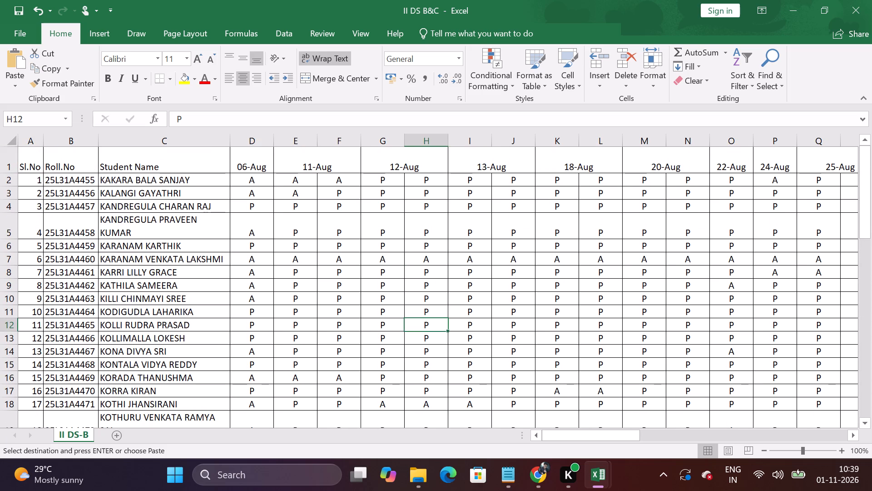
{"action": "left_click_drag", "start_coordinate": [30, 165], "coordinate": [871, 161]}
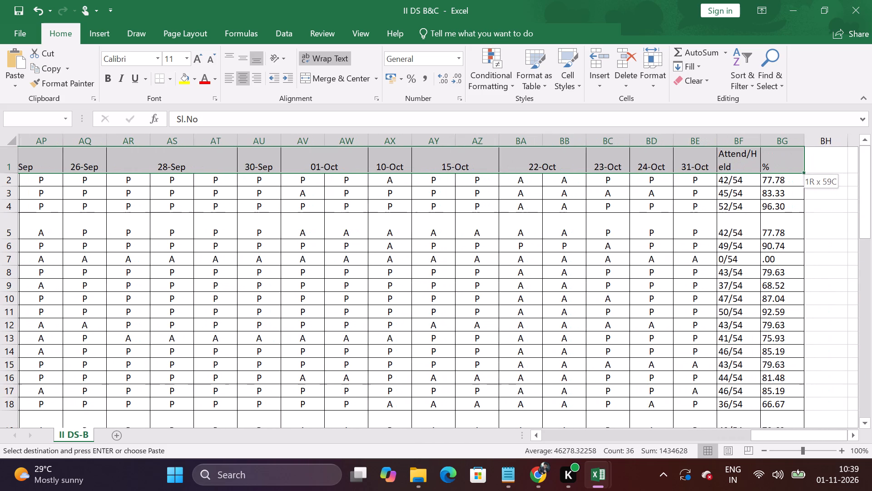
{"action": "left_click_drag", "start_coordinate": [871, 161], "coordinate": [782, 160]}
{"action": "left_click", "coordinate": [109, 75]}
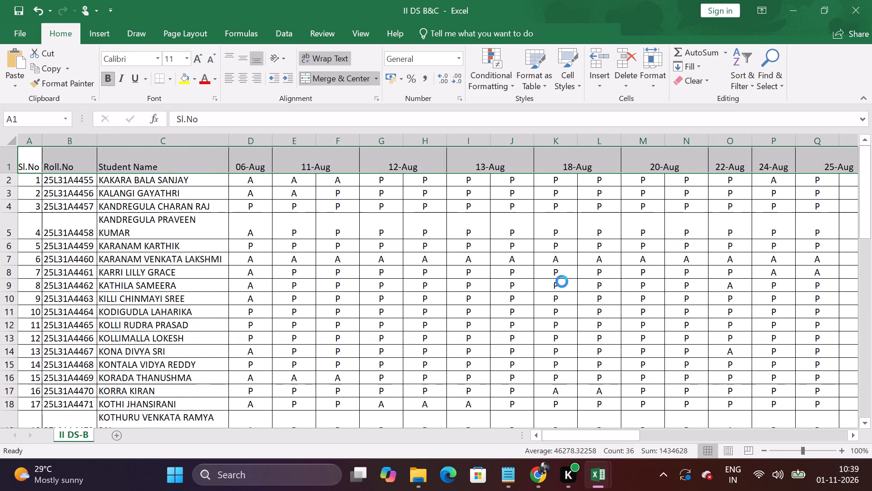
{"action": "left_click", "coordinate": [665, 306]}
Insert a blank column between the 31-Oct and Attend/Held columns.
{"action": "left_click_drag", "start_coordinate": [608, 435], "coordinate": [732, 431]}
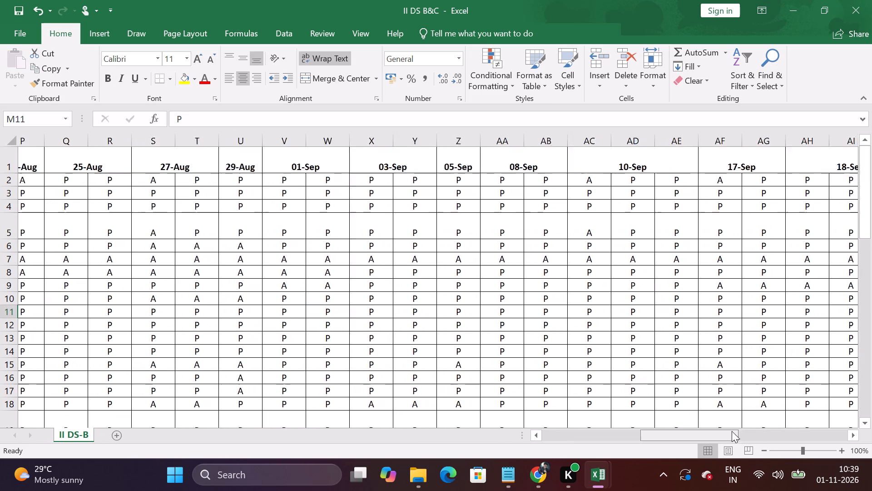
{"action": "left_click_drag", "start_coordinate": [732, 431], "coordinate": [871, 426]}
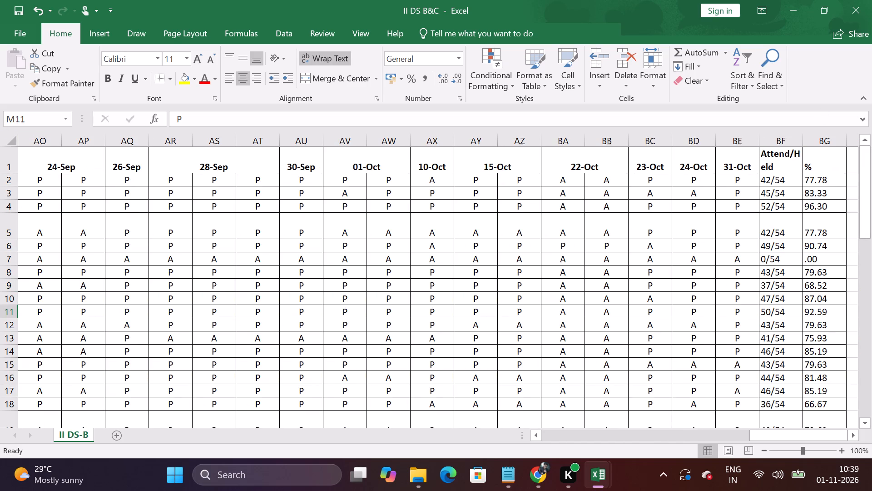
{"action": "right_click", "coordinate": [779, 140]}
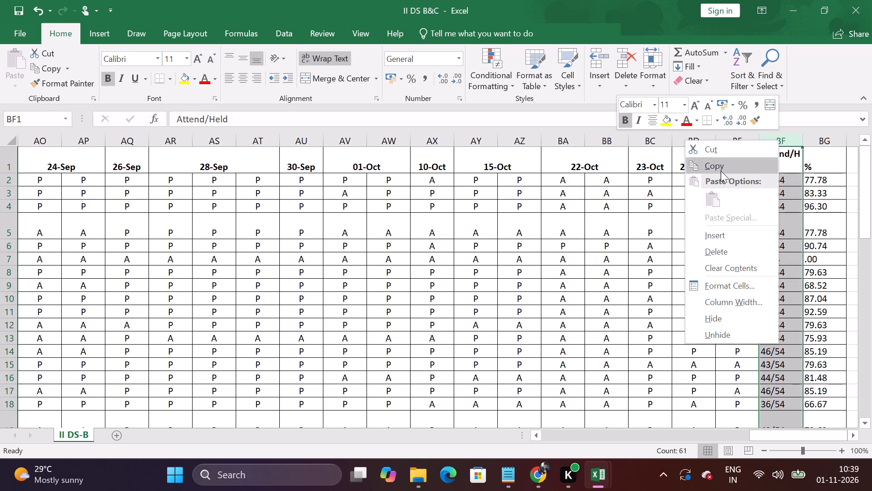
{"action": "left_click", "coordinate": [710, 233]}
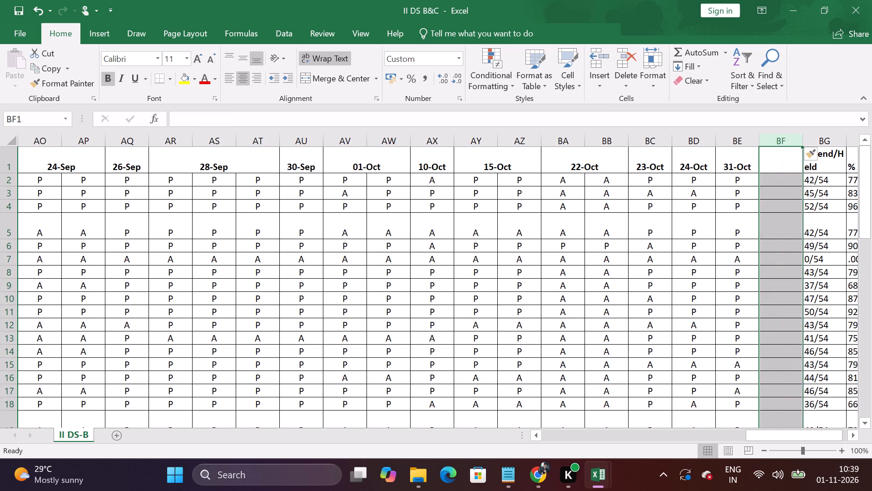
Widen the blank column BF, between 31-Oct and Attend/Held, to about twice its width.
{"action": "left_click_drag", "start_coordinate": [802, 139], "coordinate": [807, 139]}
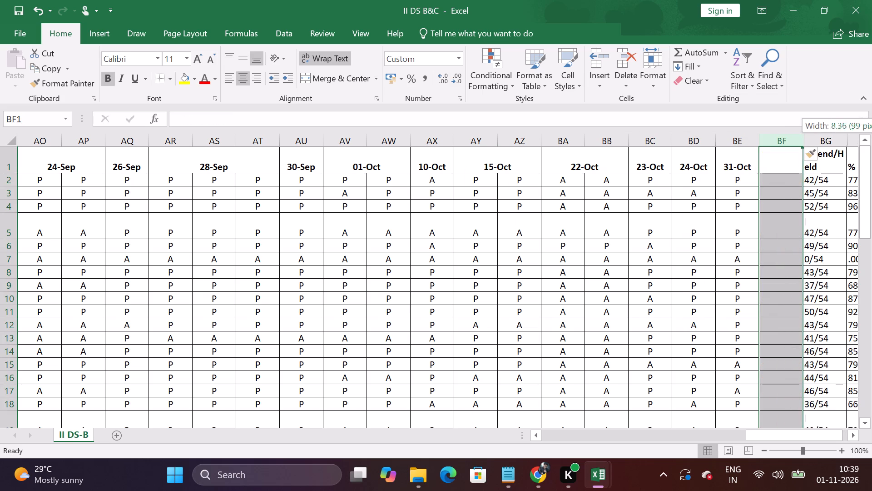
{"action": "left_click_drag", "start_coordinate": [807, 139], "coordinate": [871, 140]}
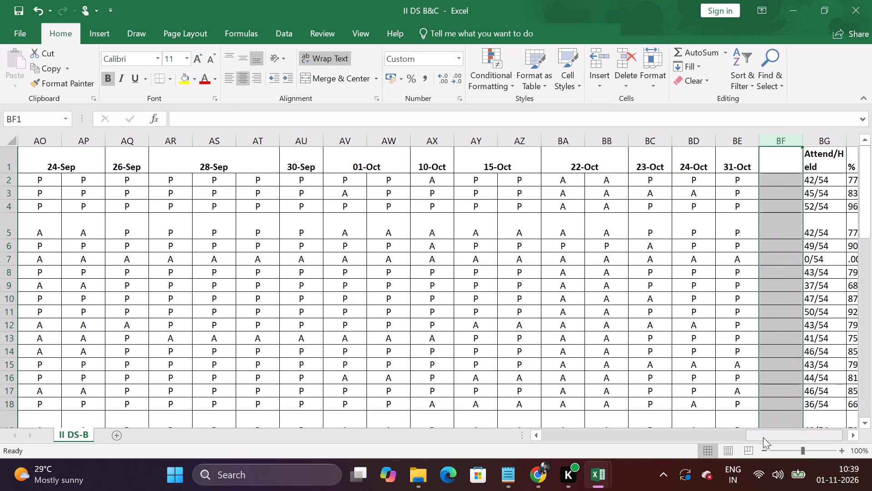
{"action": "left_click_drag", "start_coordinate": [800, 144], "coordinate": [871, 145]}
{"action": "left_click_drag", "start_coordinate": [774, 437], "coordinate": [838, 436]}
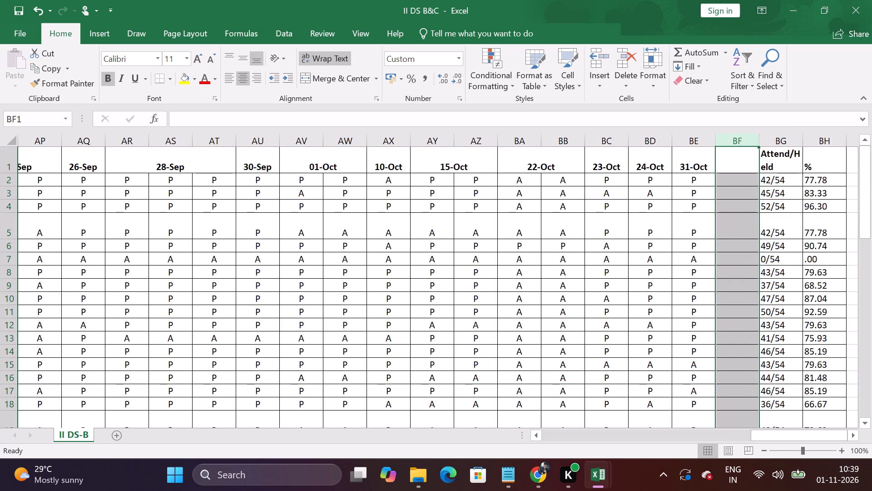
{"action": "left_click_drag", "start_coordinate": [757, 139], "coordinate": [795, 140]}
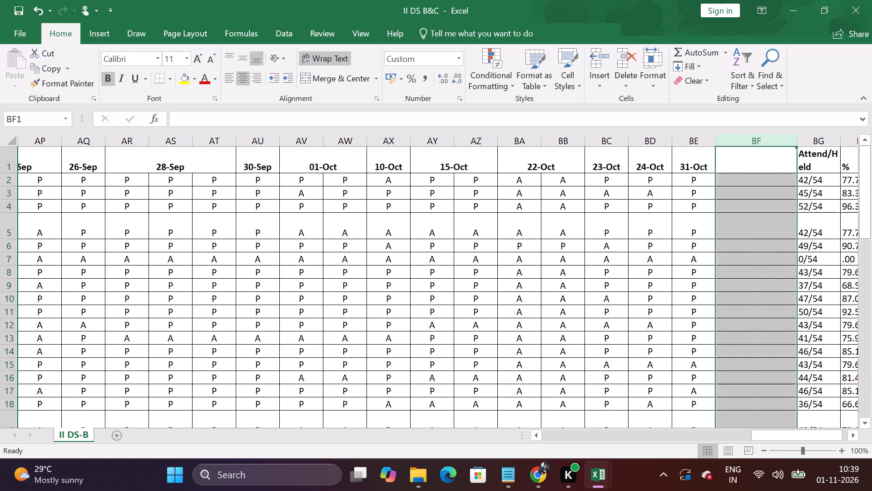
Enter the header "Absentees Dates" in cell BF1.
{"action": "left_click", "coordinate": [748, 162]}
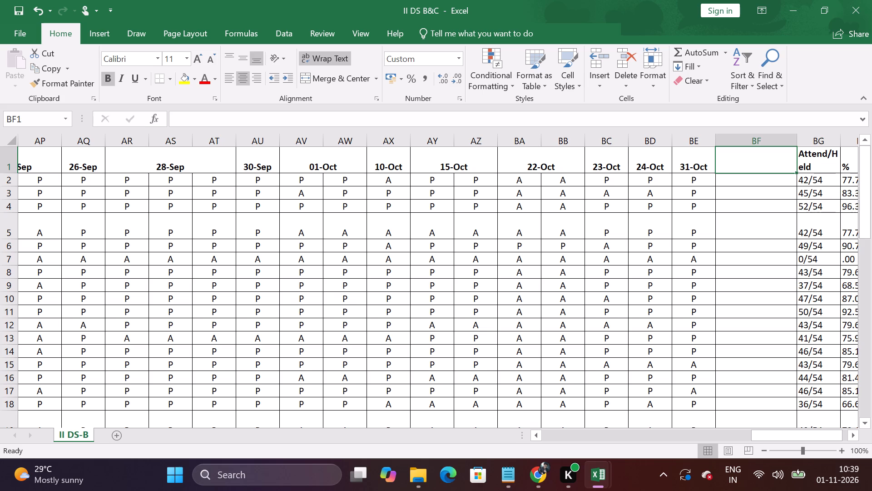
{"action": "key", "text": "shift+a"}
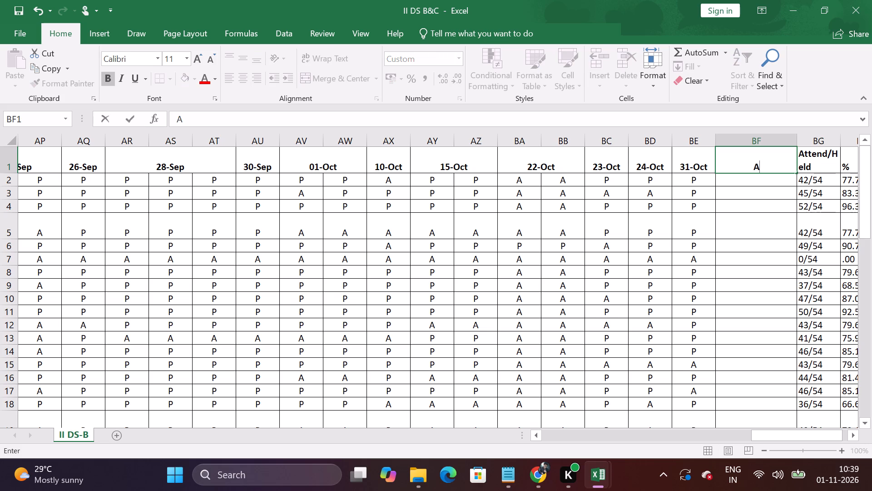
{"action": "type", "text": "bse"}
{"action": "type", "text": "ntees S"}
{"action": "key", "text": "BackSpace"}
{"action": "type", "text": "DAtes"}
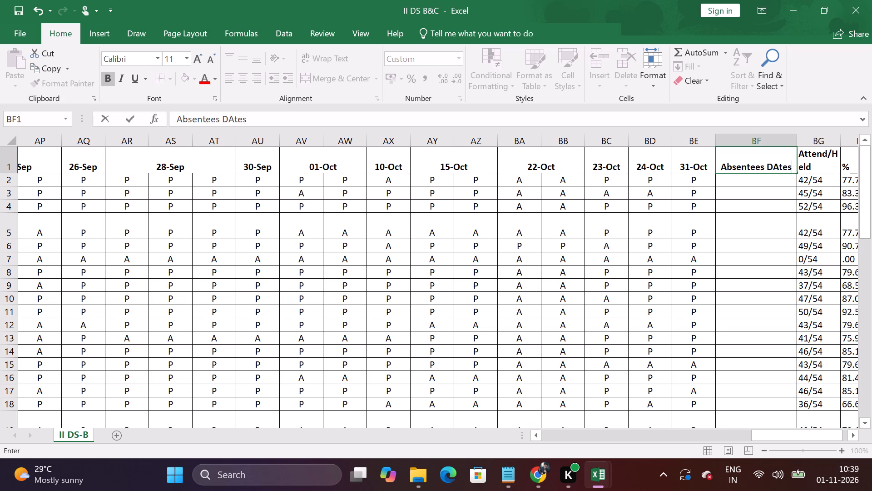
{"action": "key", "text": "BackSpace"}
{"action": "key", "text": "BackSpace"}
{"action": "key", "text": "BackSpace"}
{"action": "key", "text": "BackSpace"}
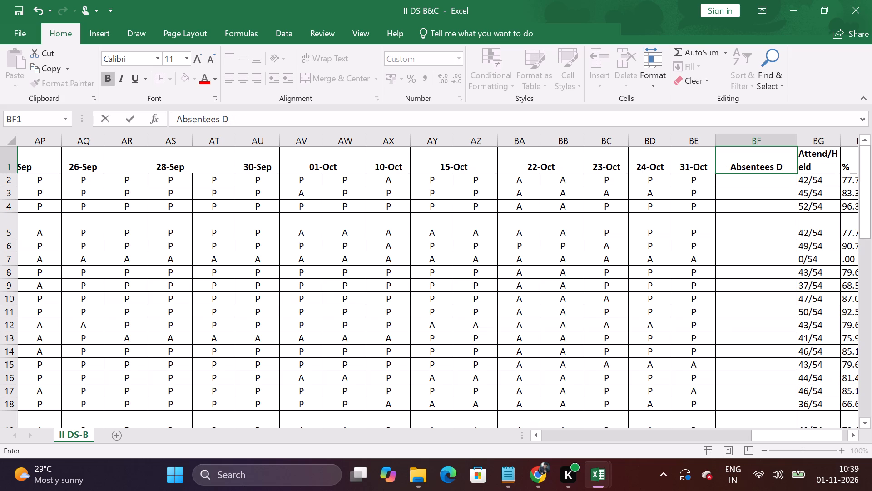
{"action": "type", "text": "ates"}
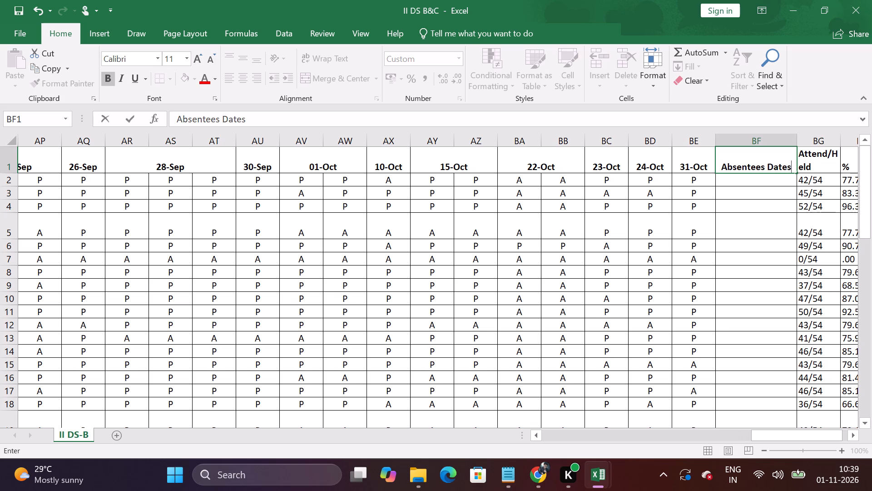
{"action": "left_click", "coordinate": [735, 240]}
Widen the Absentees Dates column by about another half of its width.
{"action": "left_click_drag", "start_coordinate": [790, 440], "coordinate": [852, 440]}
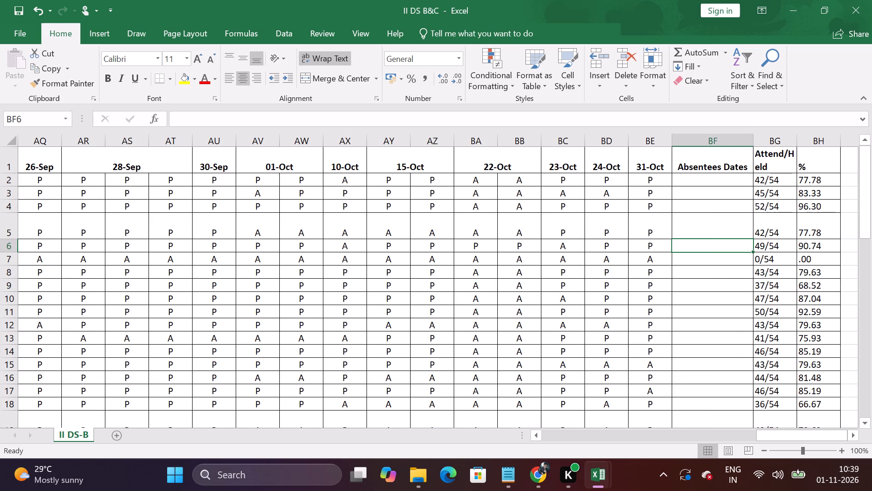
{"action": "left_click_drag", "start_coordinate": [754, 140], "coordinate": [789, 139]}
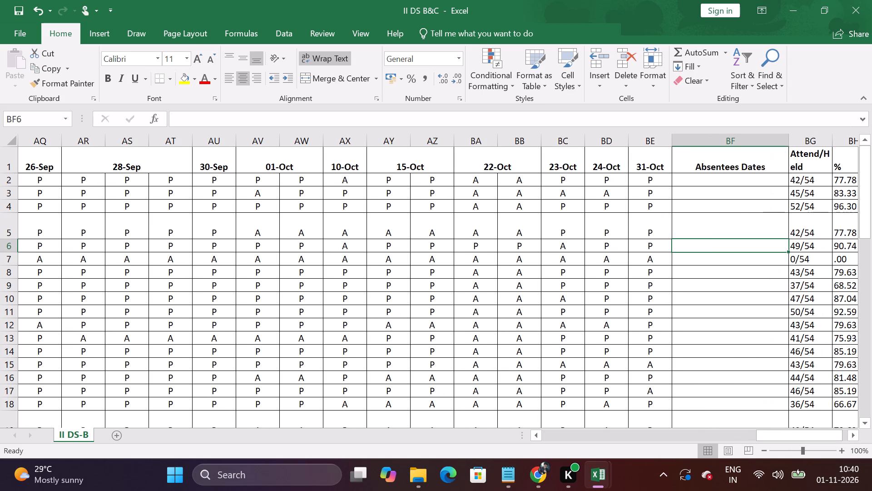
{"action": "left_click", "coordinate": [728, 315]}
Unmerge the 11-Aug header over columns E and F and copy its date into F1.
{"action": "left_click_drag", "start_coordinate": [779, 434], "coordinate": [674, 443]}
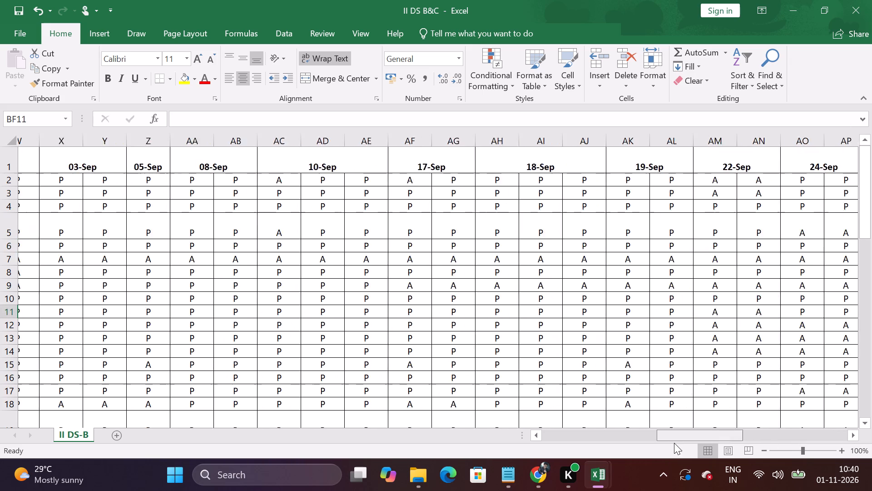
{"action": "left_click_drag", "start_coordinate": [674, 443], "coordinate": [507, 445]}
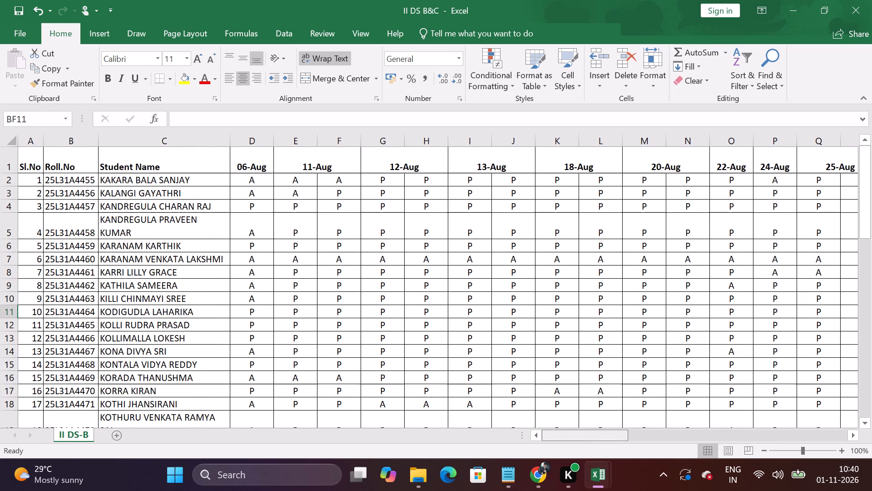
{"action": "left_click", "coordinate": [331, 160]}
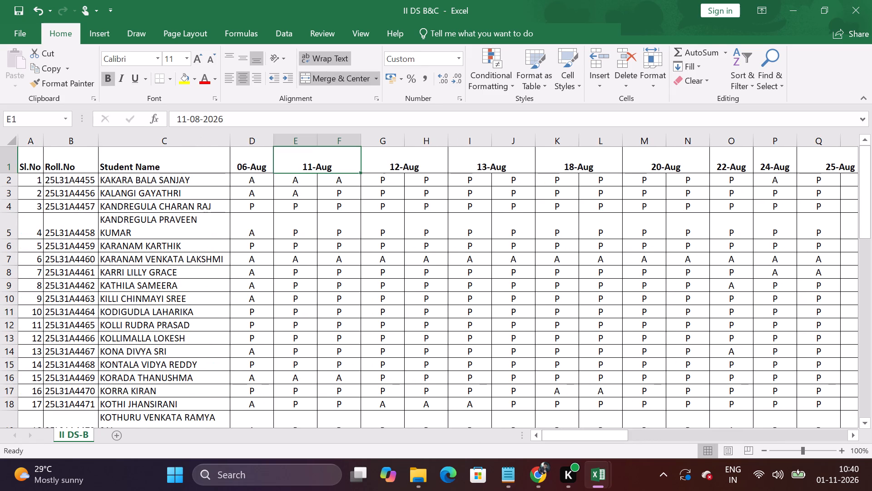
{"action": "left_click", "coordinate": [343, 80]}
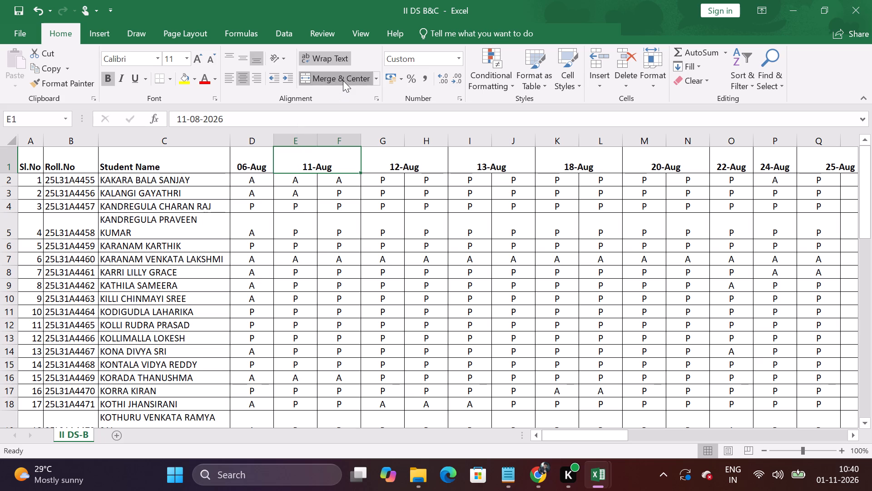
{"action": "left_click", "coordinate": [326, 209]}
{"action": "left_click", "coordinate": [302, 162]}
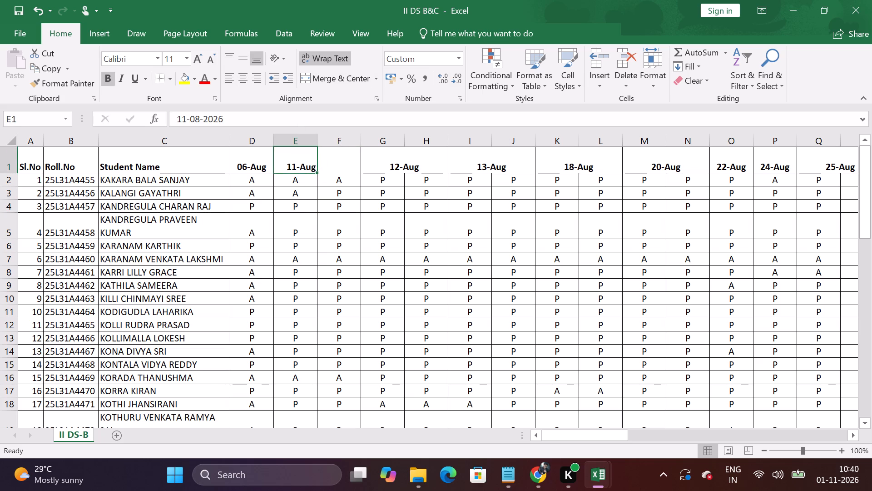
{"action": "key", "text": "ctrl+c"}
{"action": "left_click", "coordinate": [337, 163]}
{"action": "key", "text": "ctrl+v"}
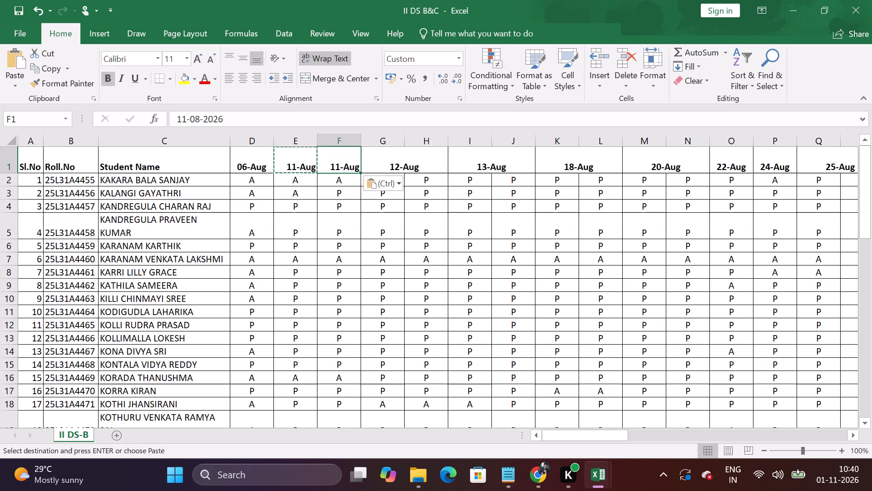
{"action": "left_click", "coordinate": [383, 273]}
Unmerge the 12-Aug header over columns G and H and copy its date into H1.
{"action": "left_click", "coordinate": [419, 164]}
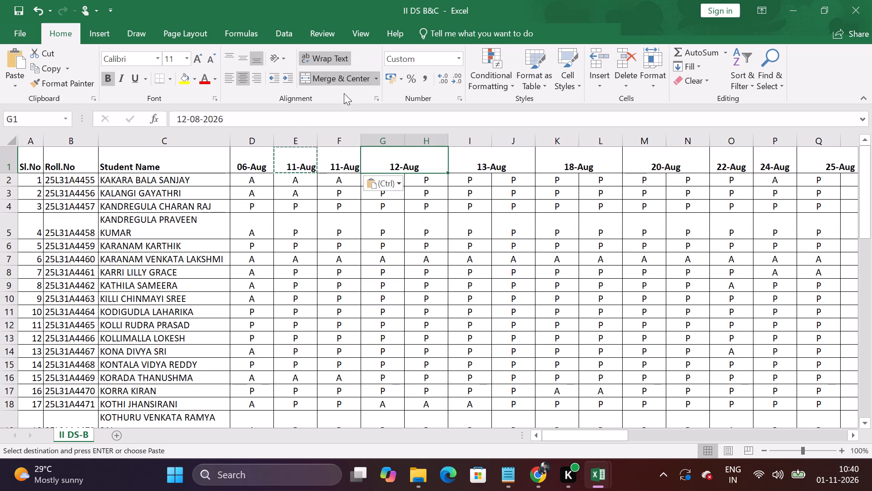
{"action": "left_click", "coordinate": [340, 75]}
{"action": "left_click", "coordinate": [379, 159]}
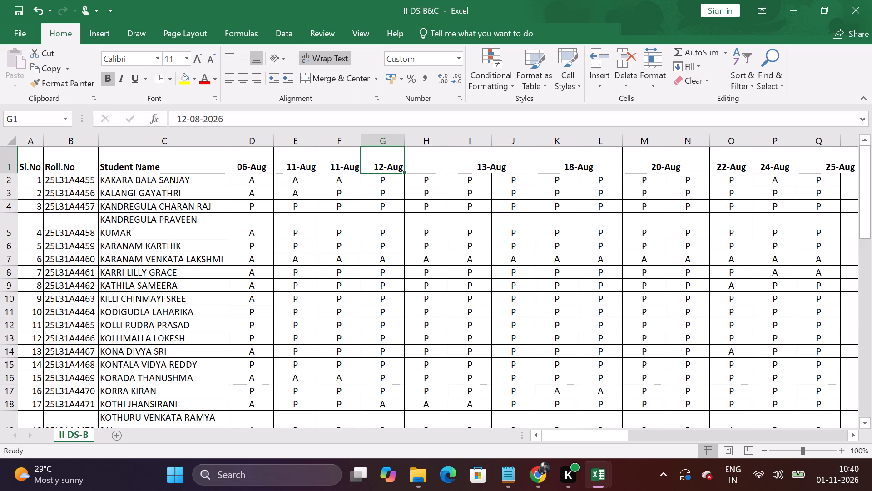
{"action": "key", "text": "ctrl+c"}
{"action": "left_click", "coordinate": [431, 163]}
{"action": "key", "text": "ctrl+v"}
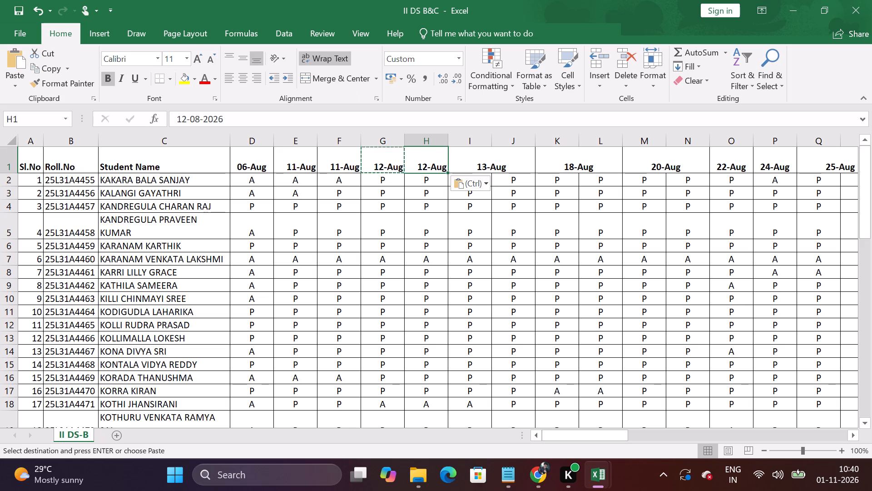
Unmerge the 13-Aug header over columns I and J and copy its date into J1.
{"action": "left_click", "coordinate": [510, 166]}
{"action": "left_click", "coordinate": [351, 78]}
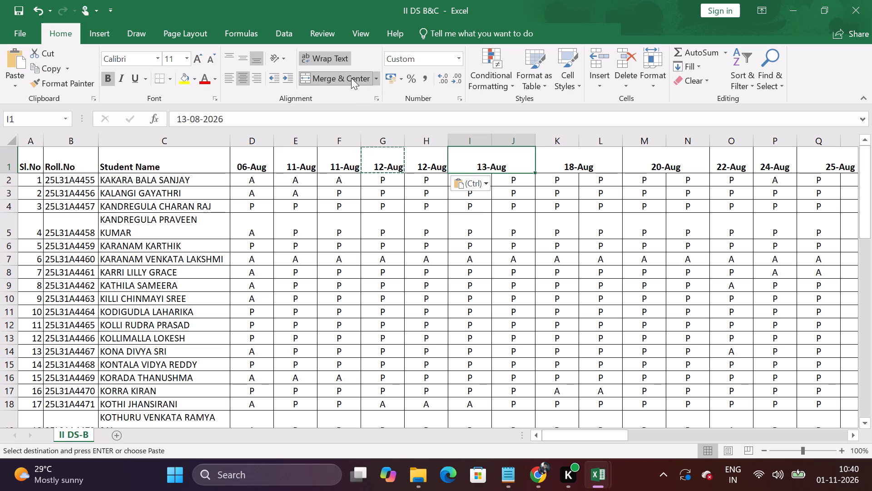
{"action": "left_click", "coordinate": [464, 162]}
{"action": "key", "text": "ctrl+c"}
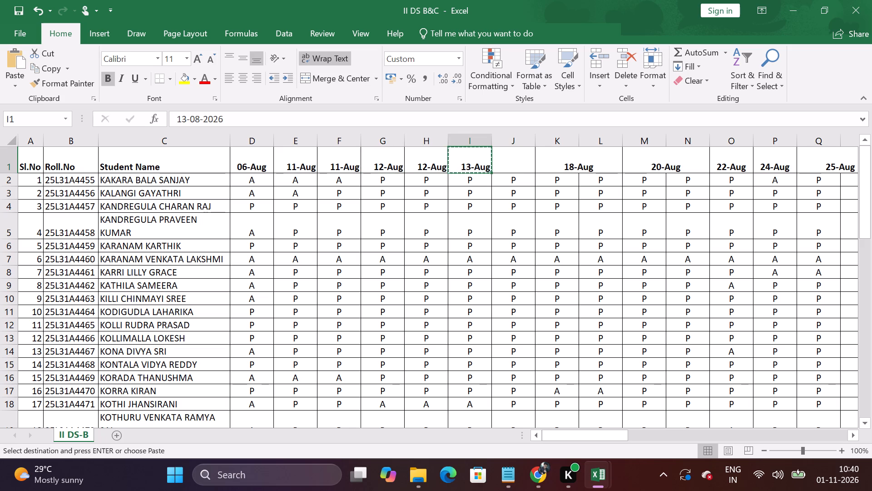
{"action": "left_click", "coordinate": [502, 159]}
{"action": "key", "text": "ctrl+v"}
{"action": "left_click", "coordinate": [511, 273]}
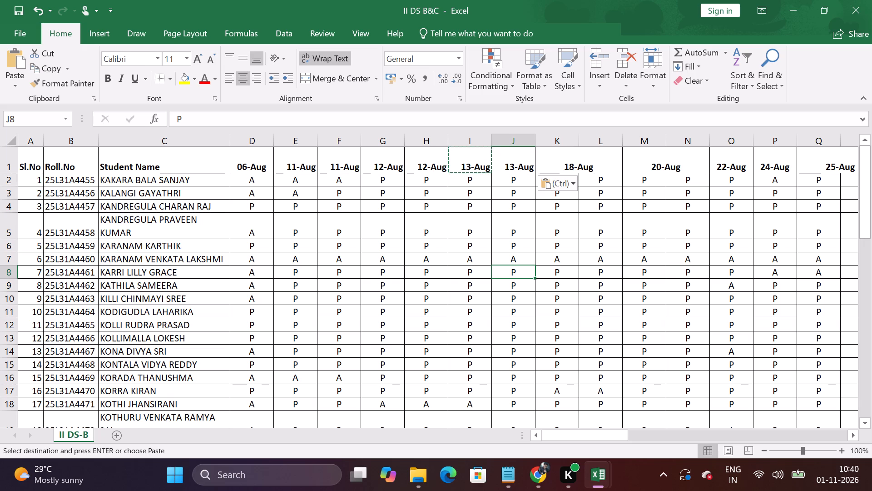
Unmerge the 18-Aug header over columns K and L and copy its date into L1.
{"action": "left_click_drag", "start_coordinate": [592, 438], "coordinate": [628, 439]}
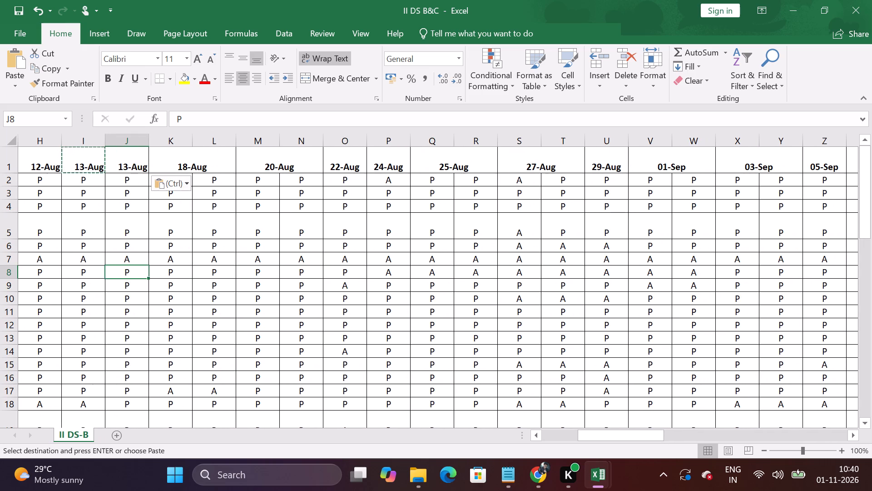
{"action": "left_click", "coordinate": [297, 164]}
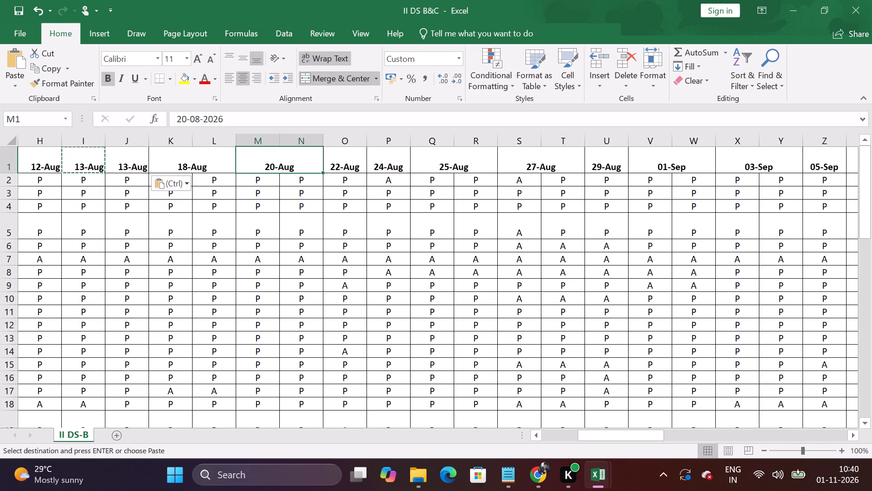
{"action": "left_click", "coordinate": [207, 161]}
{"action": "left_click", "coordinate": [339, 79]}
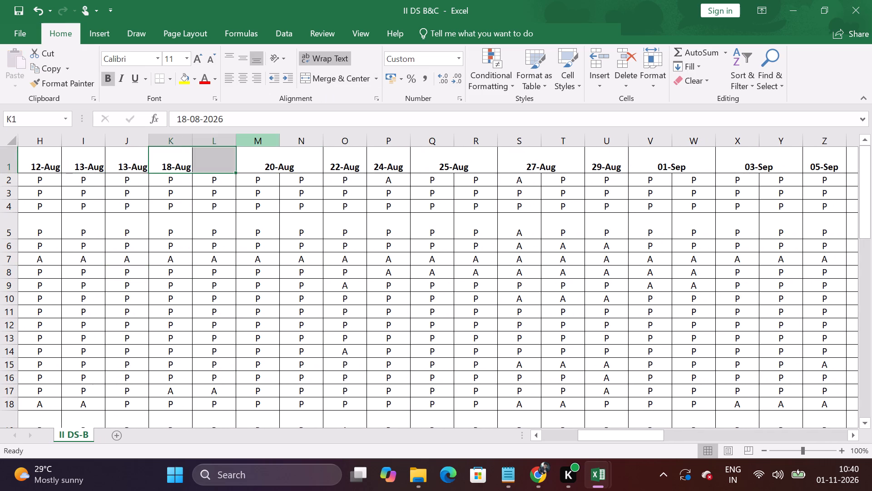
{"action": "left_click", "coordinate": [207, 163]}
{"action": "left_click", "coordinate": [169, 159]}
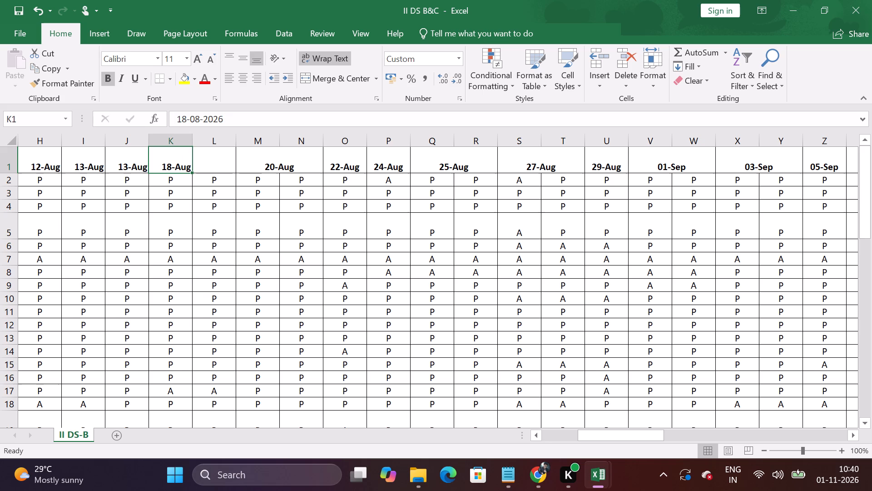
{"action": "key", "text": "ctrl+c"}
{"action": "left_click", "coordinate": [211, 160]}
{"action": "key", "text": "ctrl+v"}
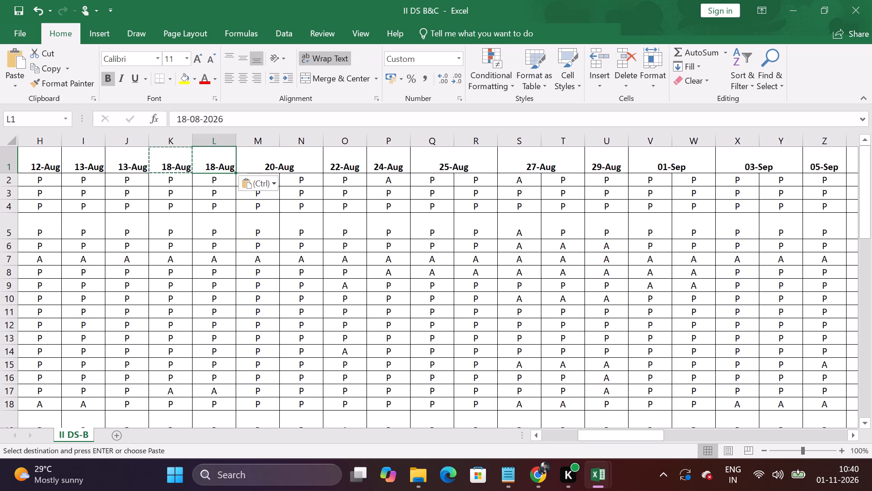
Unmerge the 20-Aug header over columns M and N and copy its date into N1.
{"action": "left_click", "coordinate": [291, 163]}
{"action": "left_click", "coordinate": [322, 79]}
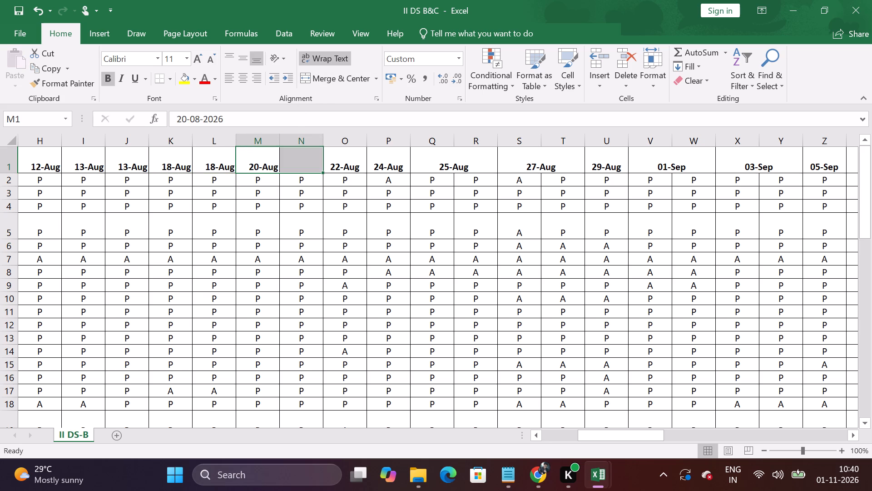
{"action": "left_click", "coordinate": [253, 159]}
{"action": "key", "text": "ctrl+c"}
{"action": "left_click", "coordinate": [307, 156]}
{"action": "key", "text": "ctrl+v"}
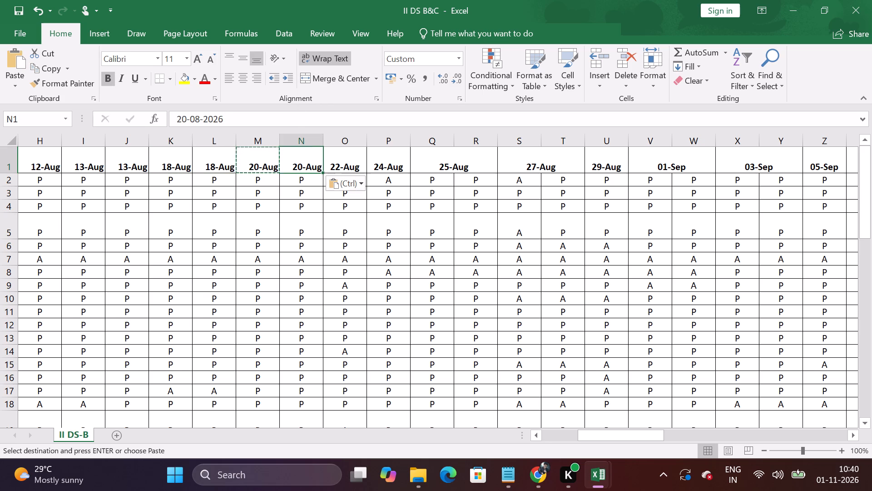
Unmerge the 25-Aug header over columns Q and R and copy its date into R1.
{"action": "left_click", "coordinate": [450, 160]}
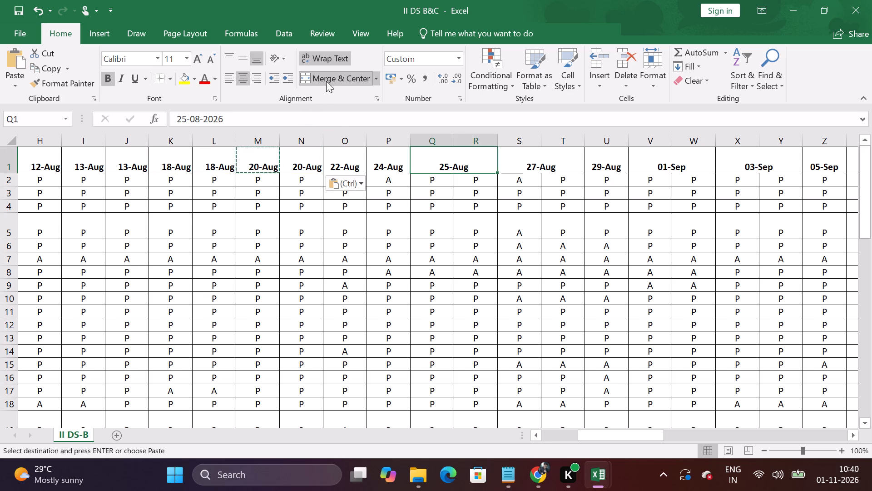
{"action": "left_click", "coordinate": [327, 79]}
{"action": "left_click", "coordinate": [437, 165]}
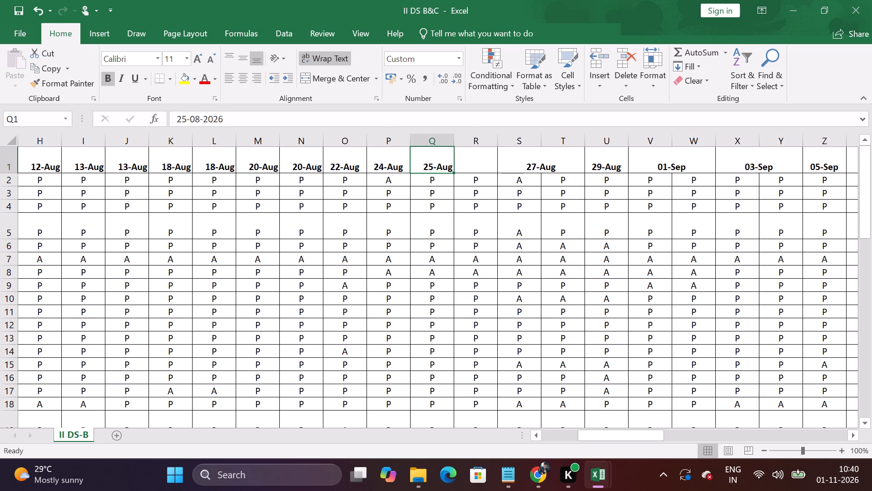
{"action": "key", "text": "ctrl+c"}
{"action": "left_click", "coordinate": [478, 167]}
{"action": "key", "text": "ctrl+v"}
Unmerge the 27-Aug header over columns S and T and copy its date into T1.
{"action": "left_click", "coordinate": [547, 161]}
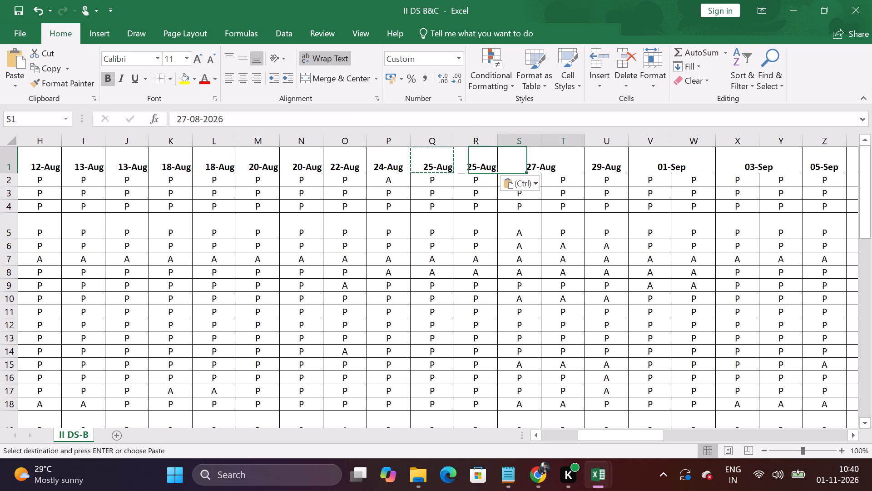
{"action": "left_click", "coordinate": [327, 79]}
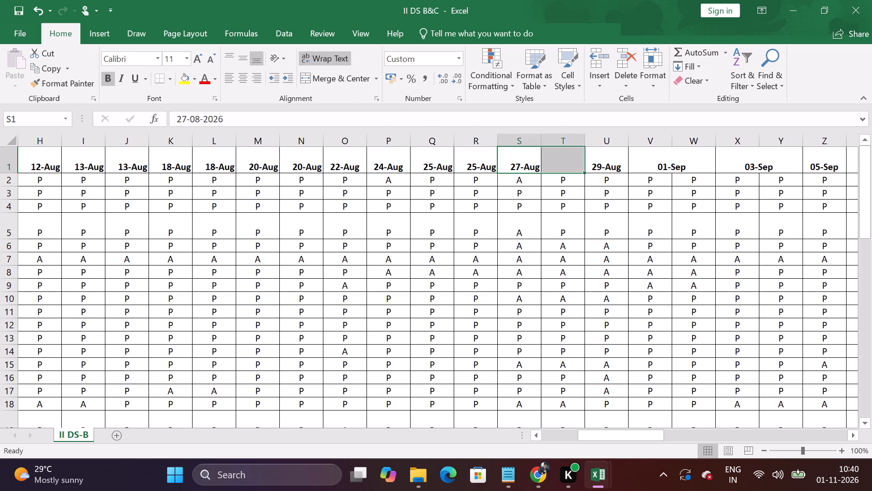
{"action": "left_click", "coordinate": [516, 164]}
{"action": "key", "text": "ctrl+c"}
{"action": "left_click", "coordinate": [570, 160]}
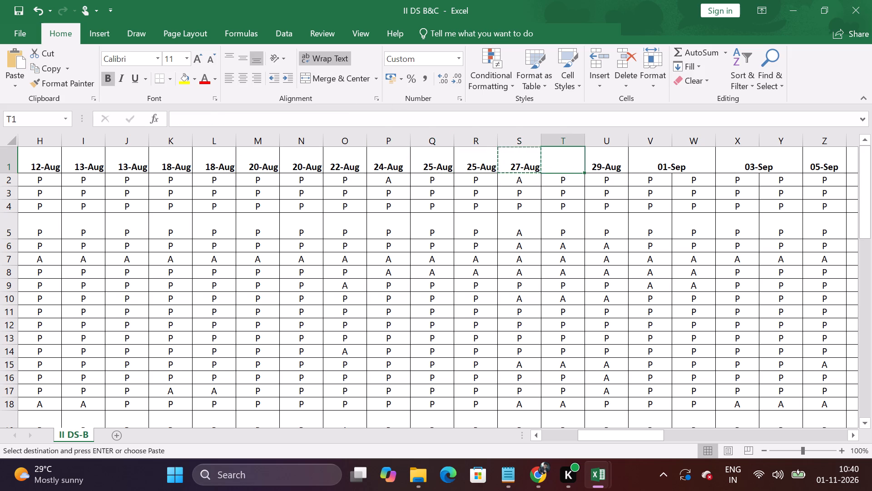
{"action": "key", "text": "ctrl+v"}
{"action": "left_click", "coordinate": [527, 258]}
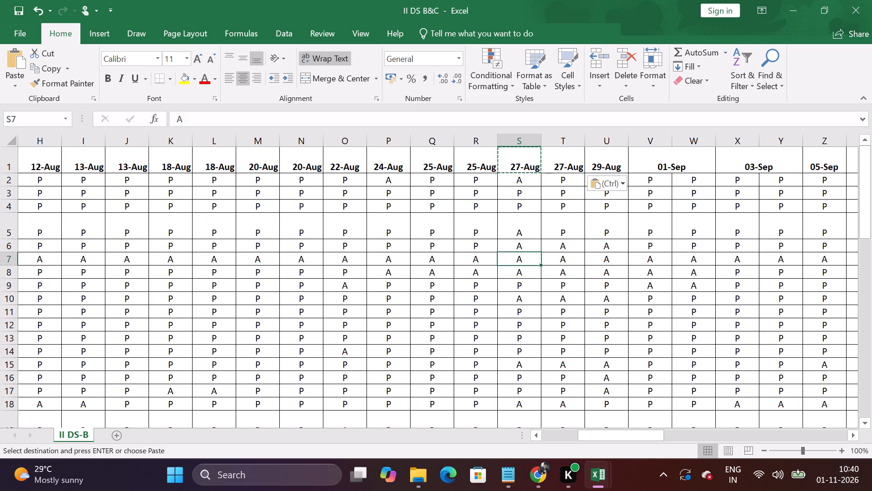
Unmerge the 01-Sep header over columns V and W and copy its date into W1.
{"action": "left_click", "coordinate": [675, 164]}
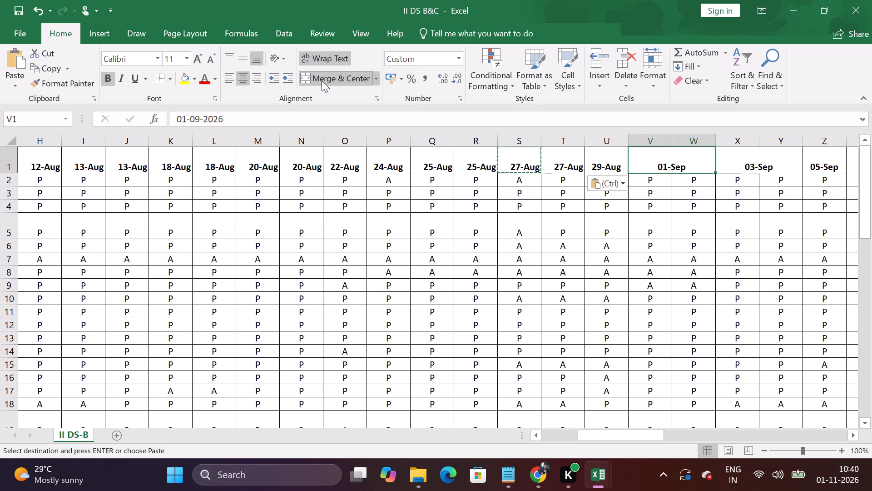
{"action": "left_click", "coordinate": [322, 80]}
{"action": "left_click", "coordinate": [691, 165]}
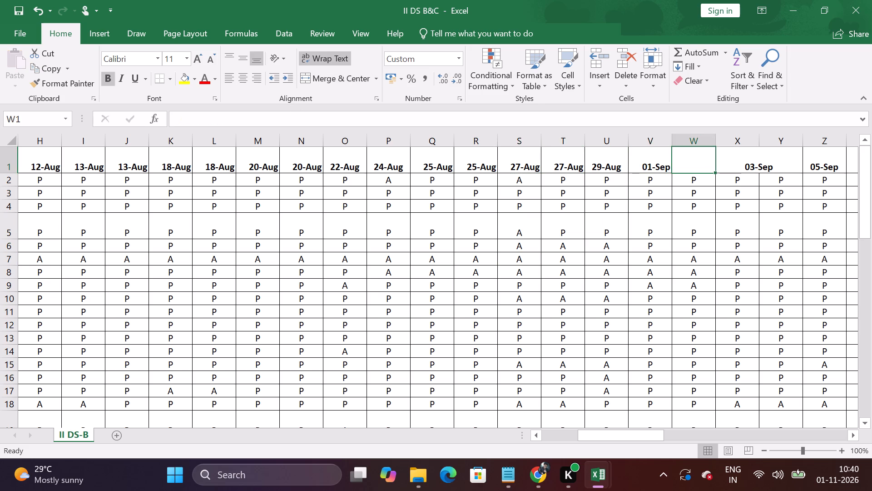
{"action": "left_click", "coordinate": [649, 162]}
{"action": "key", "text": "ctrl+c"}
{"action": "left_click", "coordinate": [691, 165]}
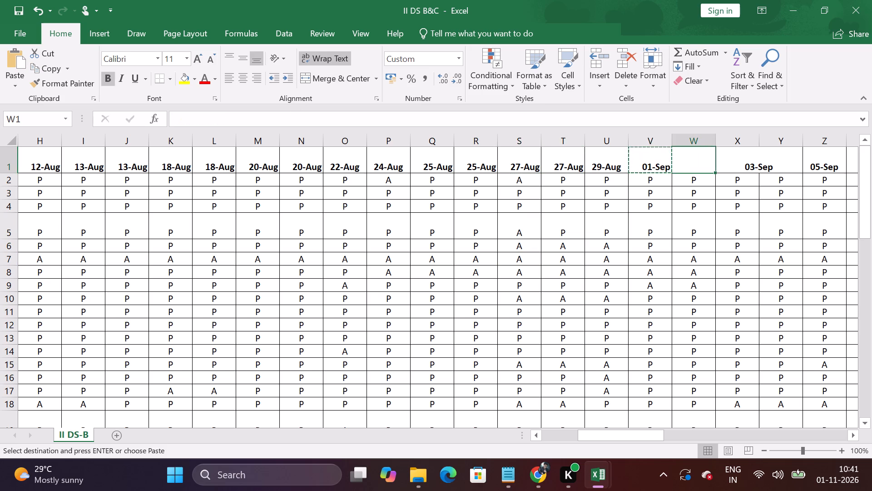
{"action": "key", "text": "ctrl+v"}
Unmerge the 03-Sep header over columns X and Y and copy its date into Y1.
{"action": "left_click_drag", "start_coordinate": [645, 437], "coordinate": [664, 432]}
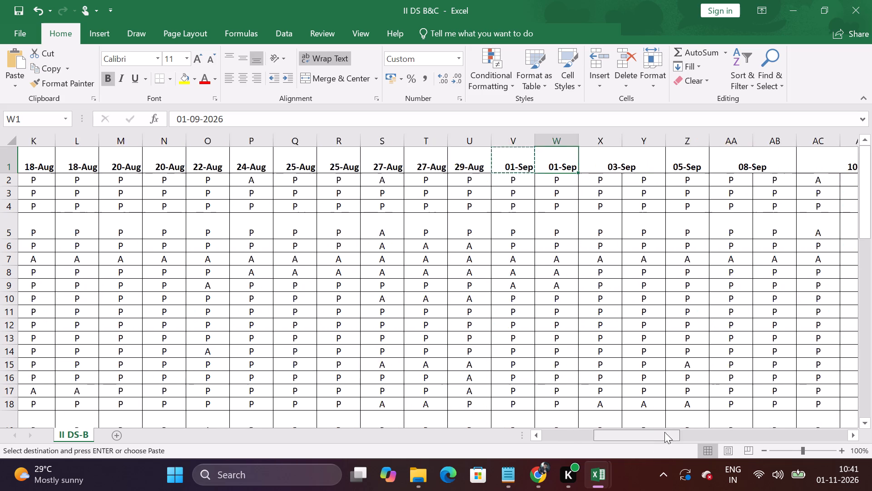
{"action": "left_click_drag", "start_coordinate": [664, 432], "coordinate": [700, 430]}
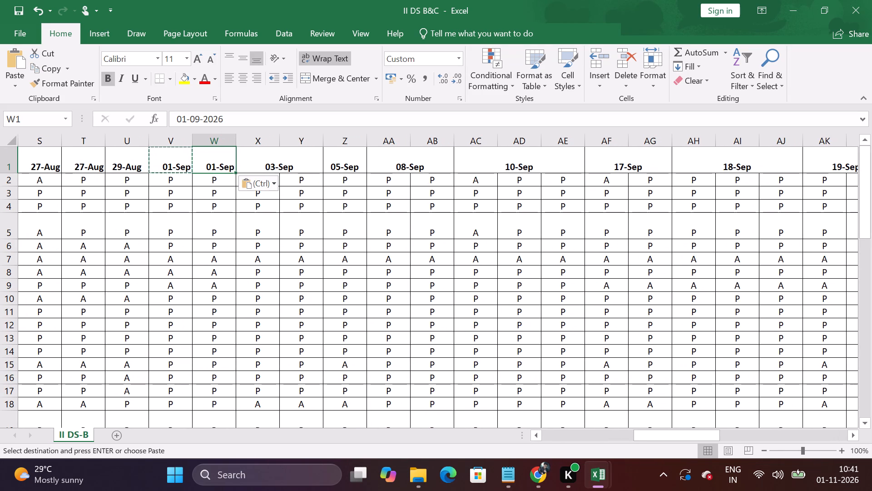
{"action": "left_click", "coordinate": [278, 164]}
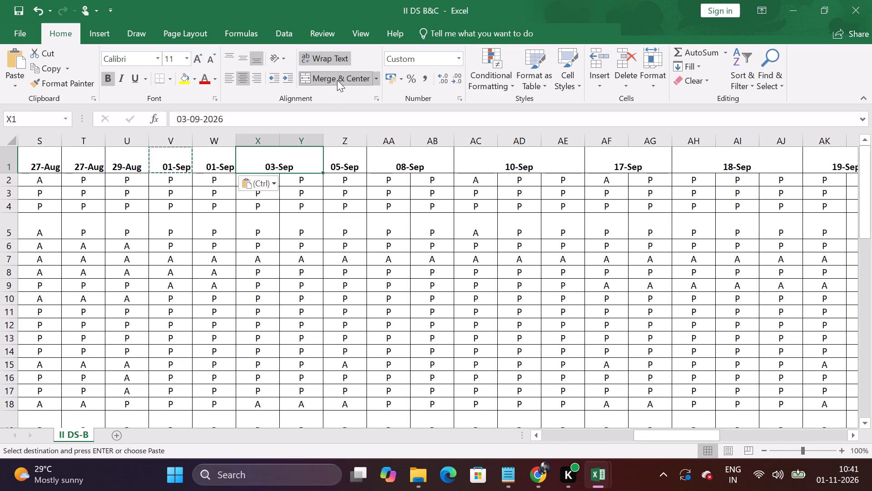
{"action": "left_click", "coordinate": [337, 80]}
{"action": "left_click", "coordinate": [257, 157]}
{"action": "key", "text": "ctrl+c"}
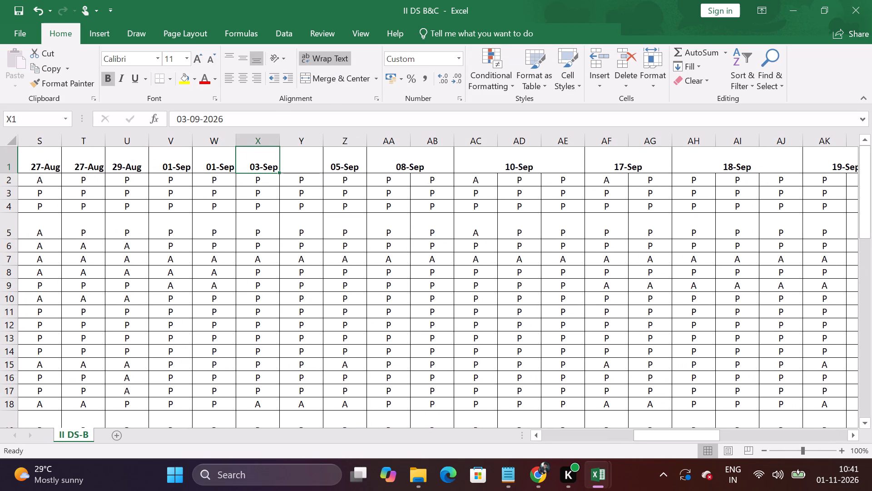
{"action": "left_click", "coordinate": [295, 160]}
{"action": "key", "text": "ctrl+v"}
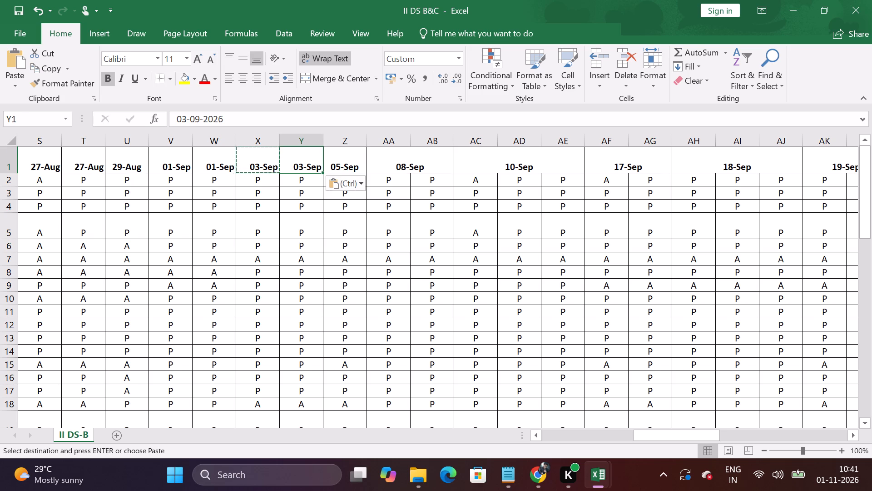
Unmerge the 08-Sep header over columns AA and AB and copy its date into AB1.
{"action": "left_click", "coordinate": [404, 167]}
{"action": "left_click", "coordinate": [329, 78]}
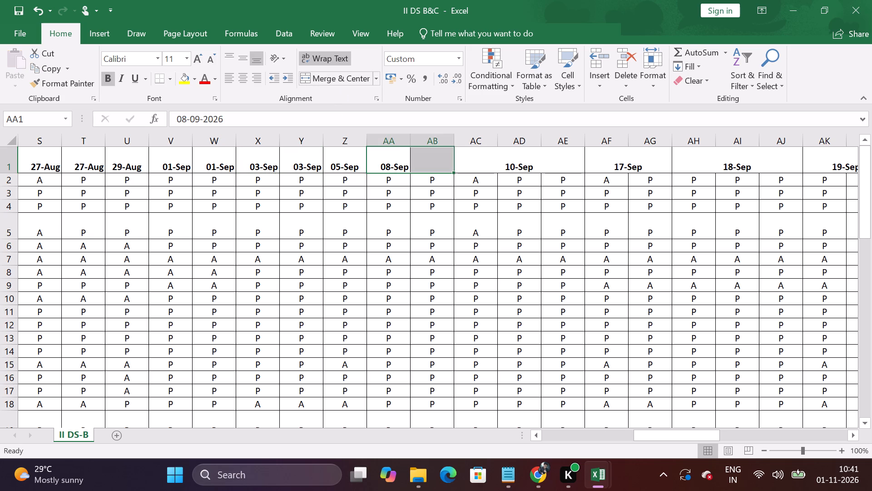
{"action": "left_click", "coordinate": [386, 160]}
{"action": "key", "text": "ctrl+c"}
{"action": "left_click", "coordinate": [436, 167]}
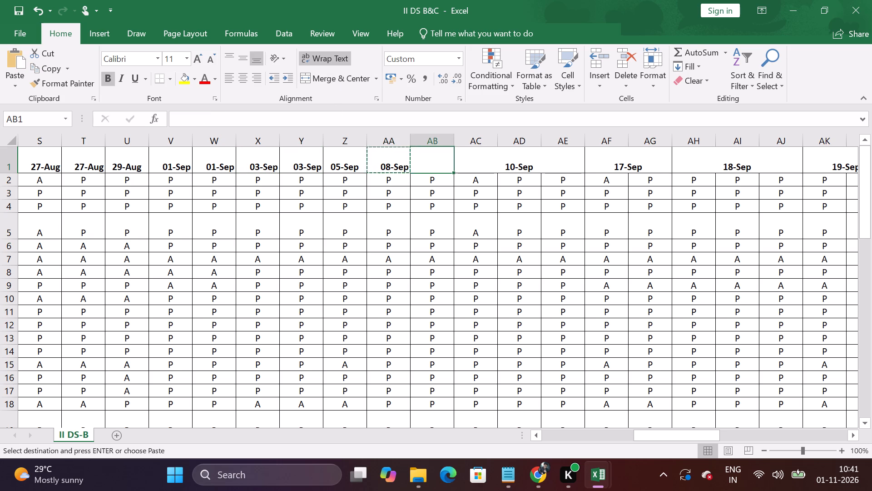
{"action": "key", "text": "ctrl+v"}
Unmerge the 10-Sep header over columns AC to AE and copy its date into AD1 and AE1.
{"action": "left_click", "coordinate": [532, 165]}
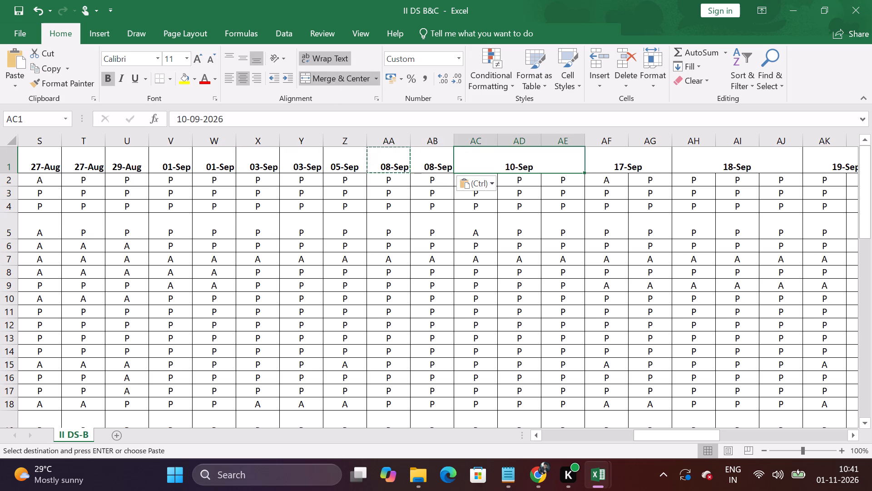
{"action": "left_click", "coordinate": [331, 80]}
{"action": "left_click", "coordinate": [482, 160]}
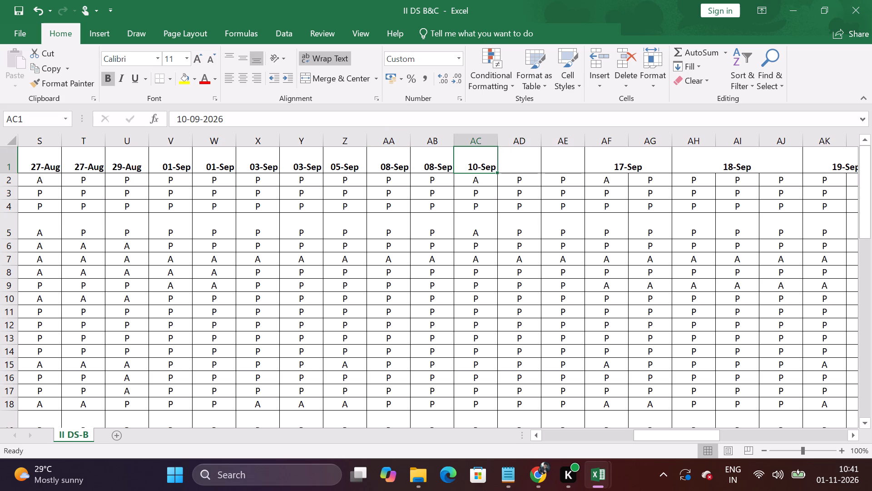
{"action": "key", "text": "ctrl+c"}
{"action": "left_click", "coordinate": [519, 159]}
{"action": "key", "text": "ctrl+v"}
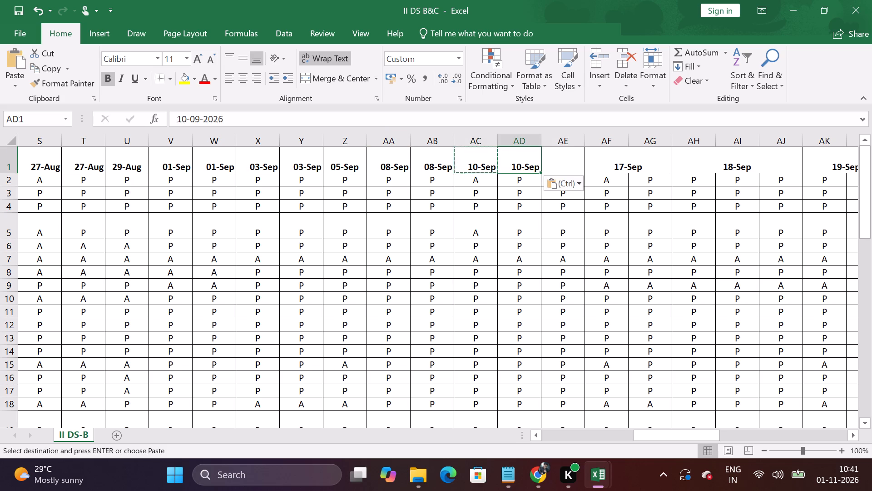
{"action": "left_click", "coordinate": [565, 160]}
{"action": "key", "text": "ctrl+v"}
Unmerge the 17-Sep header over columns AF and AG and copy its date into AG1.
{"action": "left_click", "coordinate": [631, 160]}
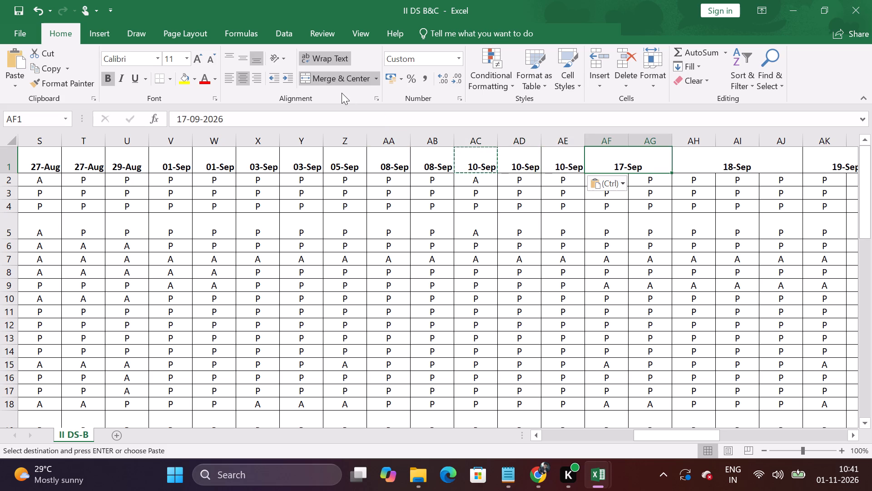
{"action": "left_click", "coordinate": [317, 82]}
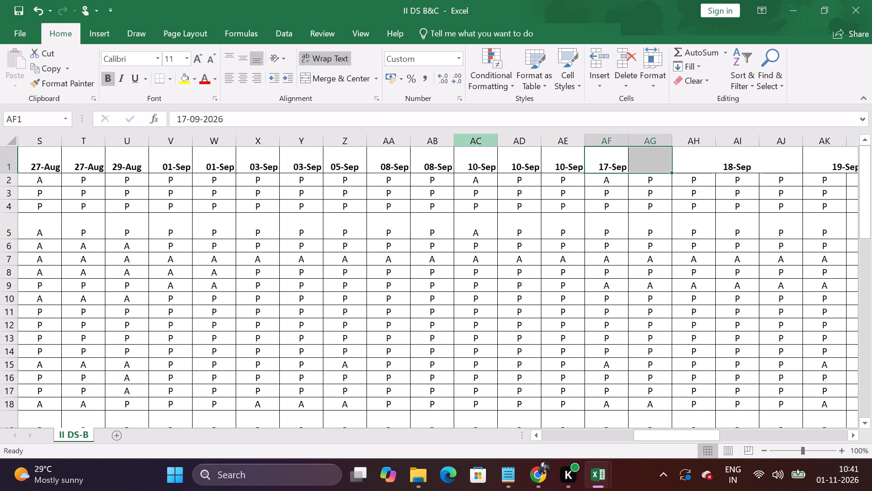
{"action": "left_click", "coordinate": [606, 162]}
{"action": "key", "text": "ctrl+c"}
{"action": "left_click", "coordinate": [645, 162]}
{"action": "key", "text": "ctrl+v"}
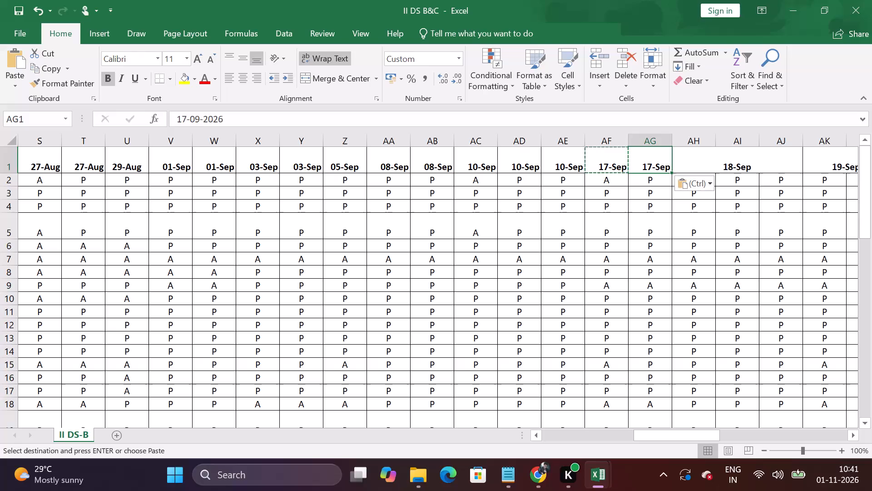
Unmerge the 18-Sep header over columns AH to AJ and copy its date into AI1 and AJ1.
{"action": "left_click", "coordinate": [723, 163]}
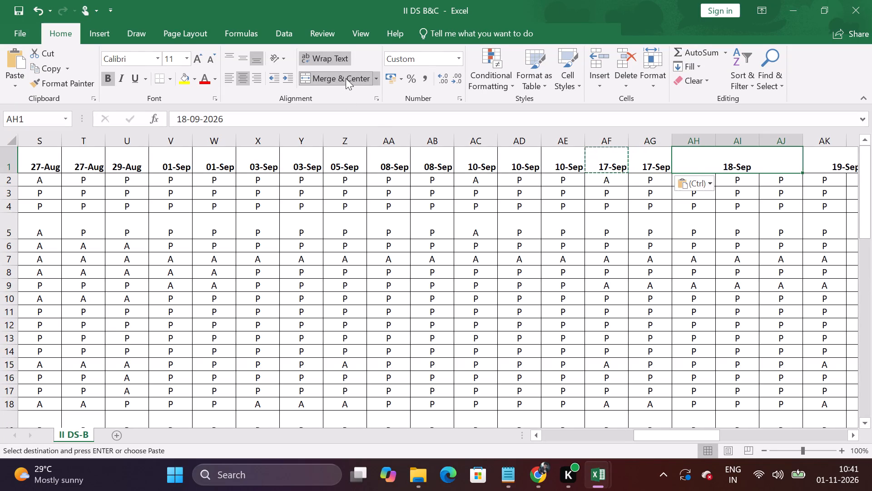
{"action": "left_click", "coordinate": [346, 78]}
{"action": "left_click", "coordinate": [689, 161]}
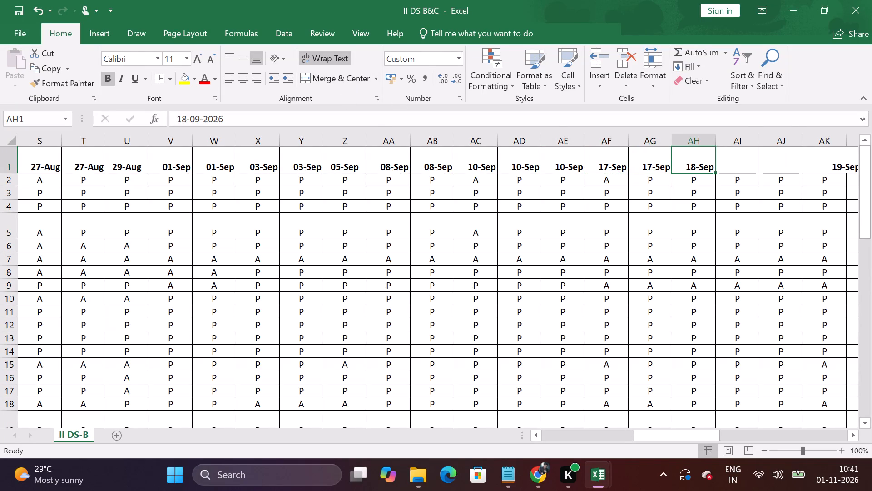
{"action": "key", "text": "ctrl+c"}
{"action": "left_click", "coordinate": [742, 162]}
{"action": "key", "text": "ctrl+v"}
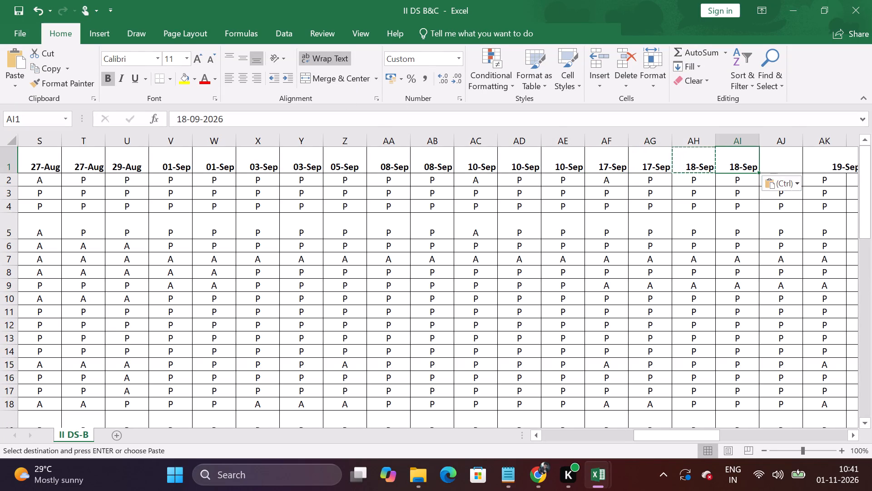
{"action": "left_click", "coordinate": [783, 159]}
{"action": "key", "text": "ctrl+v"}
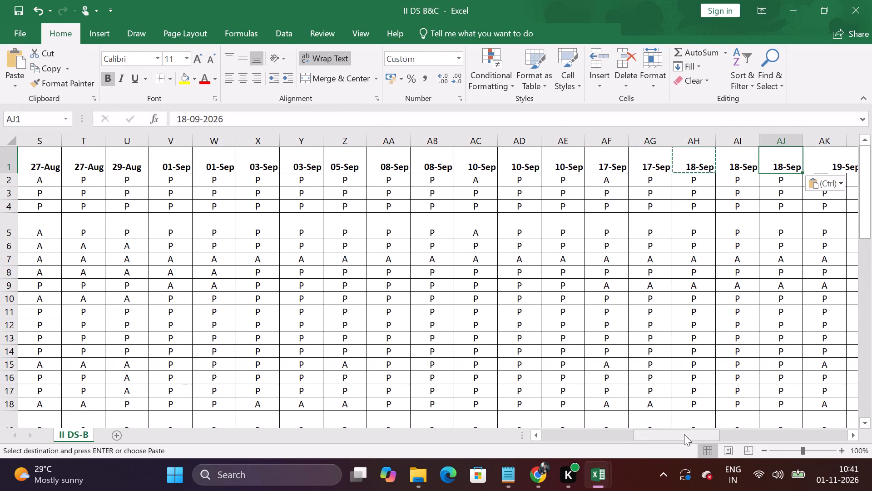
Unmerge the 19-Sep header over columns AK and AL and copy its date into AL1.
{"action": "left_click_drag", "start_coordinate": [684, 434], "coordinate": [757, 432]}
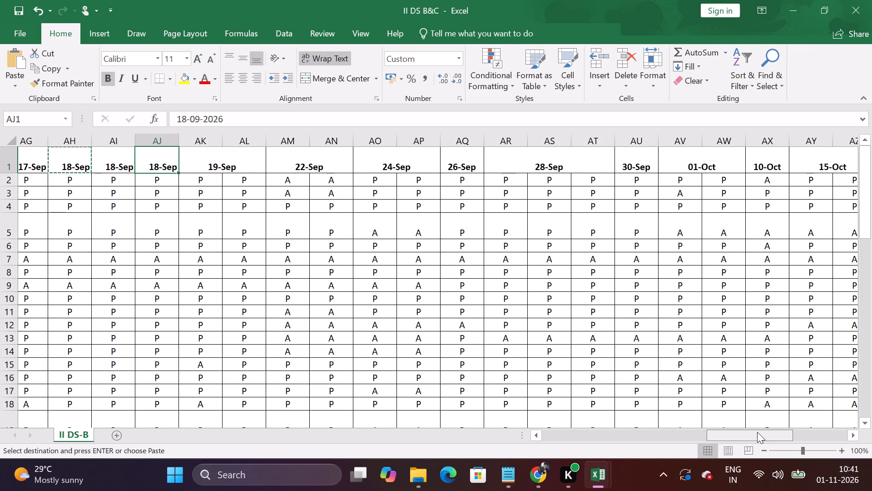
{"action": "left_click_drag", "start_coordinate": [757, 432], "coordinate": [736, 428]}
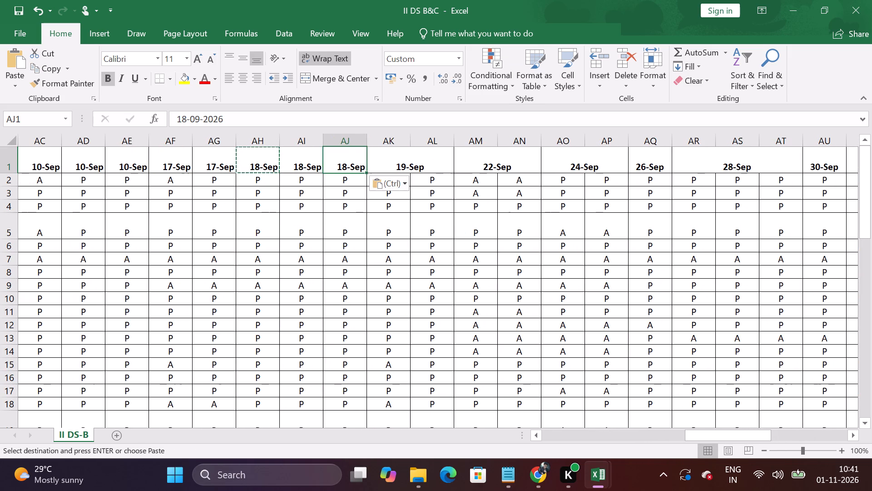
{"action": "left_click", "coordinate": [411, 161]}
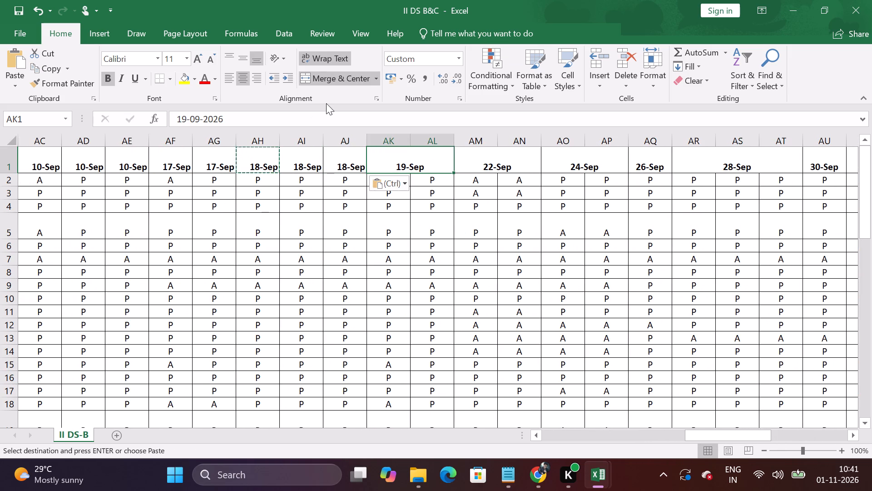
{"action": "left_click", "coordinate": [328, 77]}
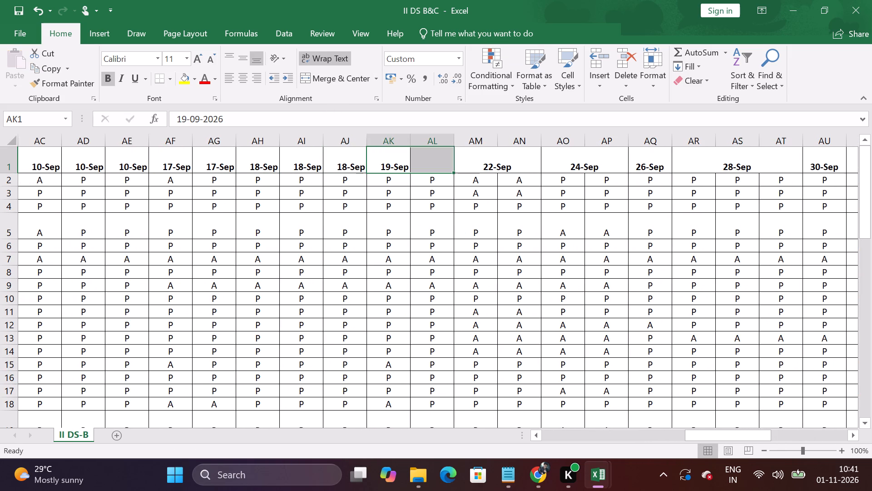
{"action": "left_click", "coordinate": [381, 159]}
{"action": "key", "text": "ctrl+c"}
{"action": "left_click", "coordinate": [429, 158]}
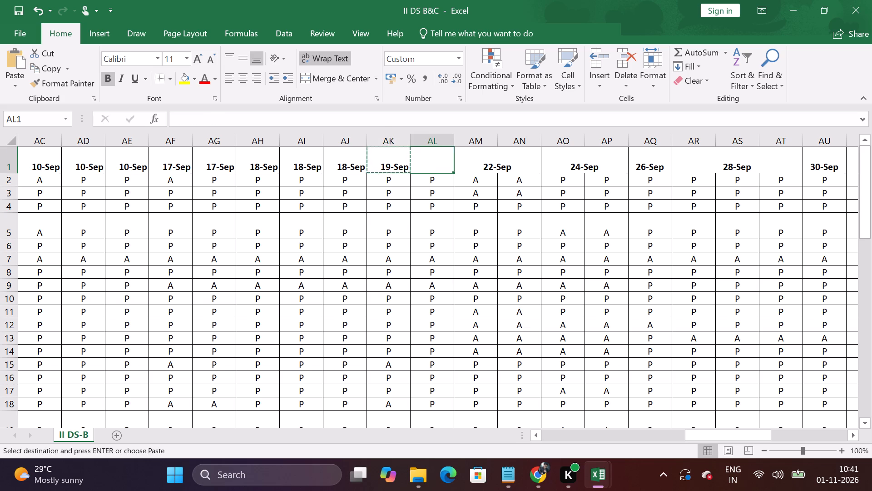
{"action": "key", "text": "ctrl+v"}
Unmerge the 22-Sep header over columns AM and AN and copy its date into AN1.
{"action": "left_click", "coordinate": [501, 162]}
{"action": "left_click", "coordinate": [347, 79]}
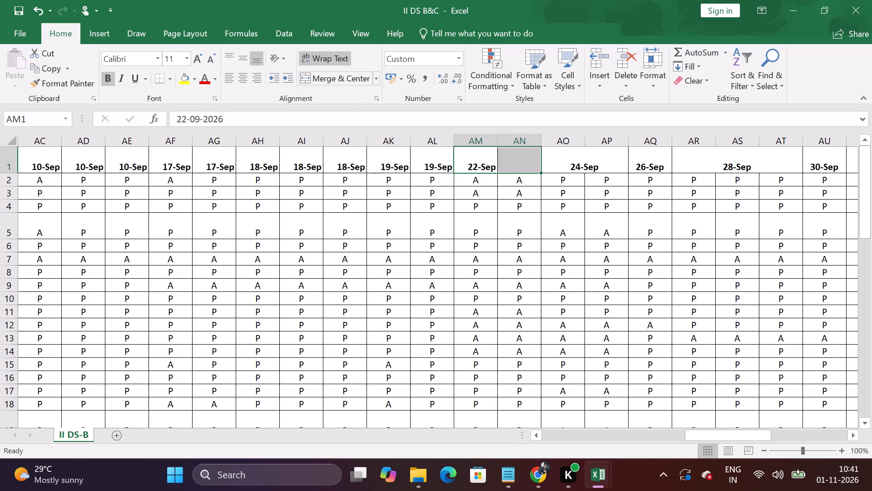
{"action": "left_click", "coordinate": [466, 164]}
{"action": "key", "text": "ctrl+c"}
{"action": "left_click", "coordinate": [520, 163]}
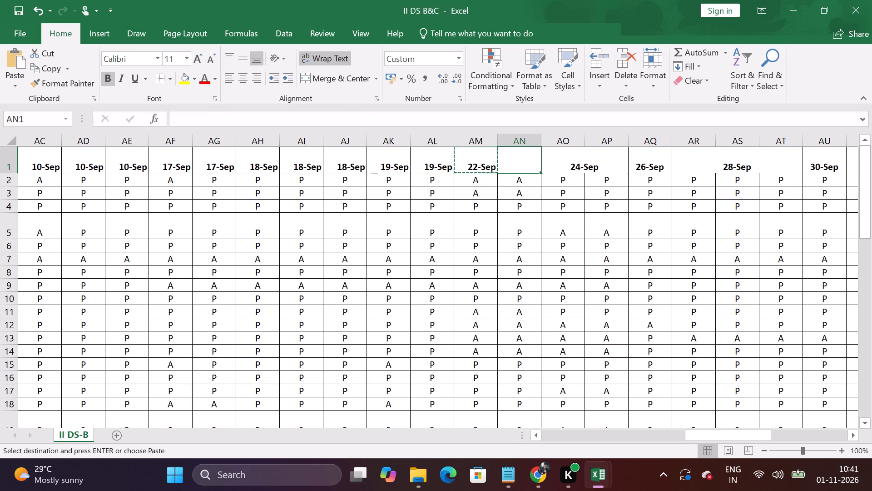
{"action": "key", "text": "ctrl+v"}
Unmerge the 24-Sep header over columns AO and AP and copy its date into AP1.
{"action": "left_click", "coordinate": [601, 167]}
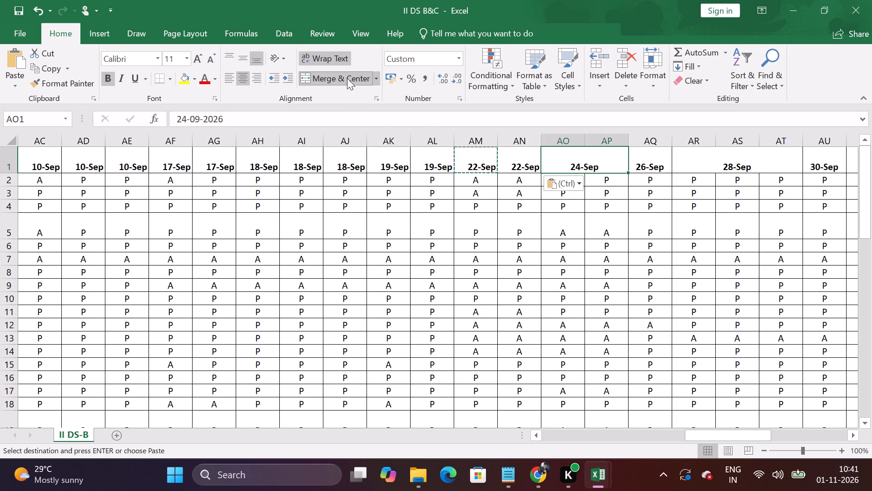
{"action": "left_click", "coordinate": [347, 78]}
{"action": "left_click", "coordinate": [560, 168]}
{"action": "key", "text": "ctrl+c"}
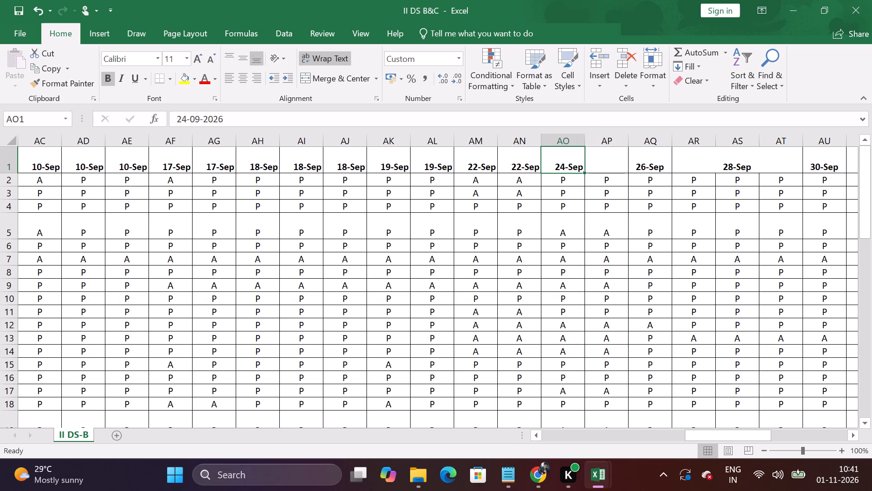
{"action": "left_click", "coordinate": [597, 168]}
{"action": "key", "text": "ctrl+v"}
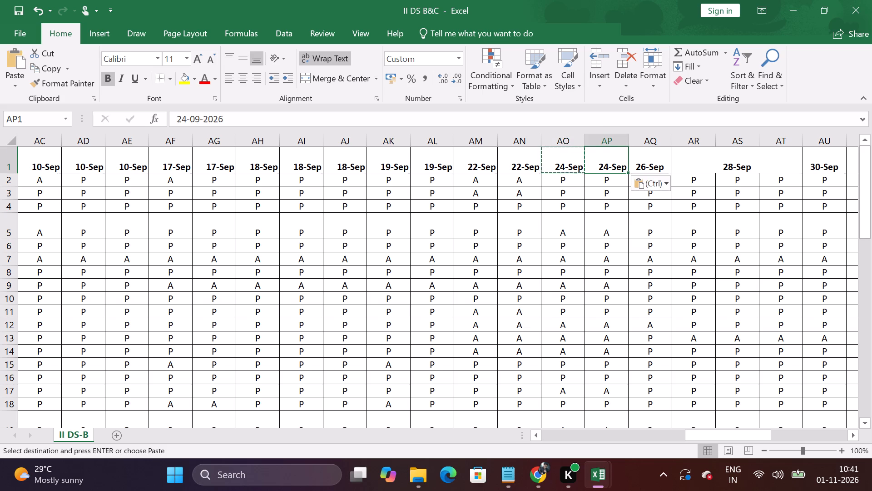
Unmerge the 28-Sep header over columns AR to AT and copy its date into AS1 and AT1.
{"action": "left_click", "coordinate": [703, 163]}
{"action": "left_click", "coordinate": [345, 77]}
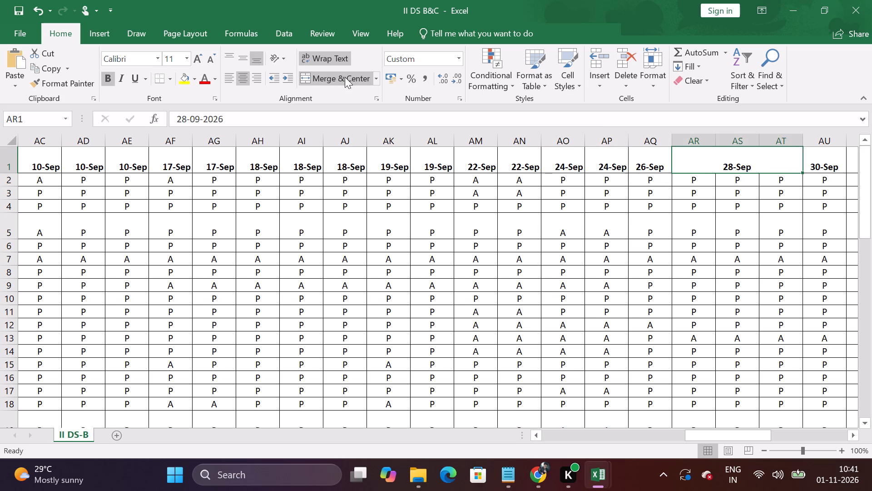
{"action": "left_click", "coordinate": [685, 161]}
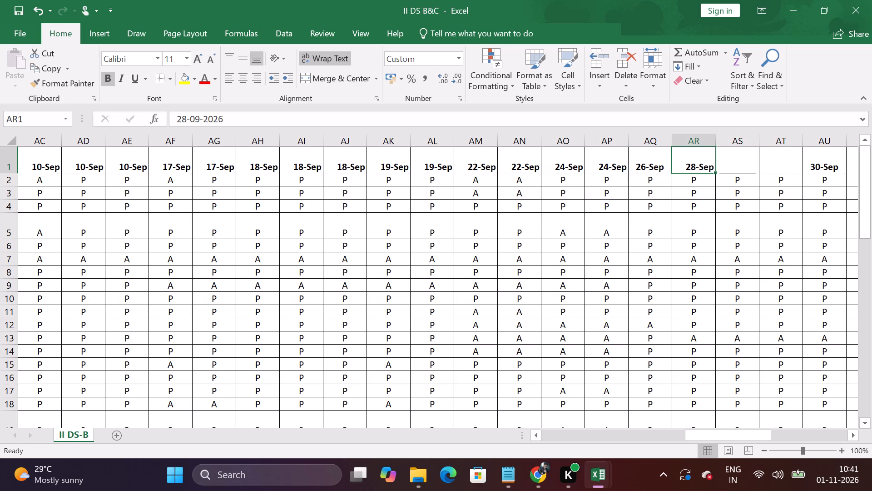
{"action": "key", "text": "ctrl+c"}
{"action": "left_click", "coordinate": [748, 161]}
{"action": "key", "text": "ctrl+v"}
{"action": "left_click", "coordinate": [780, 163]}
{"action": "key", "text": "ctrl+v"}
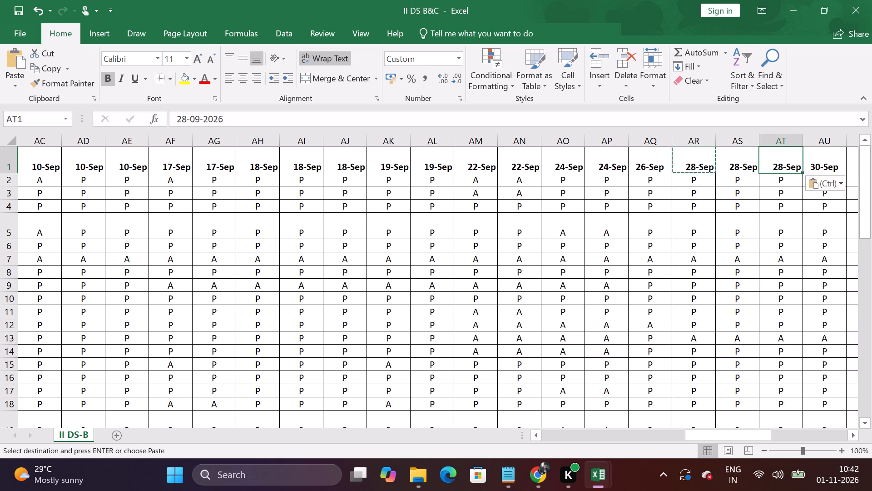
Unmerge the 22-Oct header over columns BA and BB and copy its date into BB1.
{"action": "left_click_drag", "start_coordinate": [710, 434], "coordinate": [778, 431]}
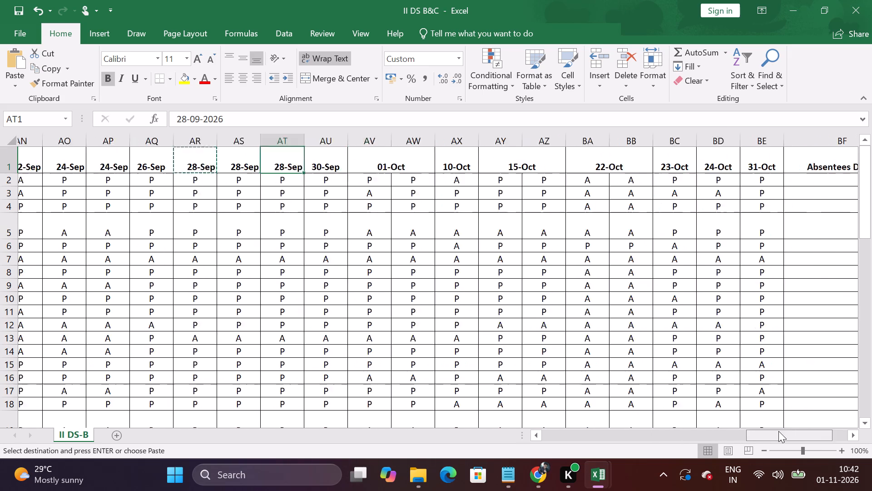
{"action": "left_click_drag", "start_coordinate": [778, 431], "coordinate": [781, 431]}
{"action": "left_click", "coordinate": [504, 157]}
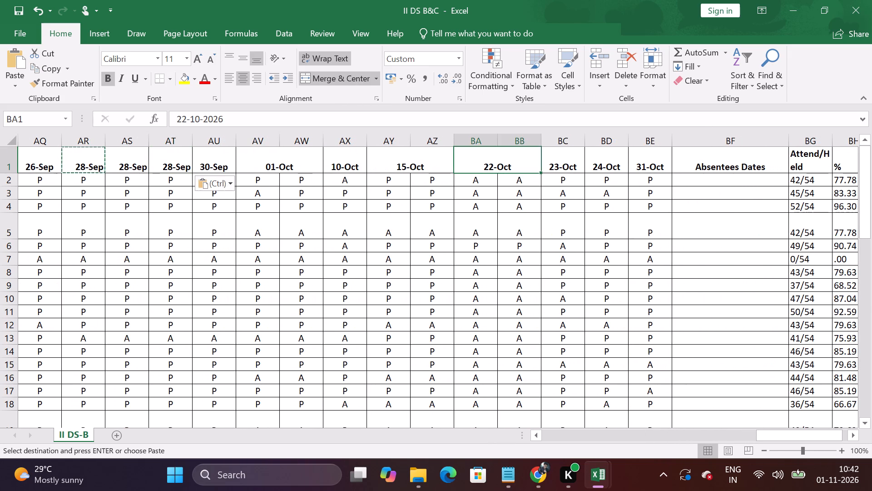
{"action": "left_click", "coordinate": [337, 76]}
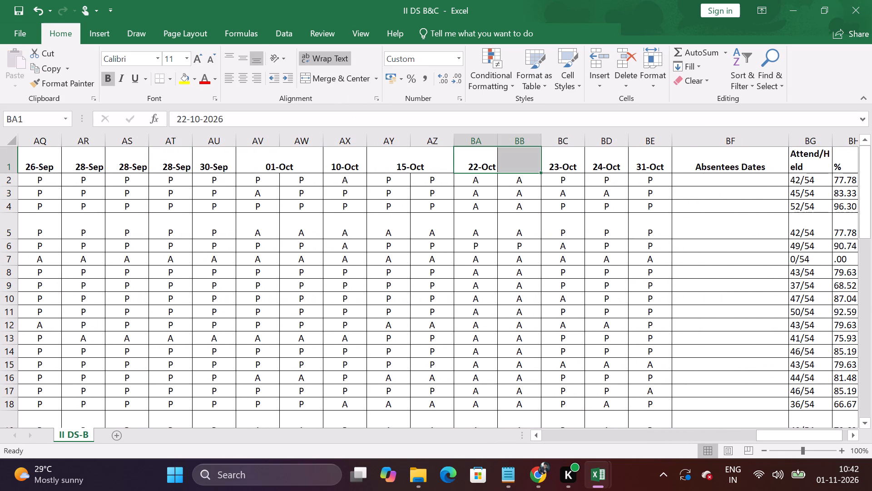
{"action": "left_click", "coordinate": [483, 159]}
{"action": "key", "text": "ctrl+c"}
{"action": "left_click", "coordinate": [524, 163]}
{"action": "key", "text": "ctrl+v"}
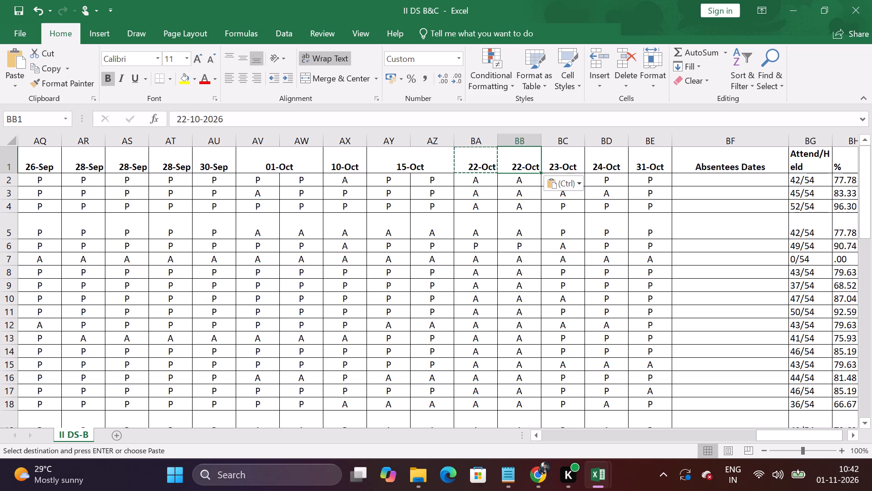
Unmerge the 15-Oct header over columns AY and AZ and copy its date into AZ1.
{"action": "left_click", "coordinate": [426, 161]}
{"action": "left_click", "coordinate": [331, 78]}
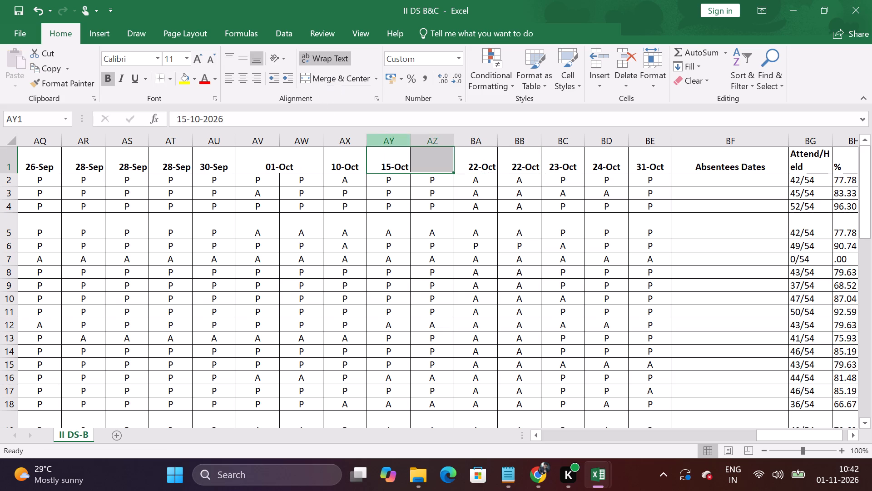
{"action": "left_click", "coordinate": [389, 160]}
{"action": "key", "text": "ctrl+c"}
{"action": "left_click", "coordinate": [427, 160]}
{"action": "key", "text": "ctrl+v"}
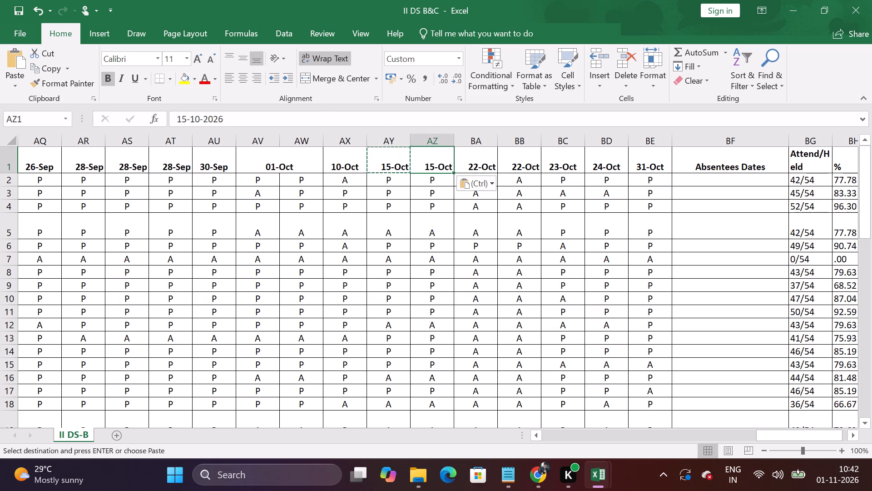
{"action": "left_click", "coordinate": [504, 300]}
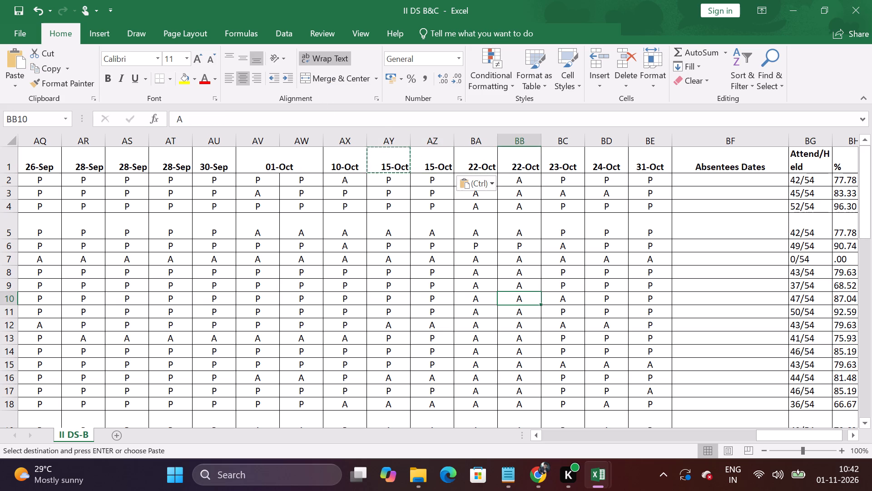
Unmerge the 01-Oct header over columns AV and AW and copy its date into AW1.
{"action": "left_click", "coordinate": [287, 163]}
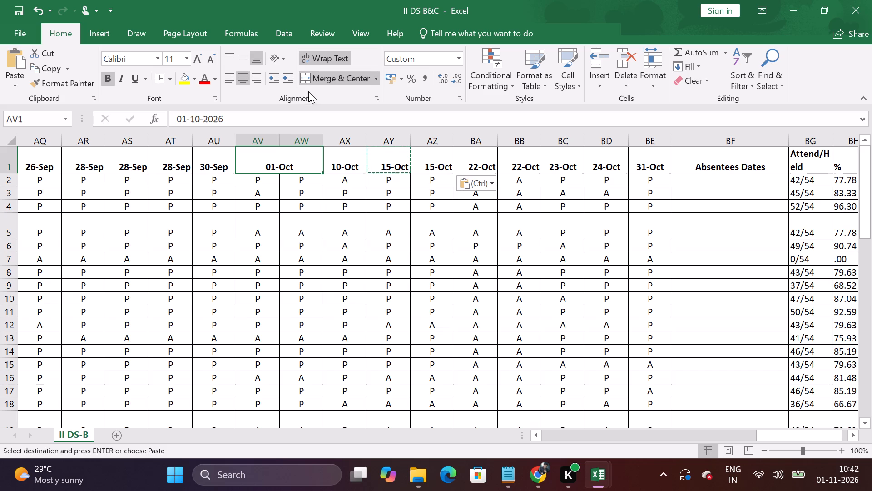
{"action": "left_click", "coordinate": [315, 80]}
{"action": "left_click", "coordinate": [259, 161]}
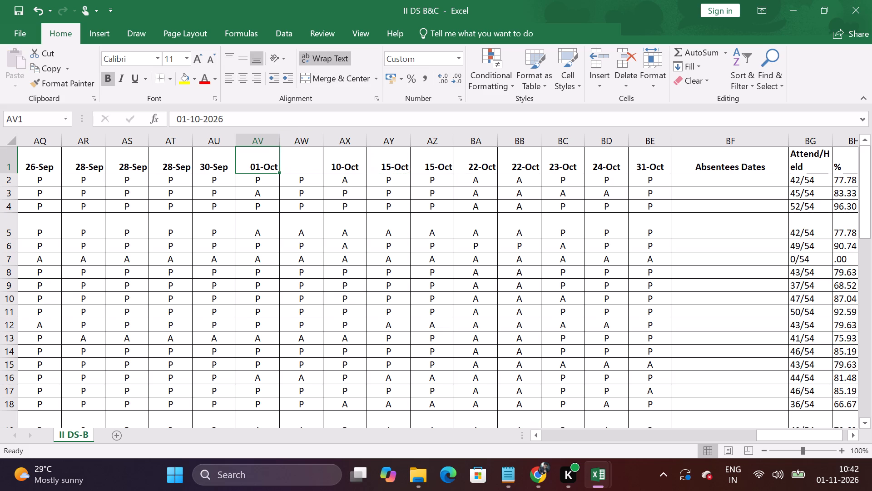
{"action": "key", "text": "ctrl+c"}
{"action": "left_click", "coordinate": [298, 163]}
{"action": "key", "text": "ctrl+v"}
{"action": "left_click", "coordinate": [375, 270]}
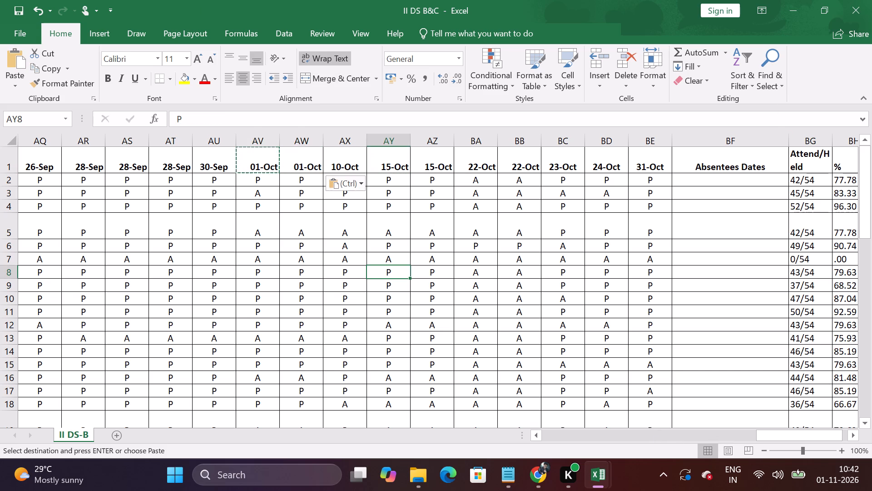
Review the date headers in row 1 across all attendance columns for any remaining merged or blank cells.
{"action": "left_click_drag", "start_coordinate": [807, 436], "coordinate": [838, 436]}
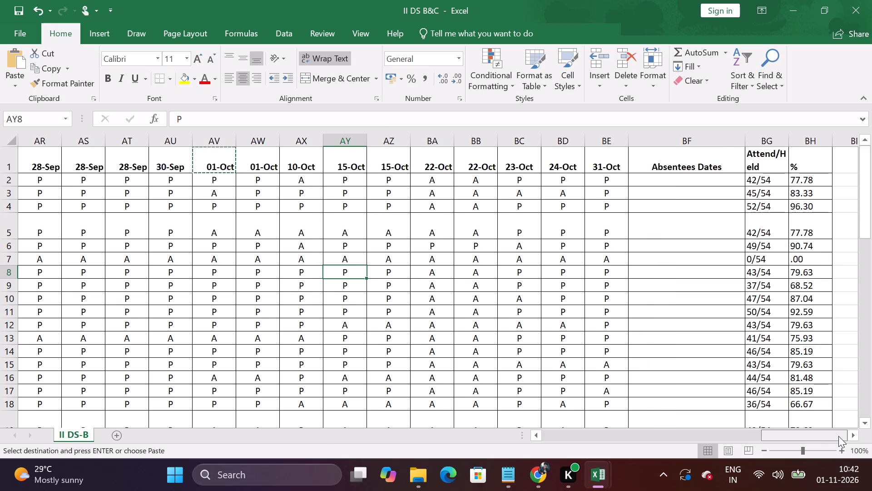
{"action": "left_click_drag", "start_coordinate": [838, 436], "coordinate": [782, 435]}
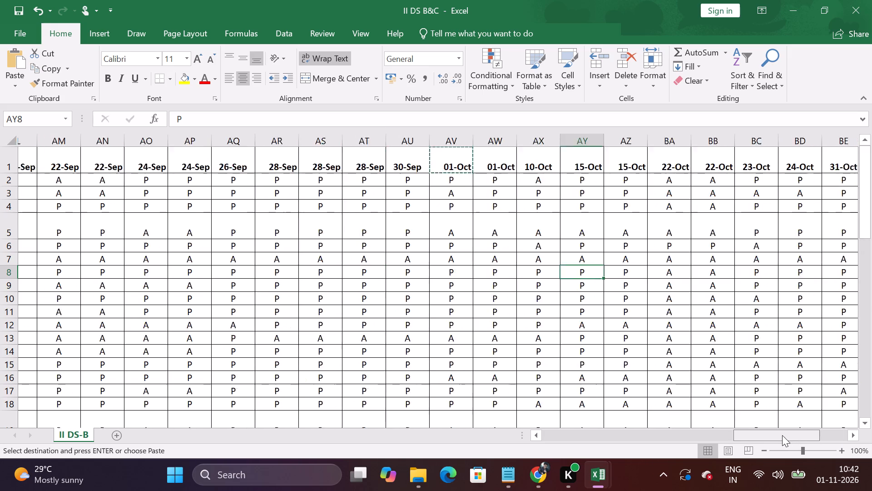
{"action": "left_click_drag", "start_coordinate": [782, 435], "coordinate": [651, 421]}
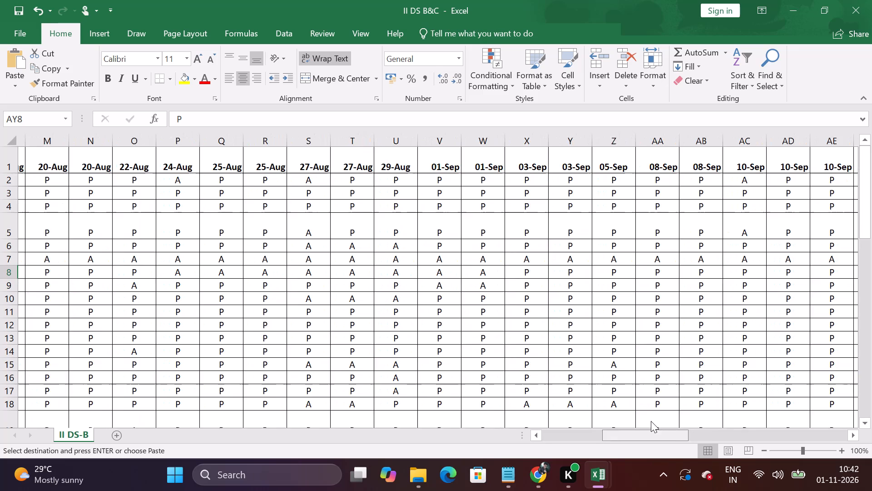
{"action": "left_click_drag", "start_coordinate": [651, 421], "coordinate": [580, 418]}
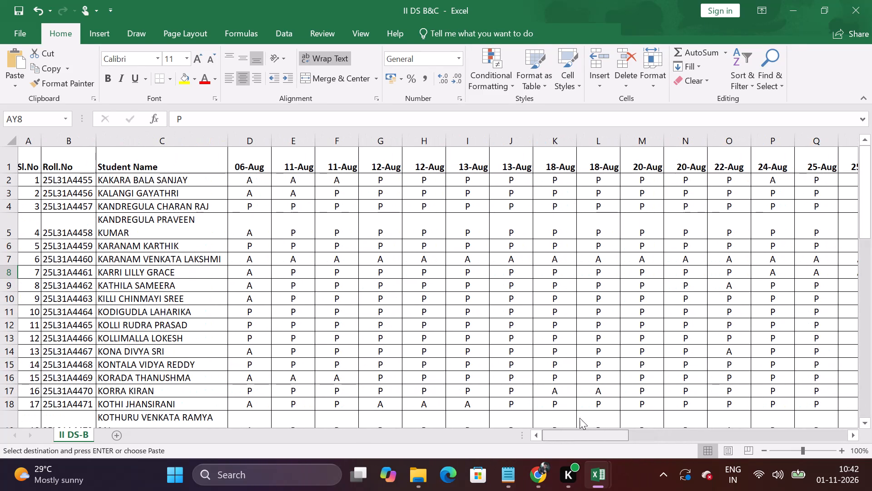
{"action": "left_click_drag", "start_coordinate": [580, 418], "coordinate": [808, 439]}
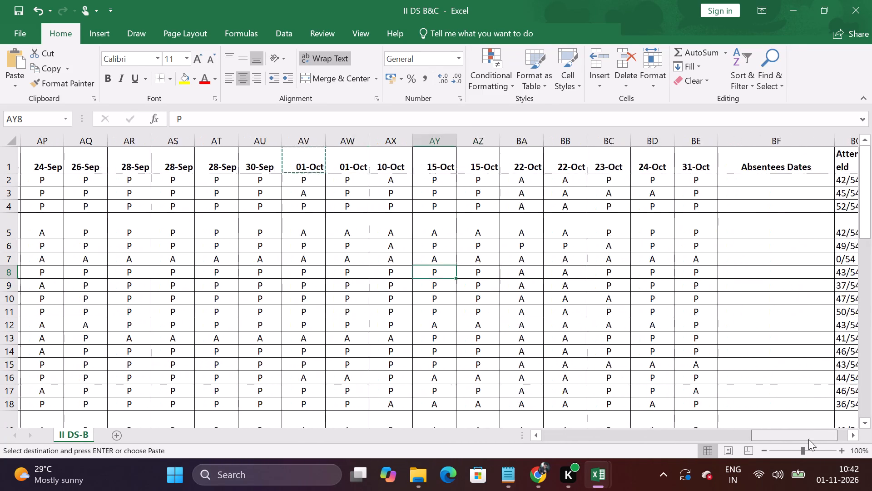
{"action": "left_click_drag", "start_coordinate": [808, 439], "coordinate": [853, 439]}
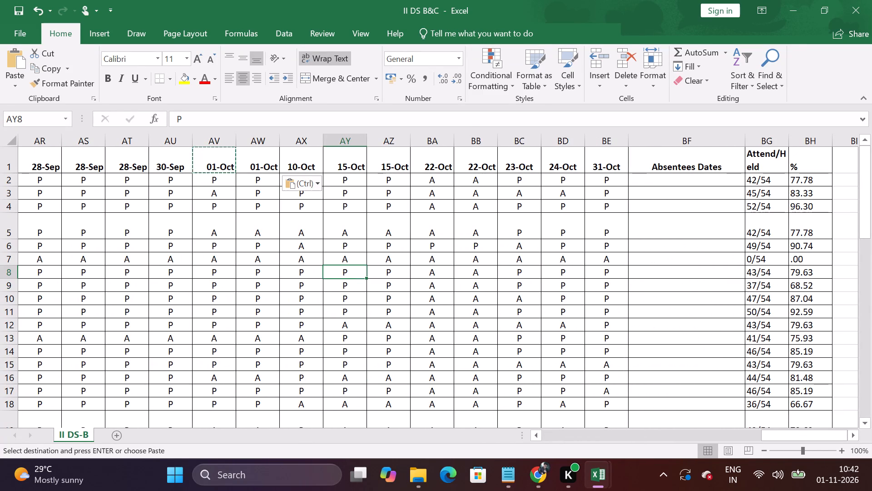
{"action": "left_click_drag", "start_coordinate": [776, 438], "coordinate": [768, 438]}
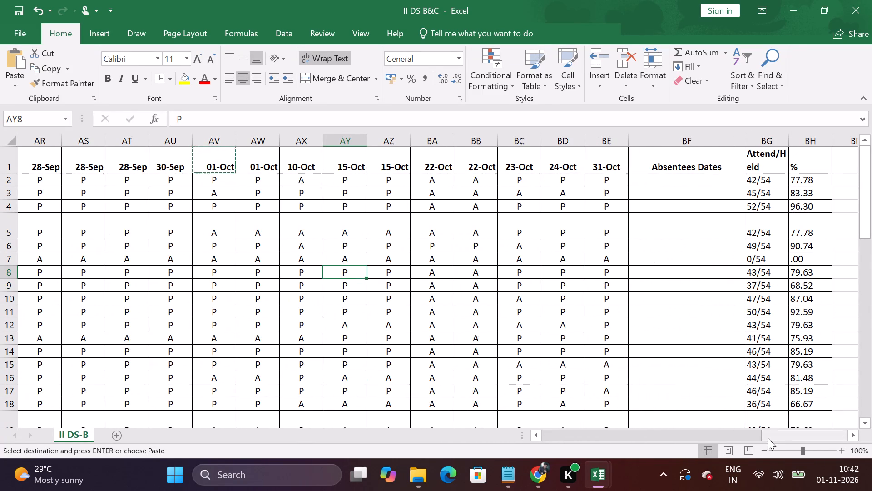
{"action": "left_click_drag", "start_coordinate": [768, 438], "coordinate": [644, 428]}
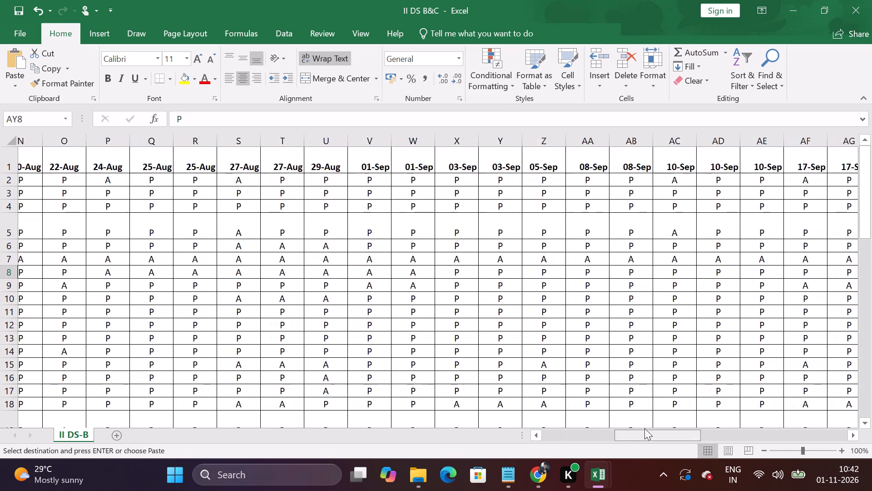
{"action": "left_click_drag", "start_coordinate": [644, 428], "coordinate": [870, 444]}
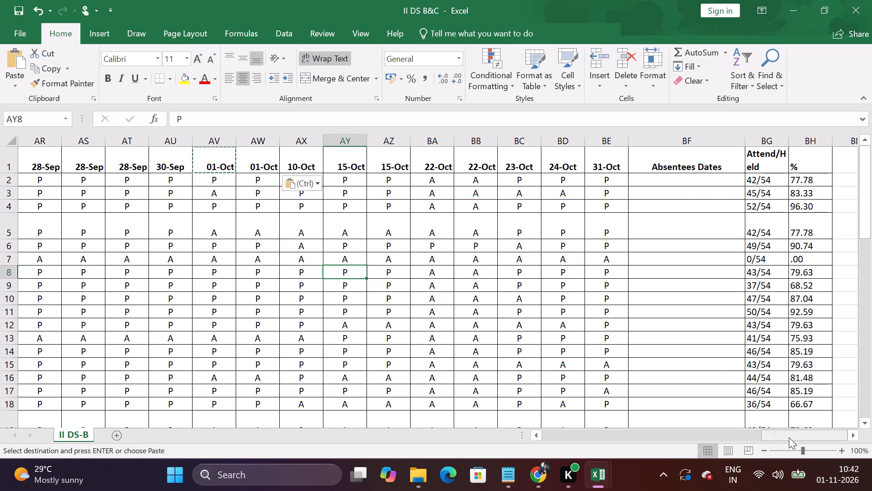
{"action": "left_click_drag", "start_coordinate": [789, 438], "coordinate": [505, 440]}
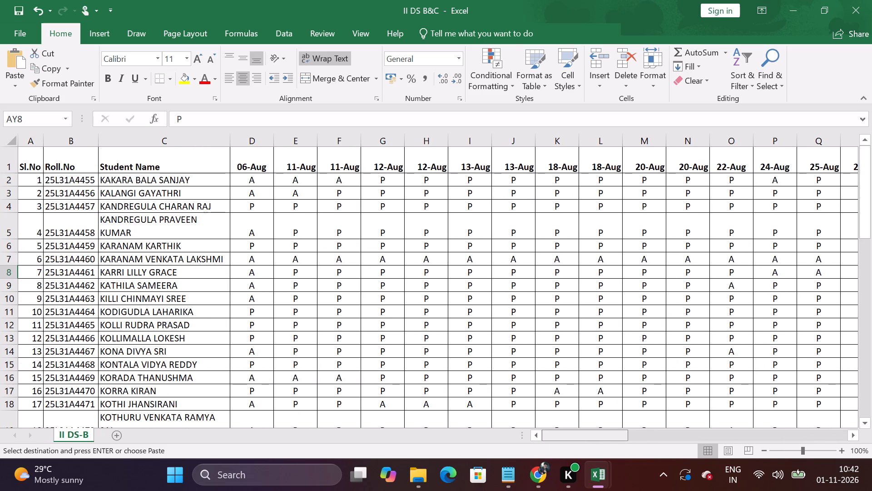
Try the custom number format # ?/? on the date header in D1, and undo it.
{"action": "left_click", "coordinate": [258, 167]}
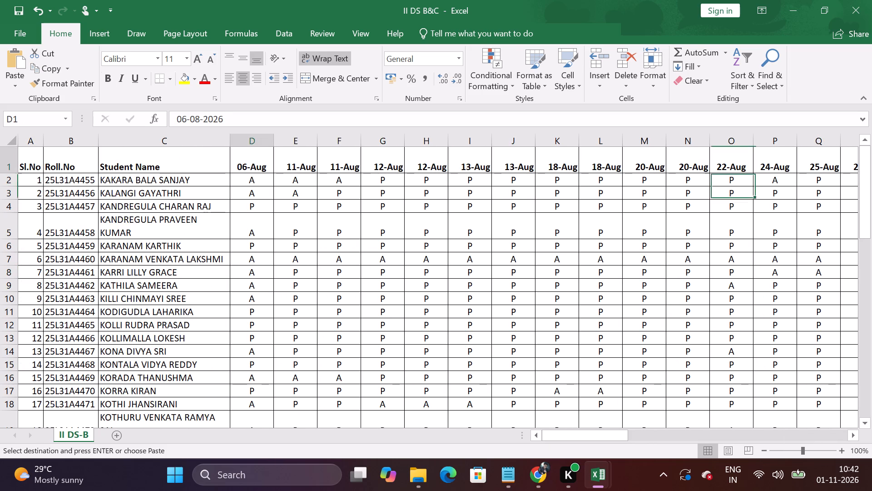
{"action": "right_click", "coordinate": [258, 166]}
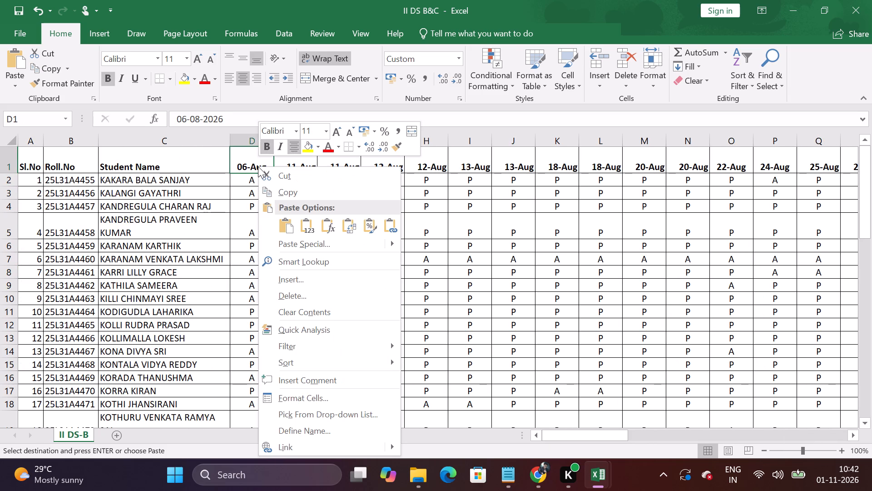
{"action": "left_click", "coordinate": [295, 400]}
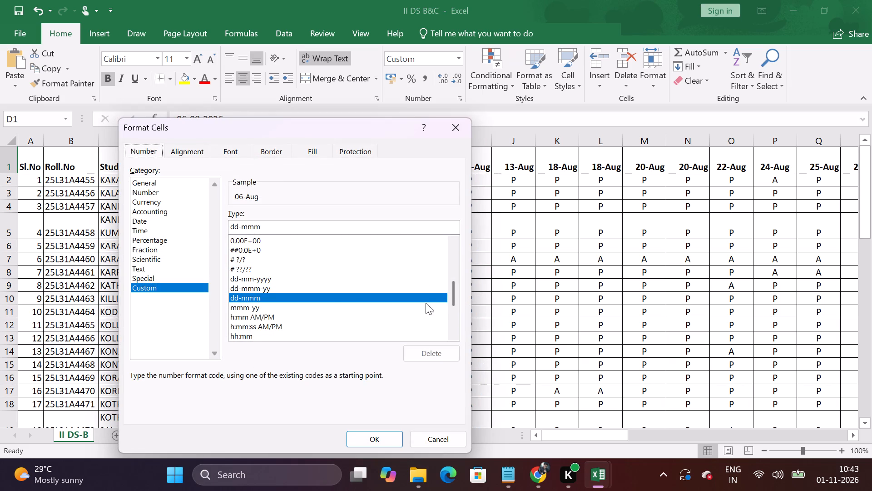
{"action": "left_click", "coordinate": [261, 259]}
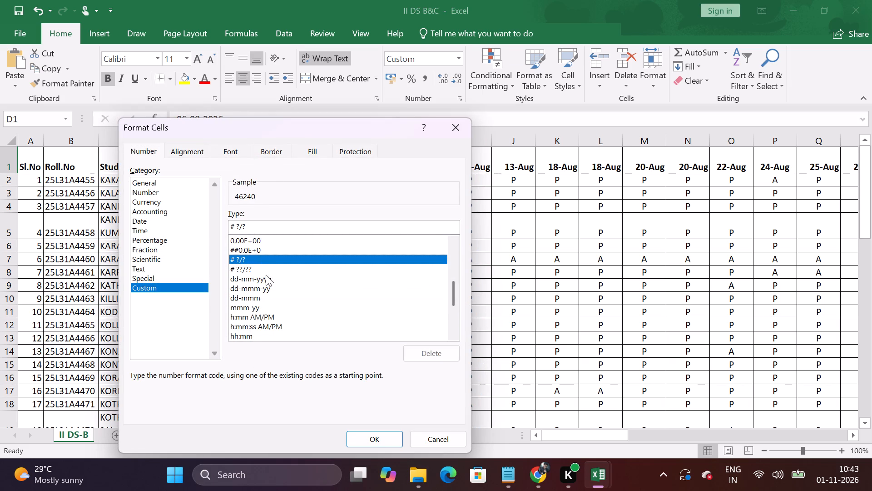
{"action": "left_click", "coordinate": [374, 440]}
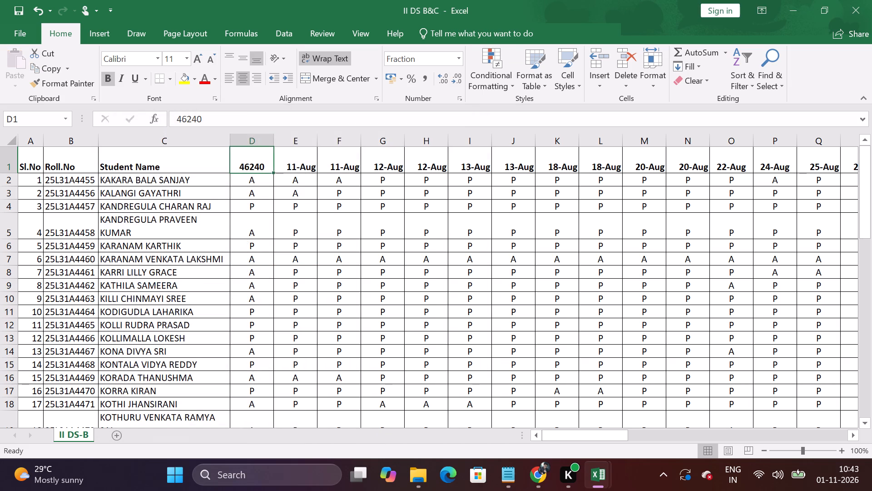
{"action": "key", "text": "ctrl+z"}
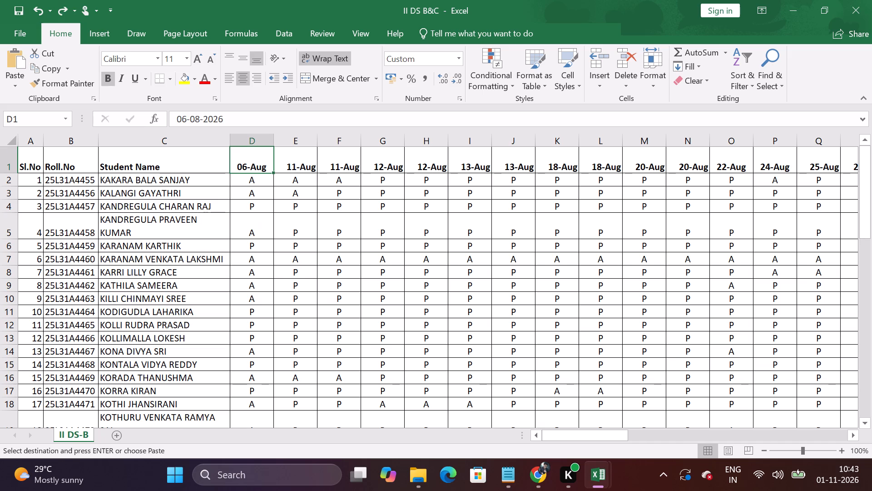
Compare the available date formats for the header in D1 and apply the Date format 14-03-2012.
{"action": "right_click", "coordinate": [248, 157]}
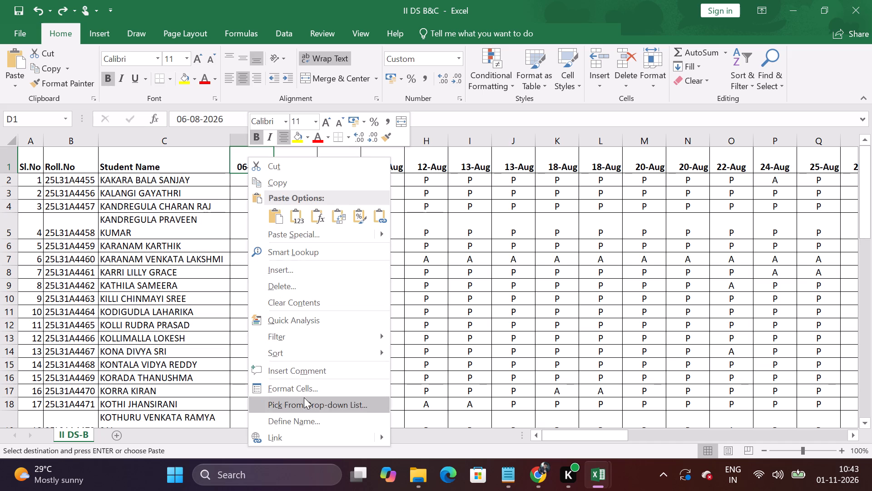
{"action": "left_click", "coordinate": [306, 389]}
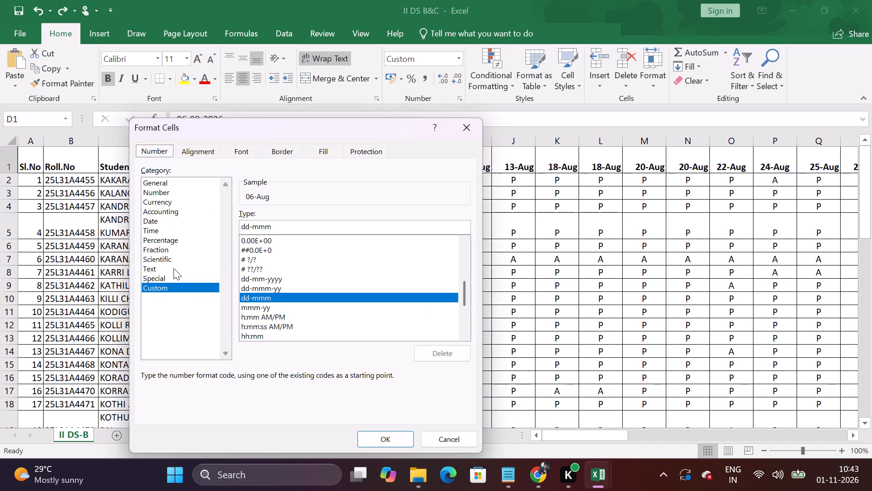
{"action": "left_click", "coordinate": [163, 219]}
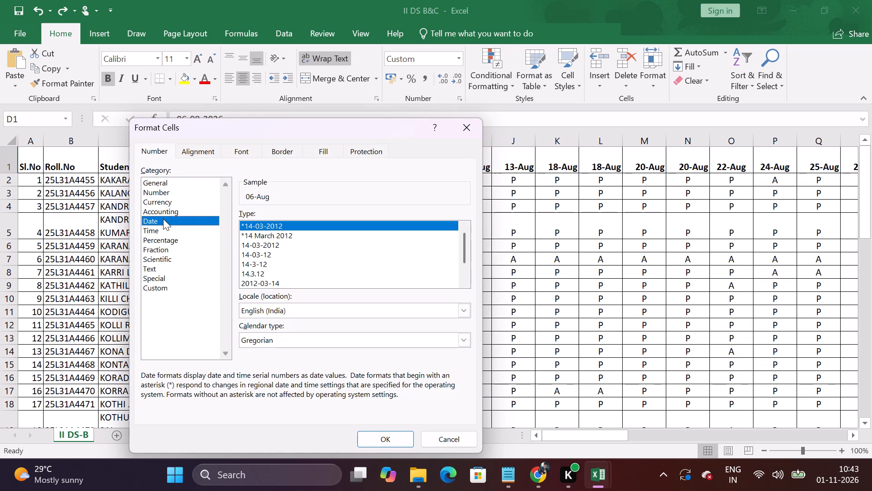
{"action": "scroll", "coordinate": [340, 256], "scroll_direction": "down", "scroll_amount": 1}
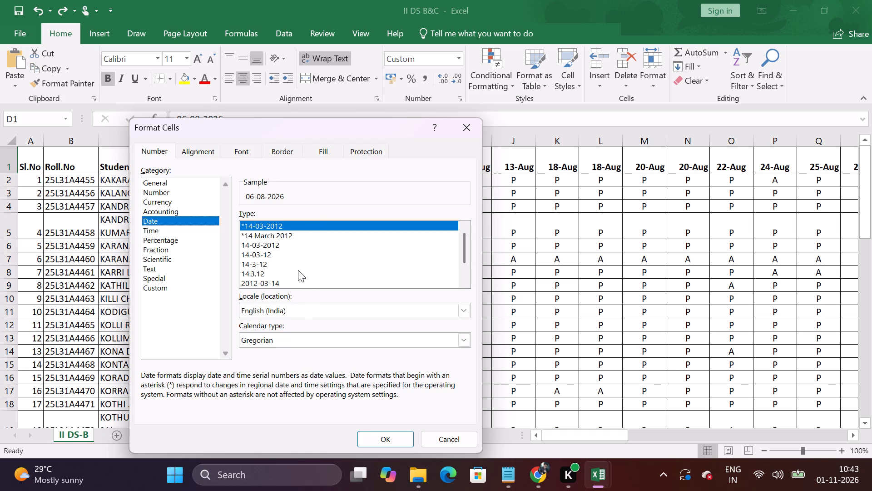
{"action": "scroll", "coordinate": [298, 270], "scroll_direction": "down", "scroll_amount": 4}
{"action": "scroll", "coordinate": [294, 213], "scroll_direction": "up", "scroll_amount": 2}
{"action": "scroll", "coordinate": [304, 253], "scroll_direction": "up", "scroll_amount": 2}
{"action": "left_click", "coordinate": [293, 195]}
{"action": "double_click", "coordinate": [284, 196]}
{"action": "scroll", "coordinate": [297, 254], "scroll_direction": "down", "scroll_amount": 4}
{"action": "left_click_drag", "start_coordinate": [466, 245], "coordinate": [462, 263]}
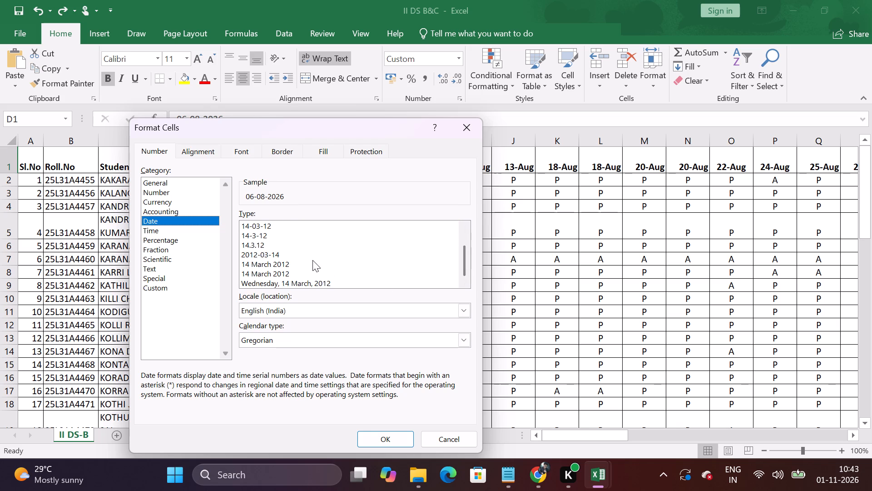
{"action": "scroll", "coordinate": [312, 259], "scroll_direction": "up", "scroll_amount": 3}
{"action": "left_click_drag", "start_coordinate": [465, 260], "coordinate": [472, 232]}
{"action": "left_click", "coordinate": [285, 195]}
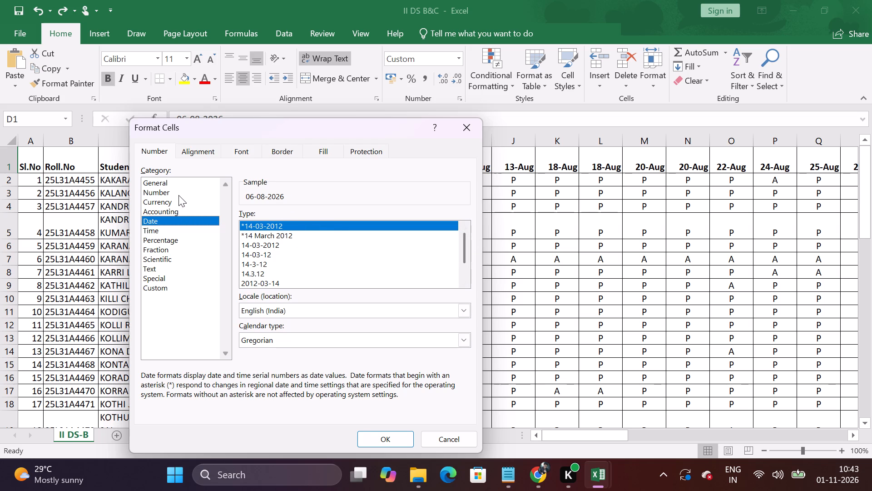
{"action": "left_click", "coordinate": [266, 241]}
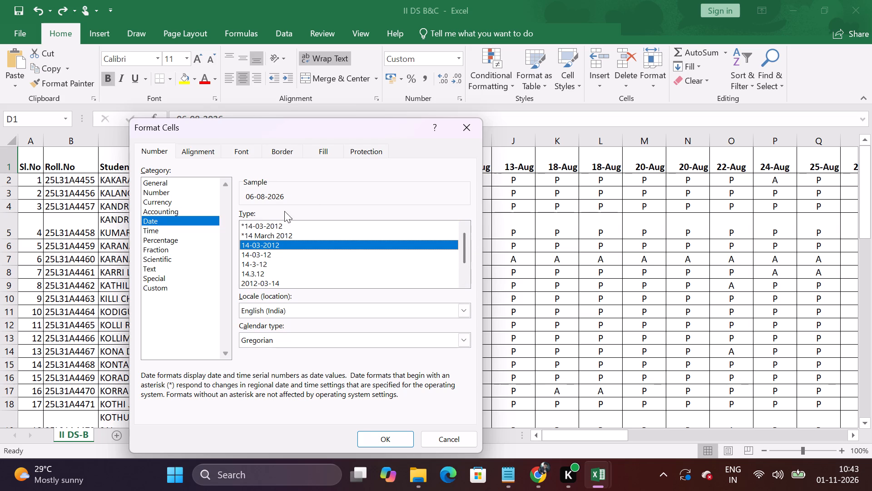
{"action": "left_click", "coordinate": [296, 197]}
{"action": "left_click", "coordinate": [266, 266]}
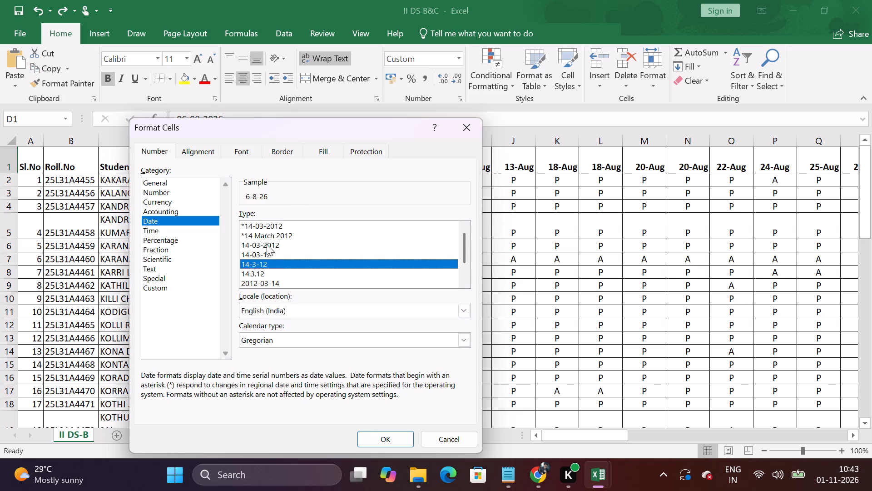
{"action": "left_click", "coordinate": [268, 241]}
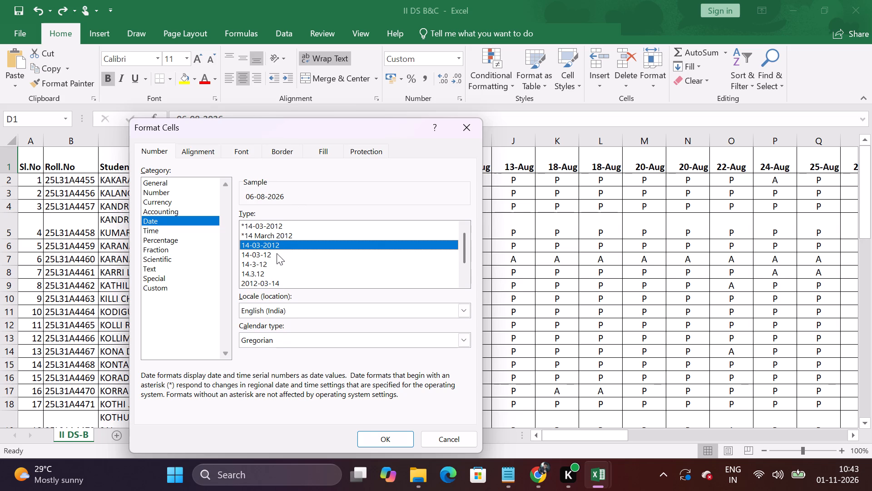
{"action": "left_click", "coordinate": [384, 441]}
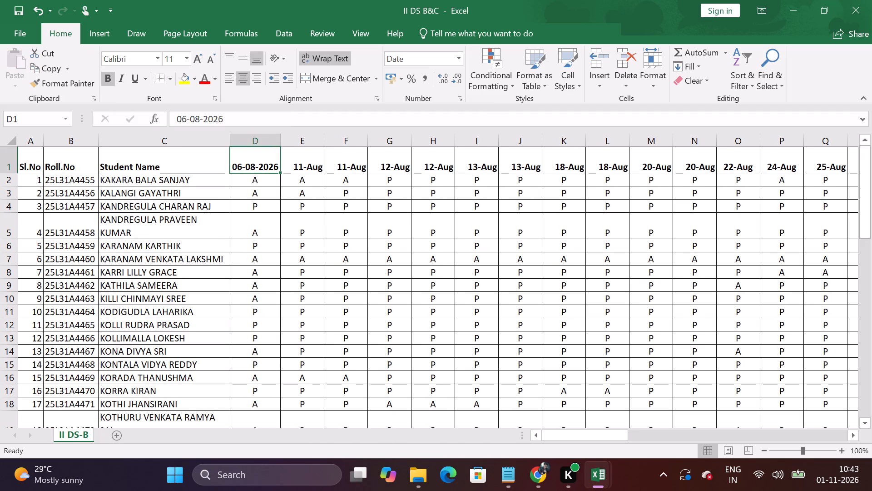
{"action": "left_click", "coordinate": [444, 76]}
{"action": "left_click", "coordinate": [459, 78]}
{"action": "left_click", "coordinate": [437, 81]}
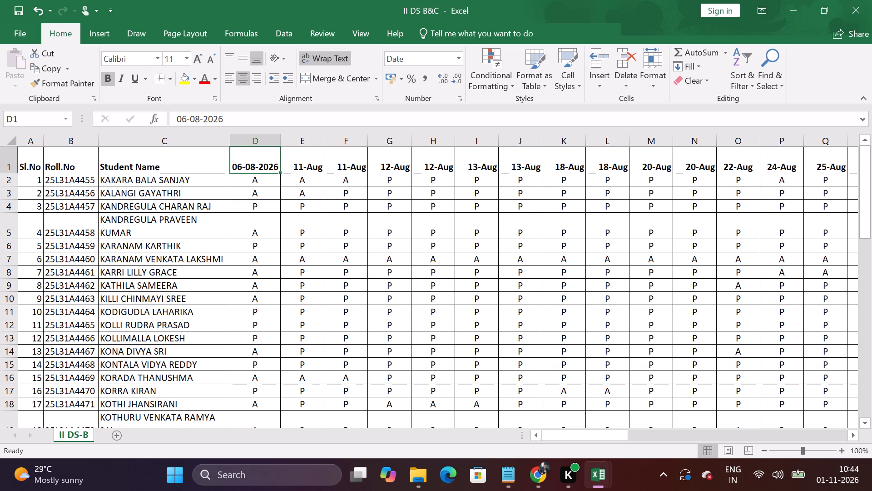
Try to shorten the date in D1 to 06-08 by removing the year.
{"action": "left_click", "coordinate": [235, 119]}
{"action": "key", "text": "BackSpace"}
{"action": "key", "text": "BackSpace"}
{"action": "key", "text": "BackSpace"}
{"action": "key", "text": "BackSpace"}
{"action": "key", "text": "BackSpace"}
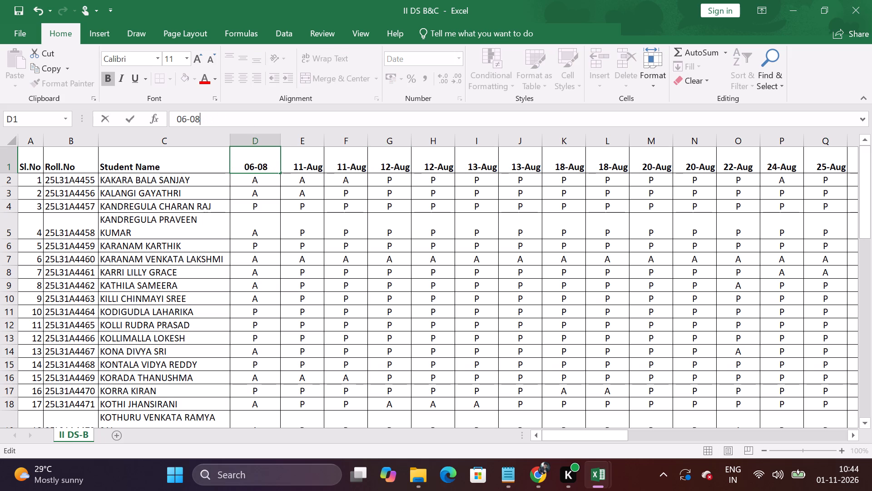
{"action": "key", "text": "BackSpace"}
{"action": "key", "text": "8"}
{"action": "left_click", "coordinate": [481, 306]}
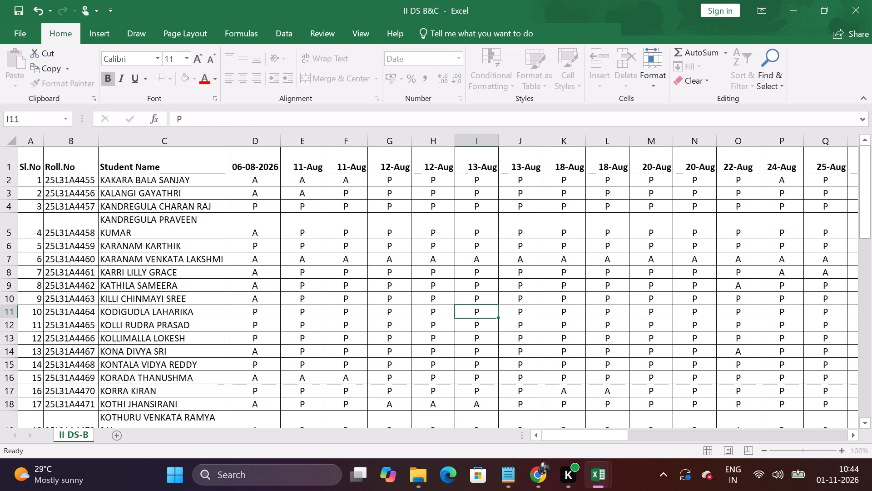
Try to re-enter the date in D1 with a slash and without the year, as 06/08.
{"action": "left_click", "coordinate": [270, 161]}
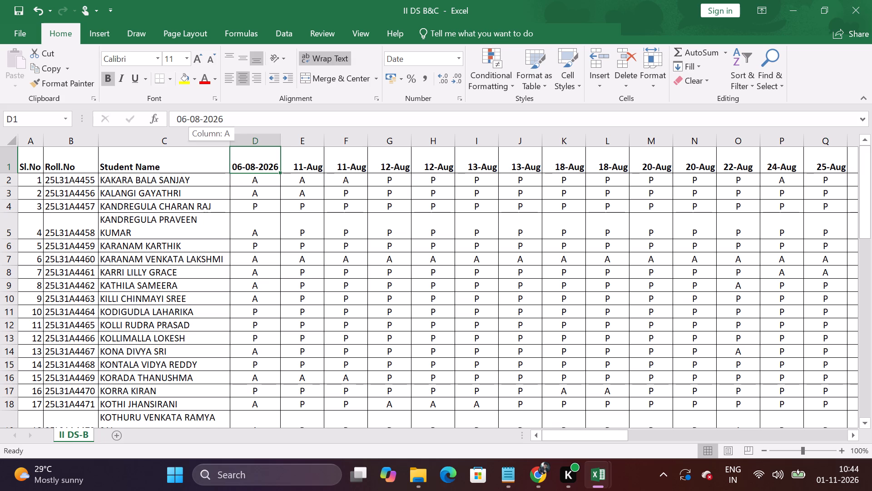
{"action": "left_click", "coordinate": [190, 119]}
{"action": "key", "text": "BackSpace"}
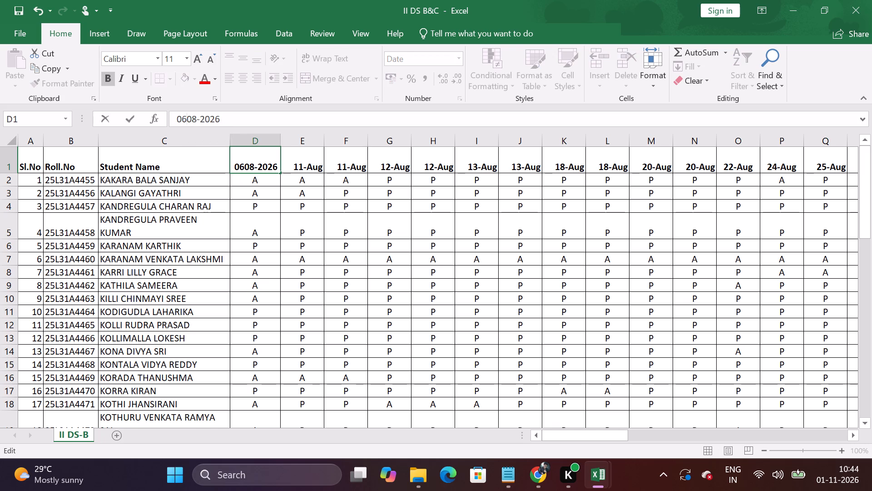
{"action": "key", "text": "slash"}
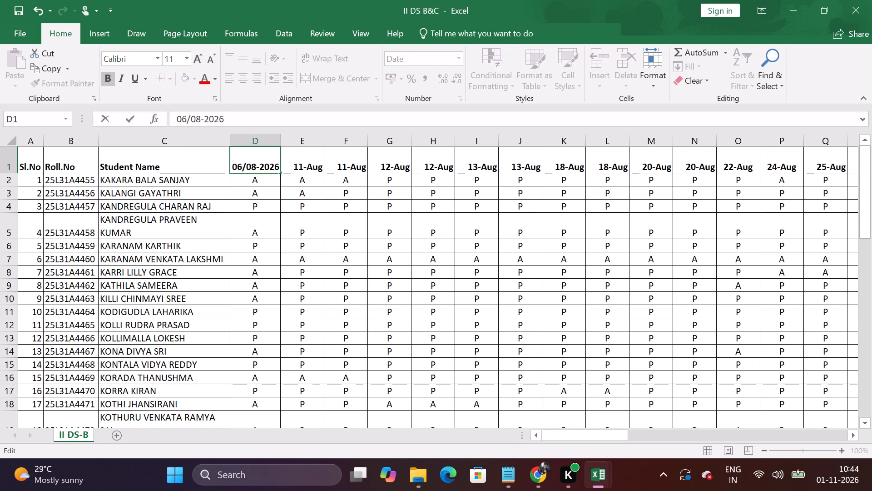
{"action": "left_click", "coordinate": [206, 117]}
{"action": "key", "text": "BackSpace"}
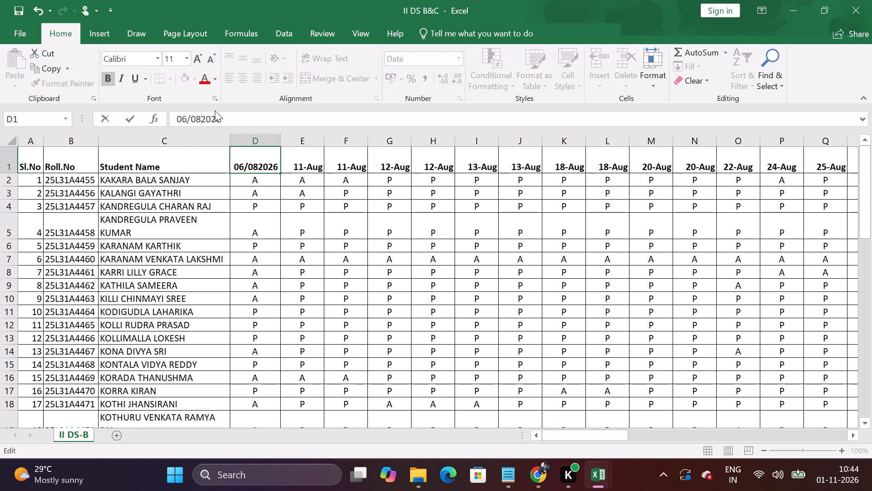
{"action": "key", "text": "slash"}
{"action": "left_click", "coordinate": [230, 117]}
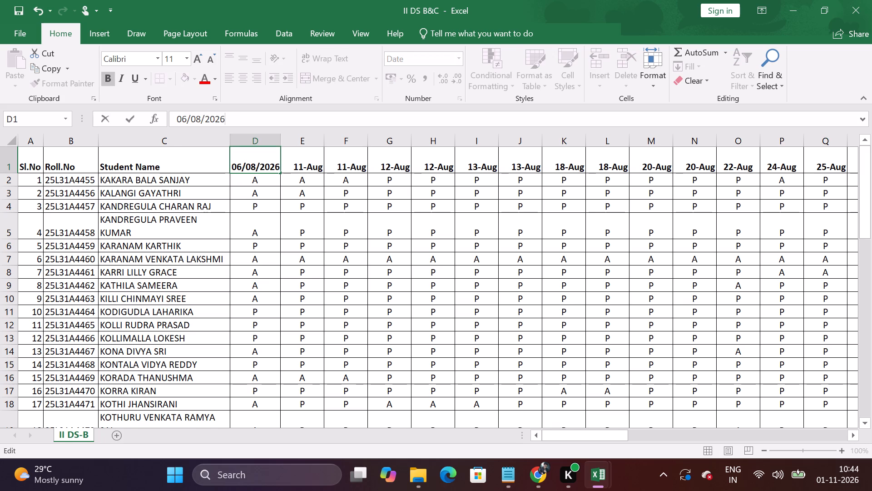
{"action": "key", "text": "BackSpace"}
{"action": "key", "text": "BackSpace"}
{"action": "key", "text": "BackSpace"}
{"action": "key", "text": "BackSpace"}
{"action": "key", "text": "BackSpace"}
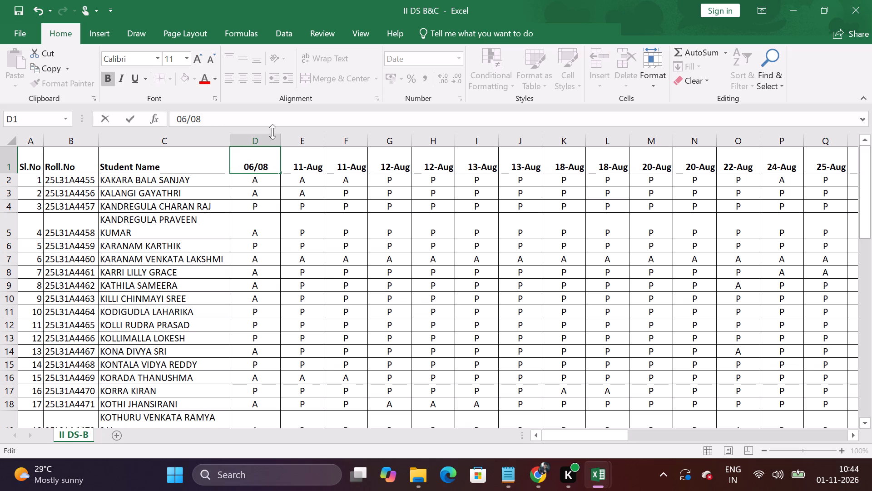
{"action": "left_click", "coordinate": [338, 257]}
Apply the Date format *14 March 2012 to the header in D1.
{"action": "left_click", "coordinate": [259, 163]}
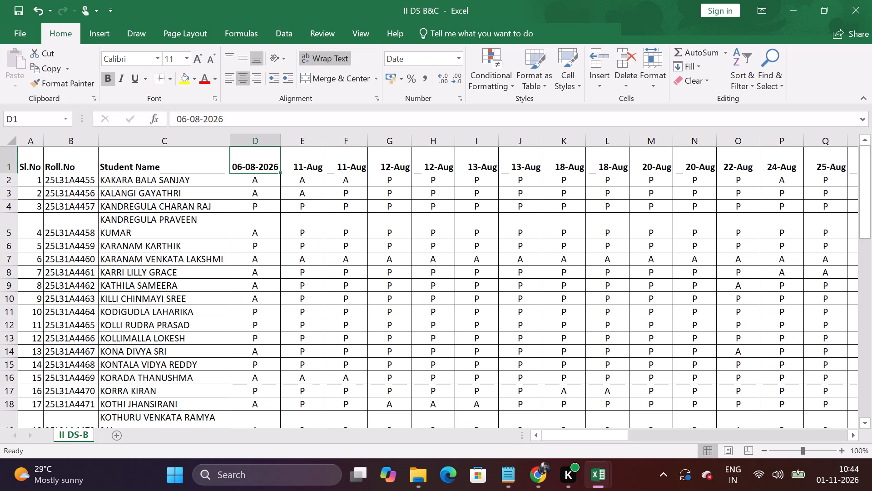
{"action": "right_click", "coordinate": [259, 163]}
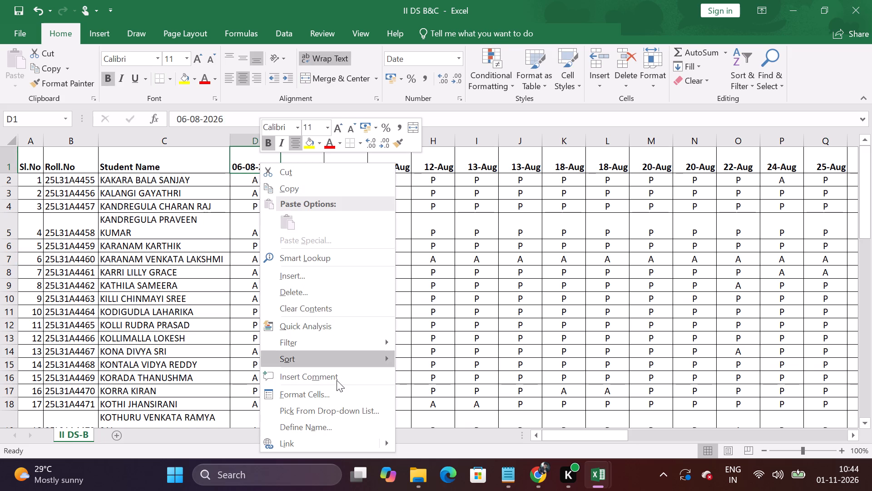
{"action": "left_click", "coordinate": [333, 390]}
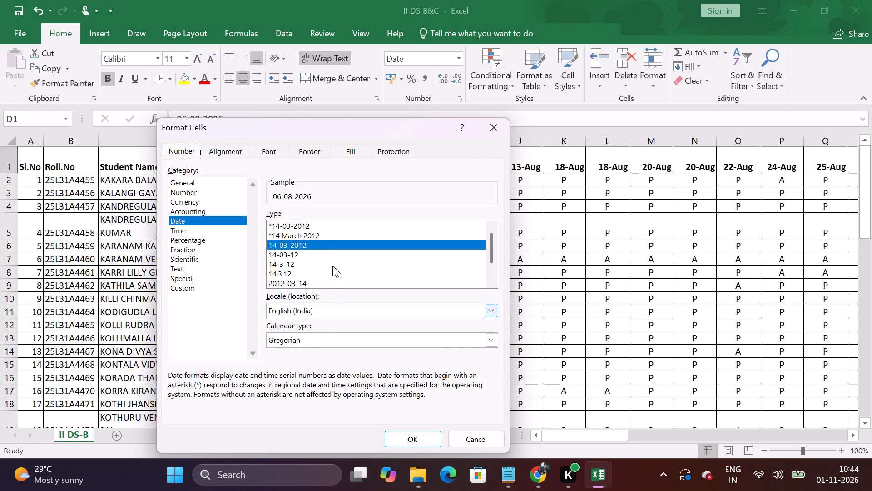
{"action": "left_click", "coordinate": [318, 240]}
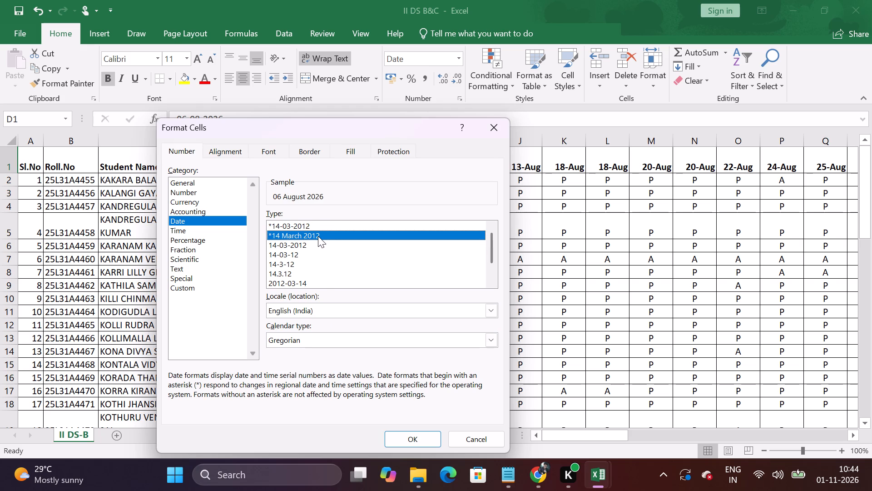
{"action": "double_click", "coordinate": [327, 193]}
{"action": "scroll", "coordinate": [332, 285], "scroll_direction": "down", "scroll_amount": 3}
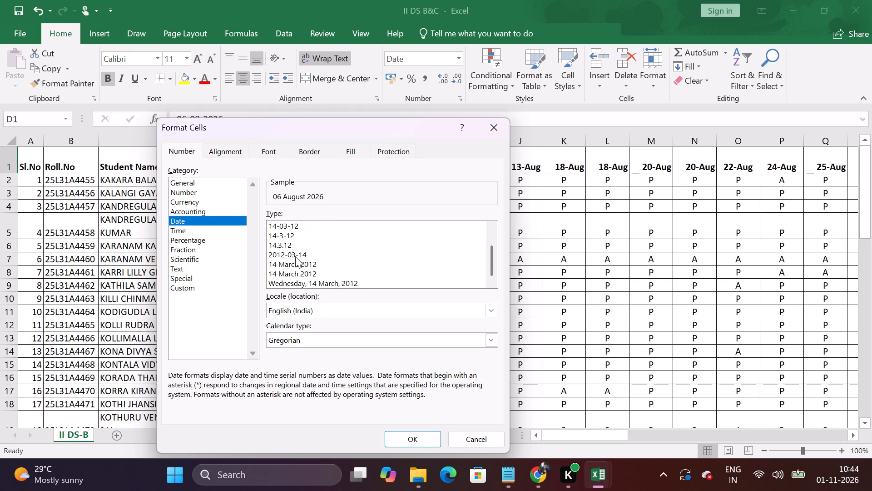
{"action": "scroll", "coordinate": [307, 238], "scroll_direction": "up", "scroll_amount": 6}
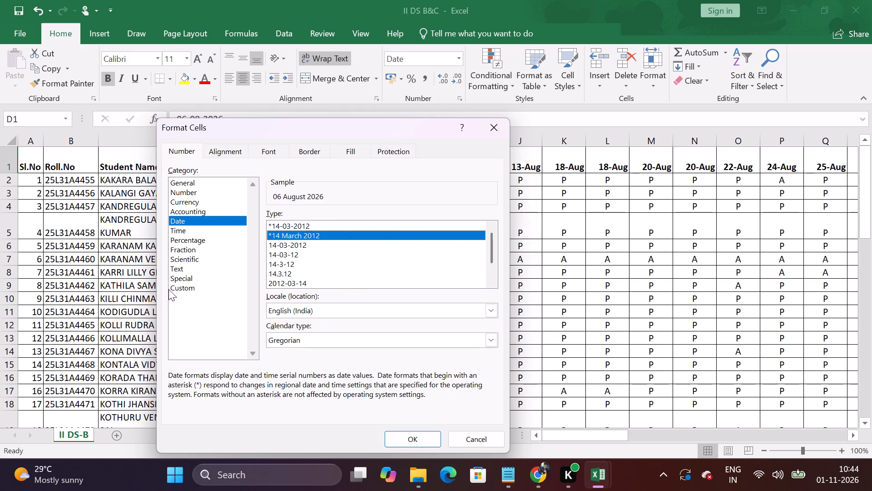
{"action": "left_click", "coordinate": [168, 286]}
{"action": "double_click", "coordinate": [177, 289]}
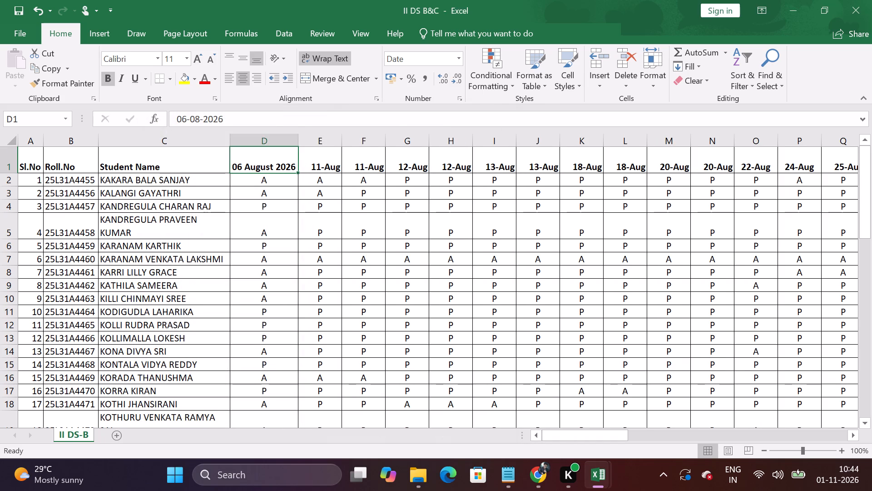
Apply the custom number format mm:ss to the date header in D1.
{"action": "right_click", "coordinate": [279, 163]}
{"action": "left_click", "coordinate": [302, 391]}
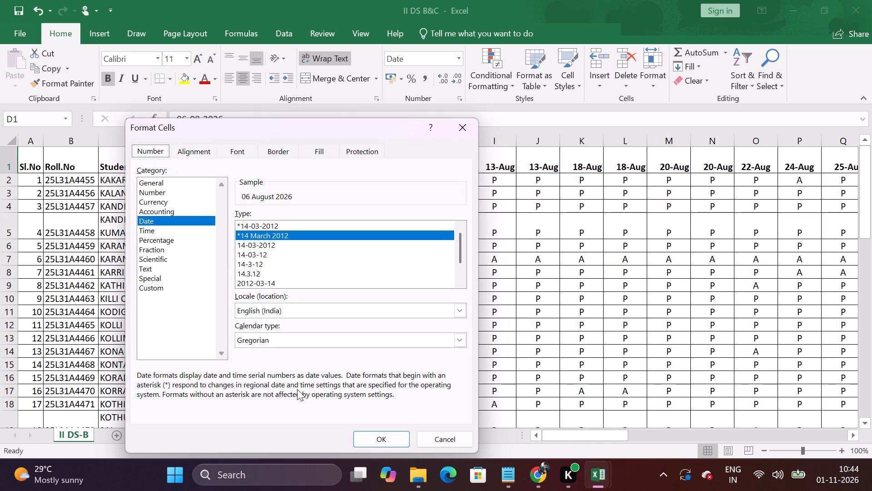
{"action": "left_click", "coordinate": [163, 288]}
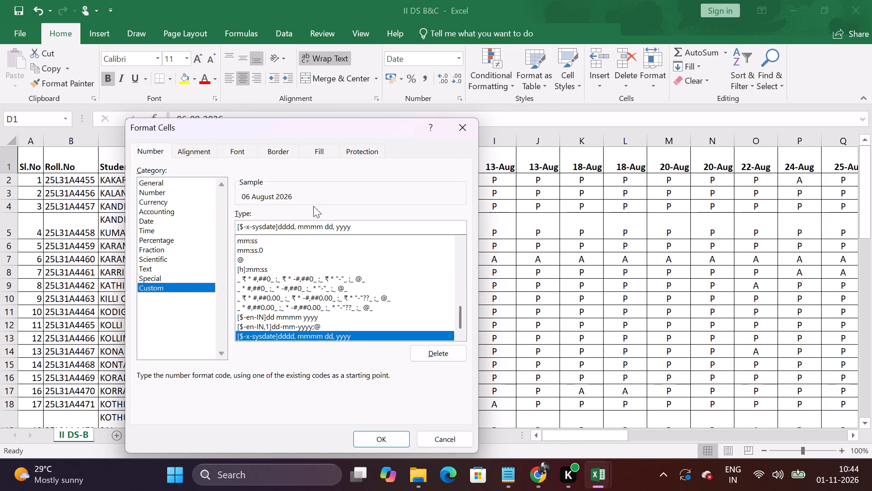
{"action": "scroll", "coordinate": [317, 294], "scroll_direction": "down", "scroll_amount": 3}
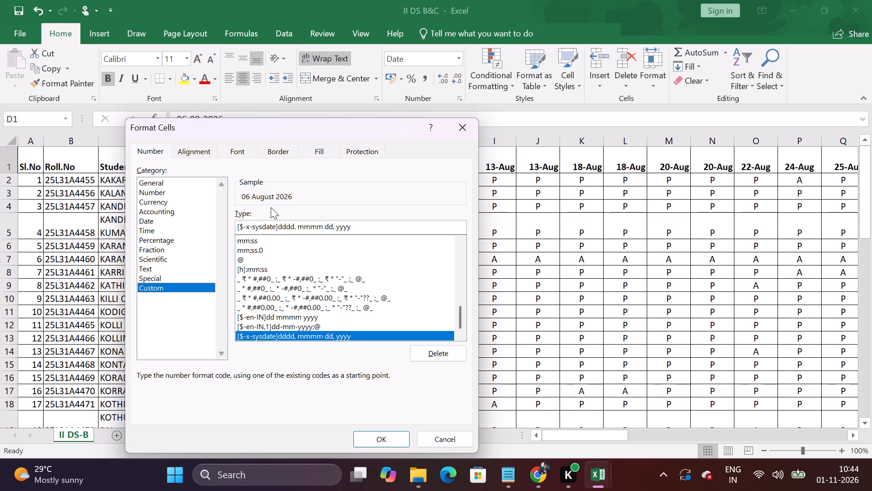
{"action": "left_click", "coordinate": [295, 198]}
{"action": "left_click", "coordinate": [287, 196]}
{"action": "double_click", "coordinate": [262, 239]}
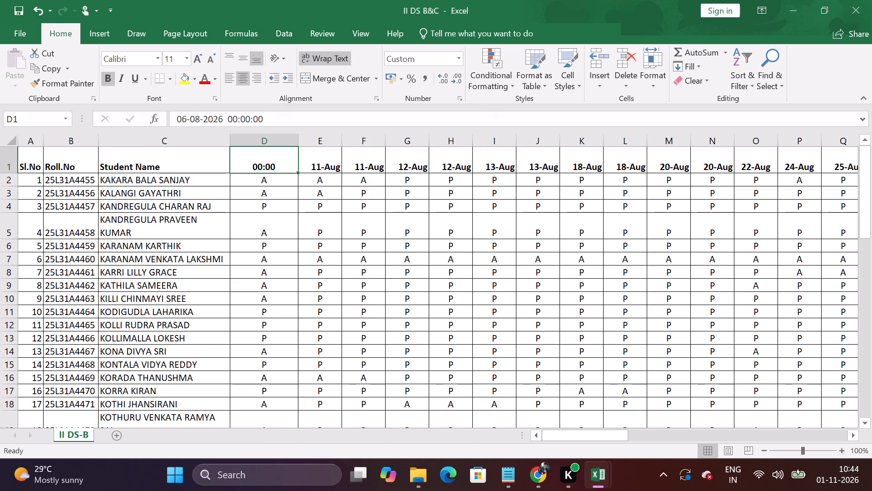
Give the date header in D1 the custom number format dd/mm.
{"action": "right_click", "coordinate": [277, 157]}
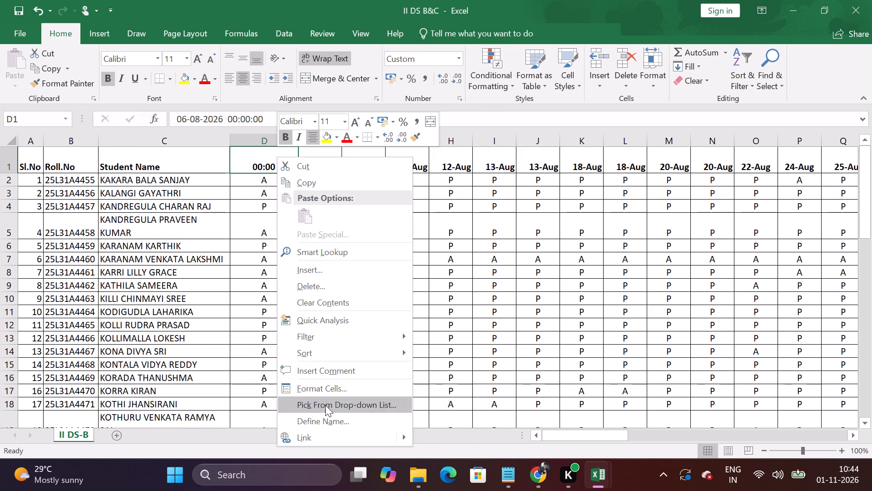
{"action": "left_click", "coordinate": [329, 385]}
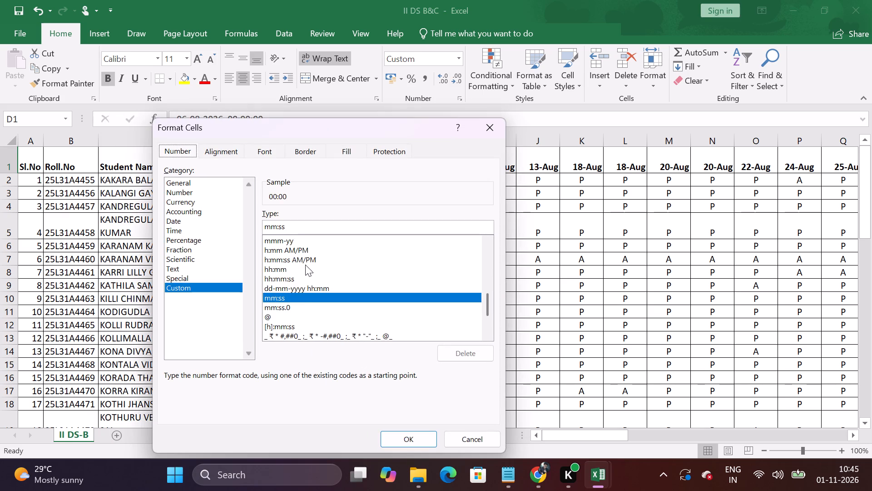
{"action": "left_click", "coordinate": [292, 240]}
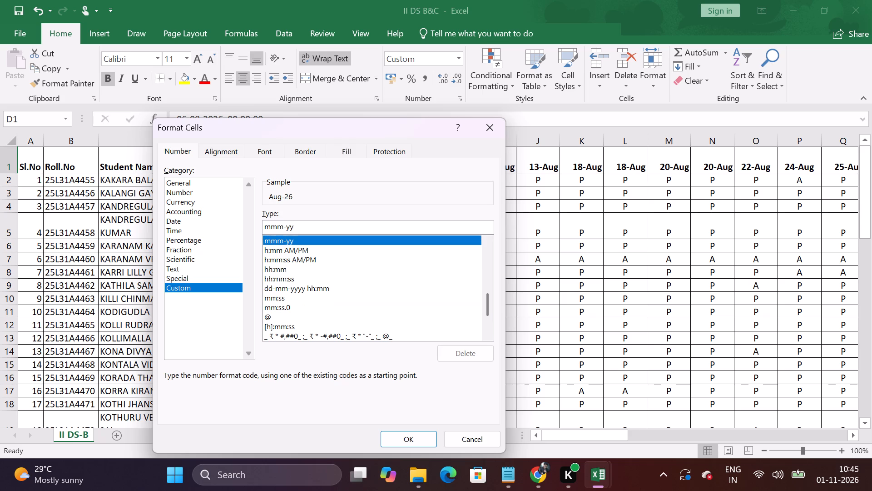
{"action": "left_click", "coordinate": [297, 226]}
{"action": "left_click", "coordinate": [284, 226]}
{"action": "key", "text": "BackSpace"}
{"action": "key", "text": "BackSpace"}
{"action": "key", "text": "BackSpace"}
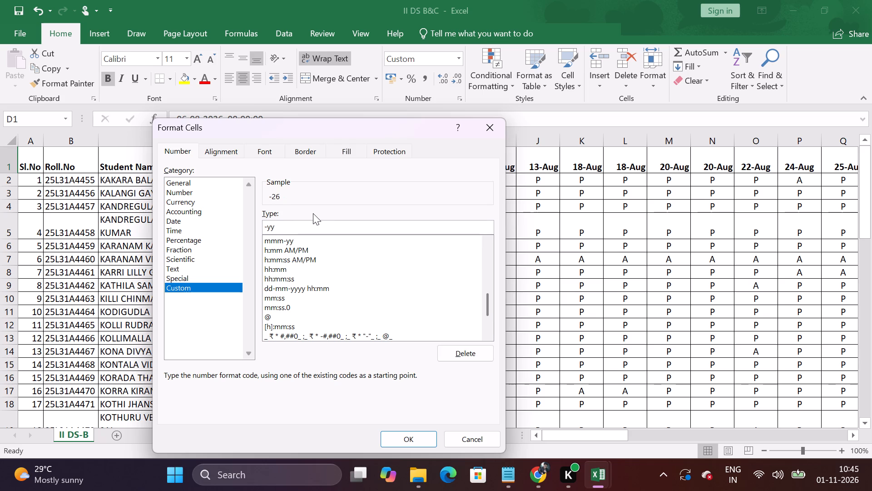
{"action": "type", "text": "dd"}
{"action": "left_click", "coordinate": [295, 225]}
{"action": "key", "text": "BackSpace"}
{"action": "key", "text": "BackSpace"}
{"action": "key", "text": "BackSpace"}
{"action": "type", "text": "/mm"}
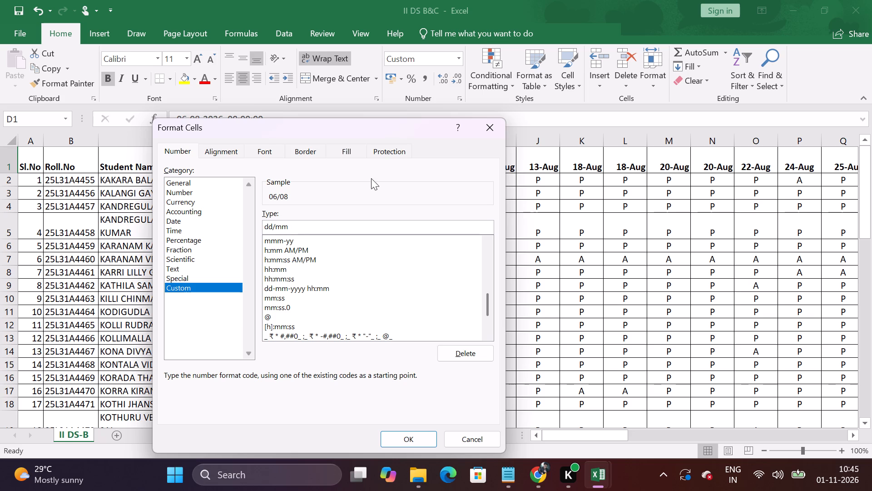
{"action": "left_click", "coordinate": [398, 446]}
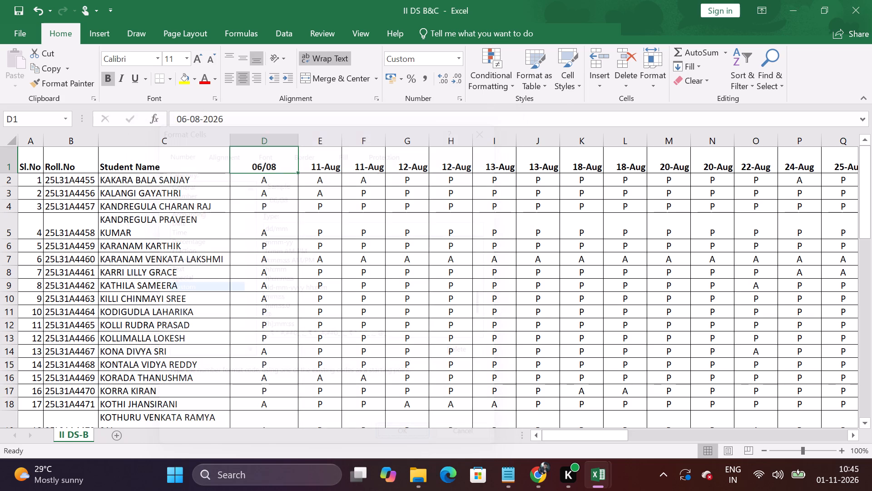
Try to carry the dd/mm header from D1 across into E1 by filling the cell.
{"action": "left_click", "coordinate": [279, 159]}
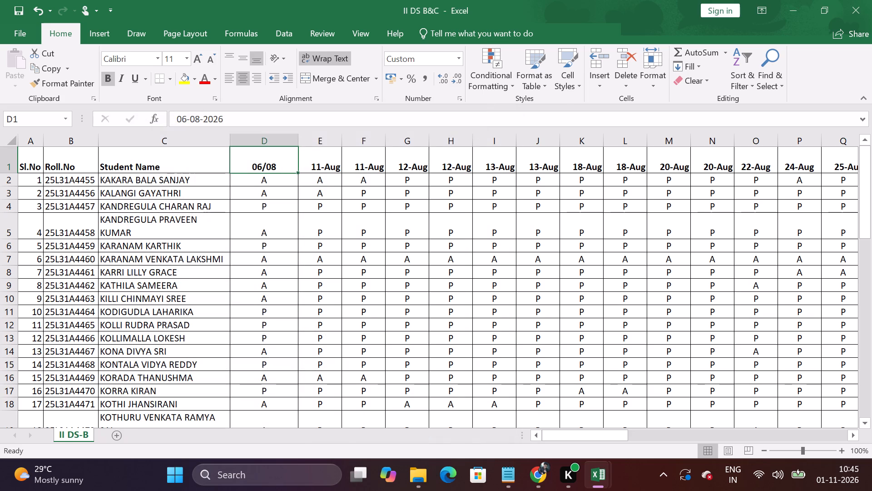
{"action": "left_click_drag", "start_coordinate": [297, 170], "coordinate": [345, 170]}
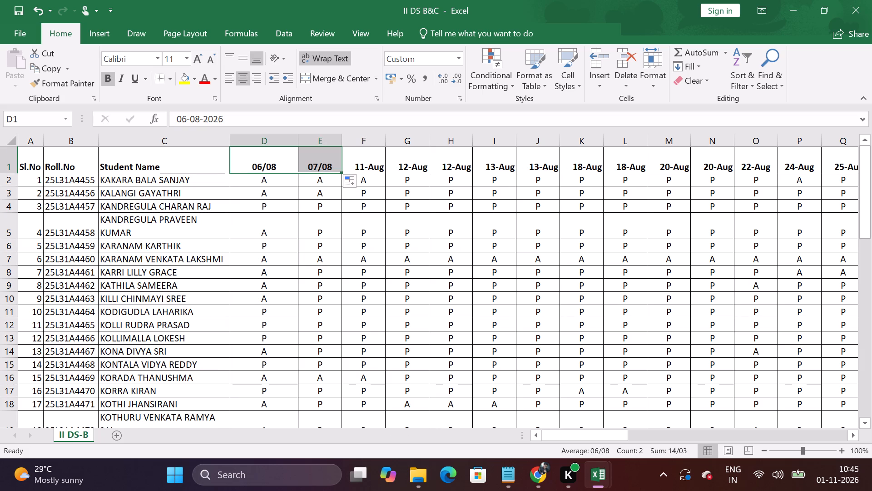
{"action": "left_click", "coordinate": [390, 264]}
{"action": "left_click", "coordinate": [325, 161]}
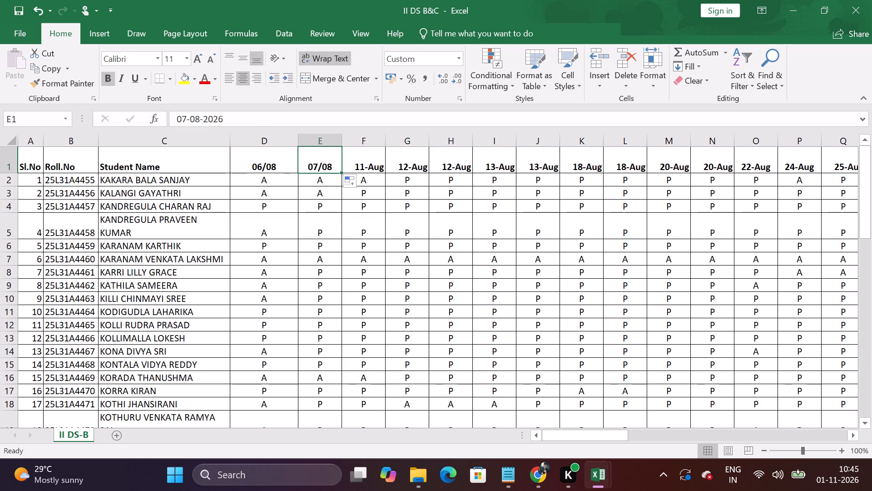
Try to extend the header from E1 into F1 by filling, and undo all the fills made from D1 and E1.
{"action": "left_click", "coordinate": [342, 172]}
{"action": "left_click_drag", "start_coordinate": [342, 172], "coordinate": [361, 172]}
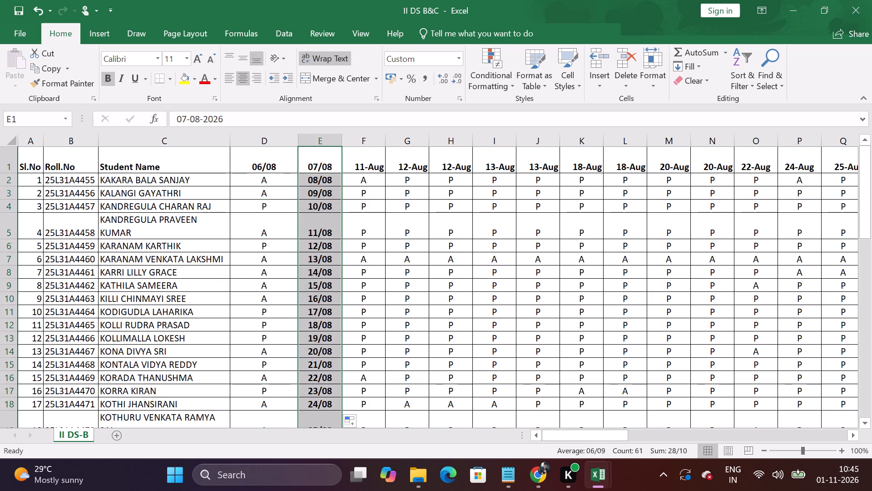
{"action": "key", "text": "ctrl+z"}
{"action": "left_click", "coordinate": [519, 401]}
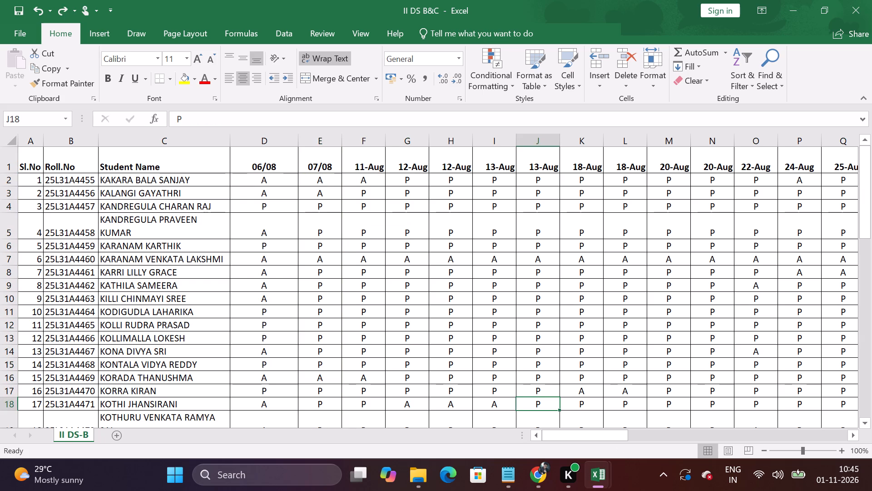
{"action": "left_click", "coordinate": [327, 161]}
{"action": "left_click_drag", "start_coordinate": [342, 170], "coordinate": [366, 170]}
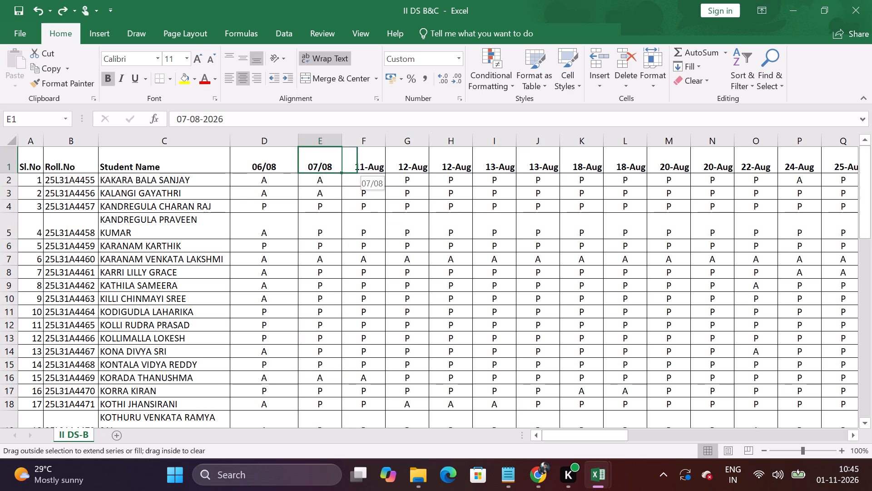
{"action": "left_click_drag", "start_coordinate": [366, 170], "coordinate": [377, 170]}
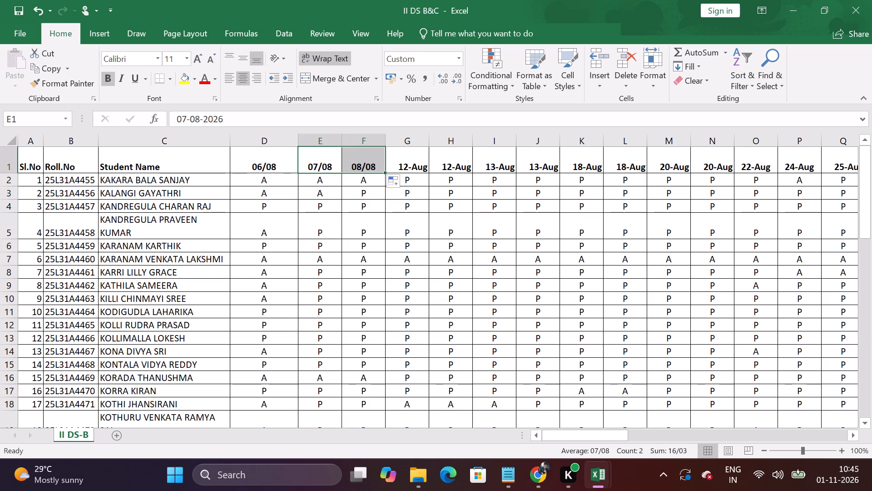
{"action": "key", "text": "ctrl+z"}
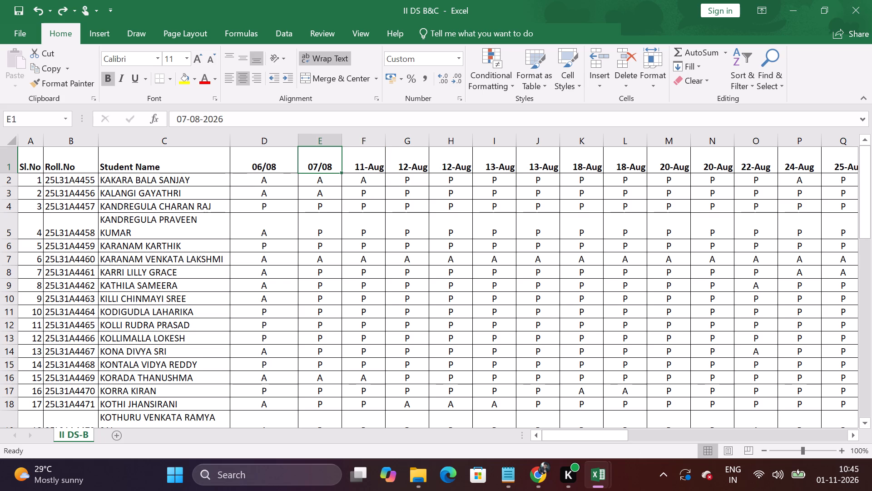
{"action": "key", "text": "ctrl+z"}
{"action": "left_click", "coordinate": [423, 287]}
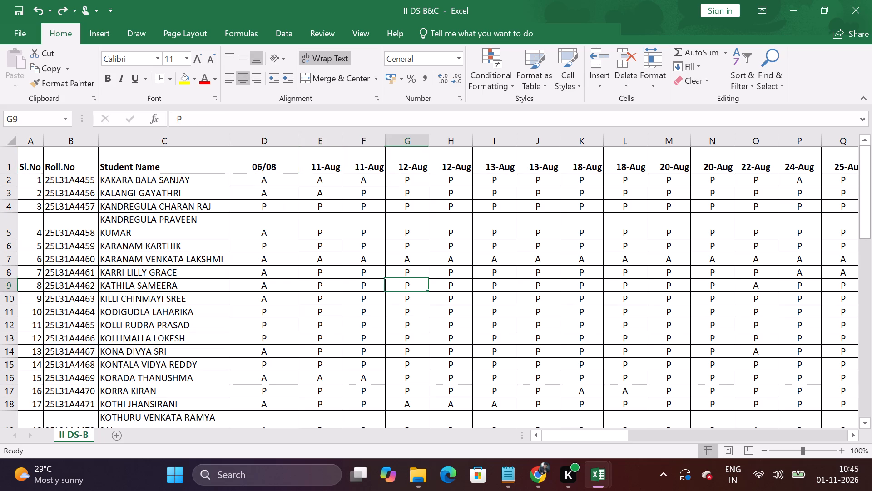
Copy the formatting of the date header in D1 onto E1 with Format Painter.
{"action": "left_click", "coordinate": [271, 168]}
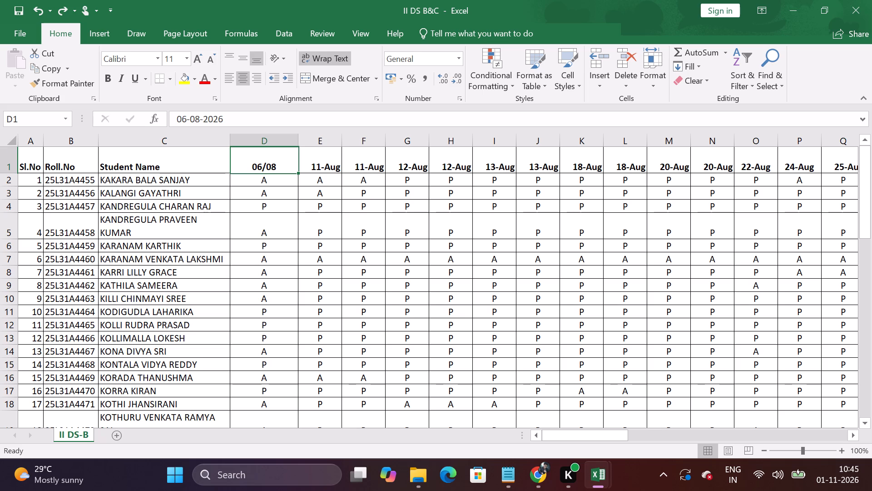
{"action": "left_click", "coordinate": [63, 83]}
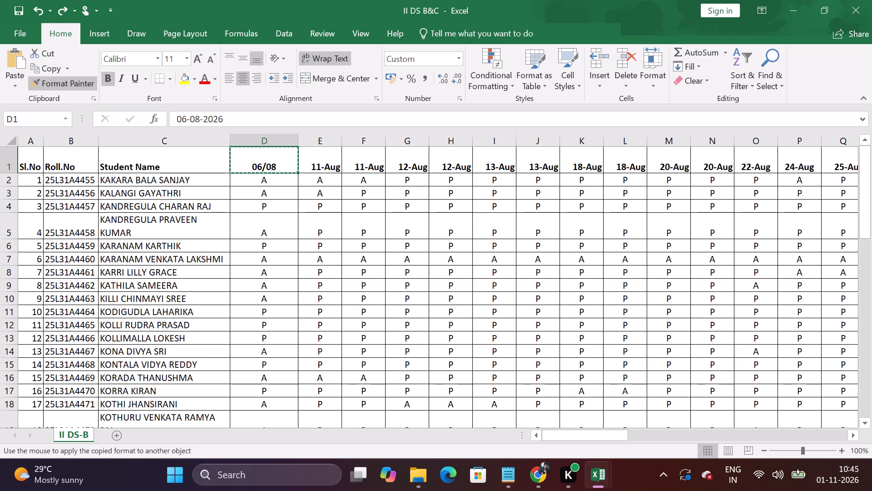
{"action": "left_click", "coordinate": [318, 155]}
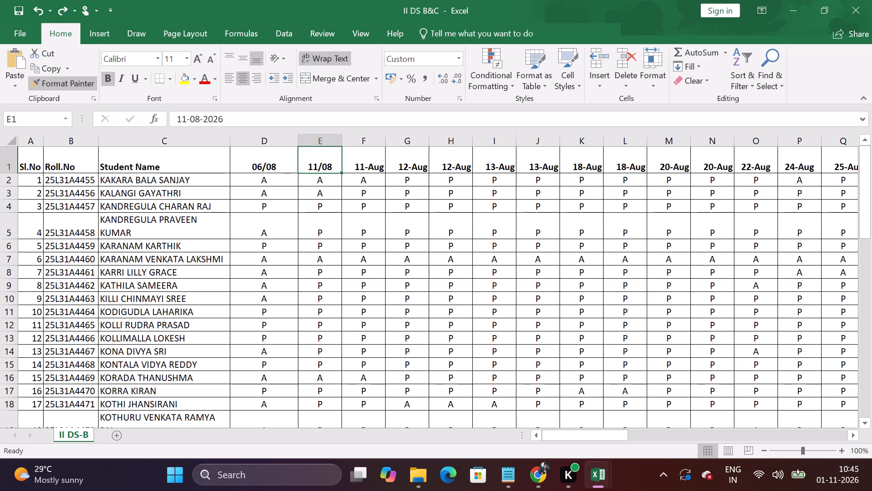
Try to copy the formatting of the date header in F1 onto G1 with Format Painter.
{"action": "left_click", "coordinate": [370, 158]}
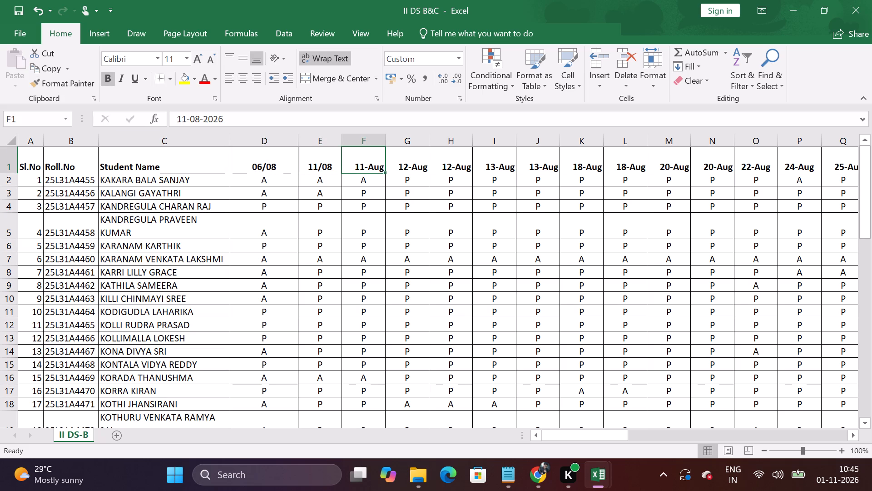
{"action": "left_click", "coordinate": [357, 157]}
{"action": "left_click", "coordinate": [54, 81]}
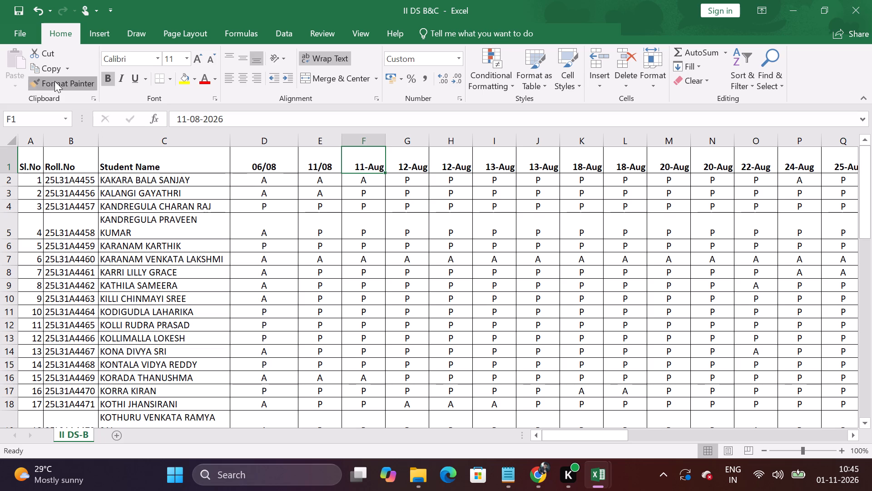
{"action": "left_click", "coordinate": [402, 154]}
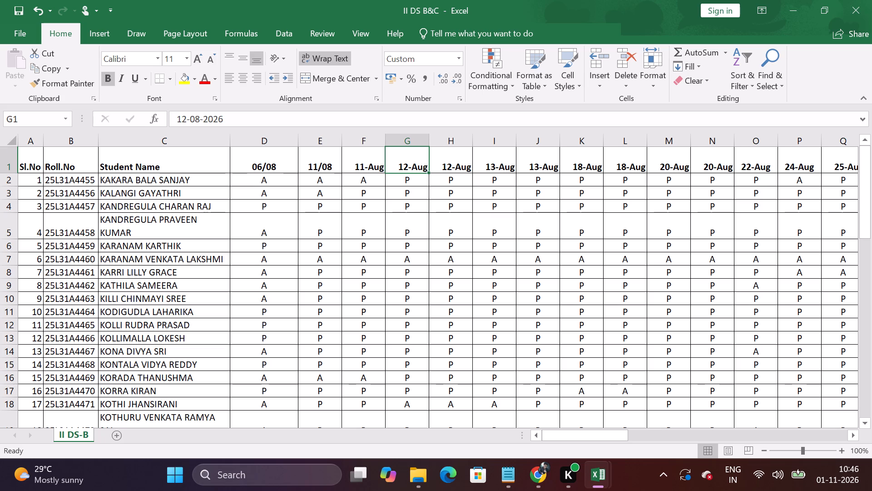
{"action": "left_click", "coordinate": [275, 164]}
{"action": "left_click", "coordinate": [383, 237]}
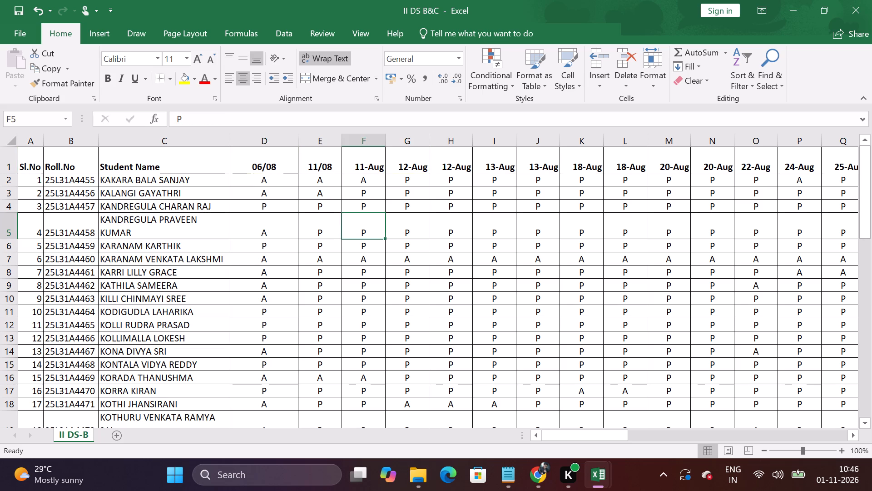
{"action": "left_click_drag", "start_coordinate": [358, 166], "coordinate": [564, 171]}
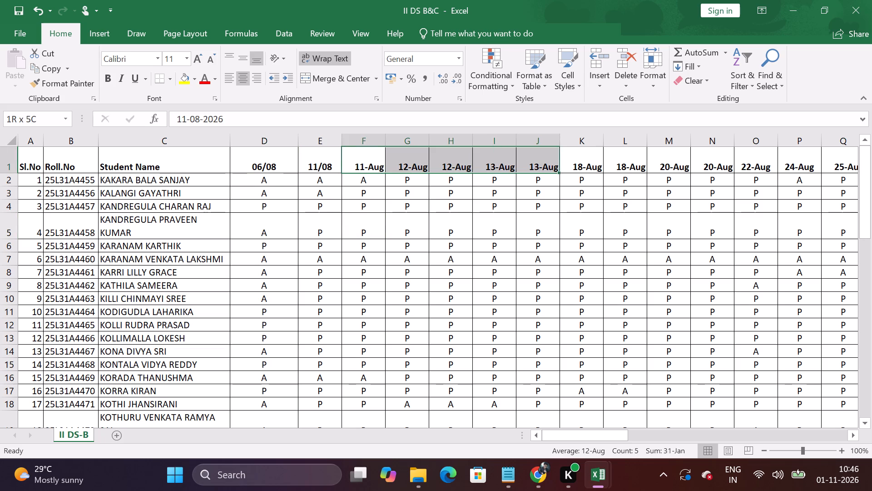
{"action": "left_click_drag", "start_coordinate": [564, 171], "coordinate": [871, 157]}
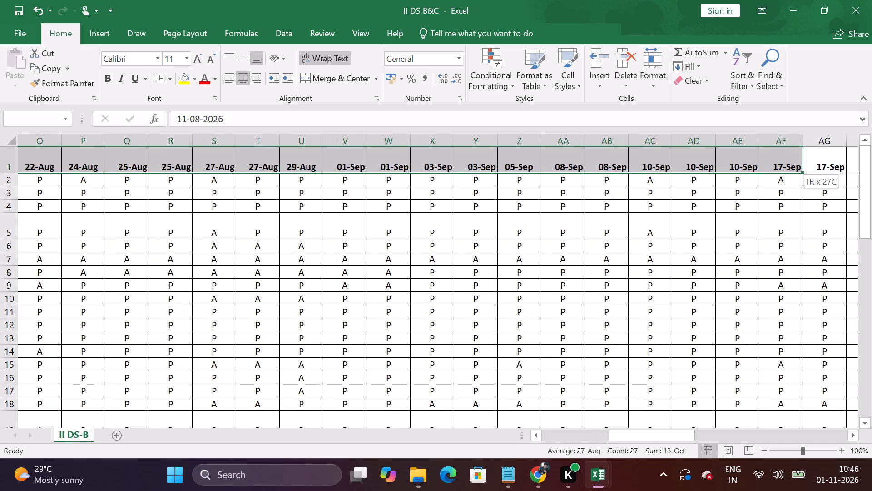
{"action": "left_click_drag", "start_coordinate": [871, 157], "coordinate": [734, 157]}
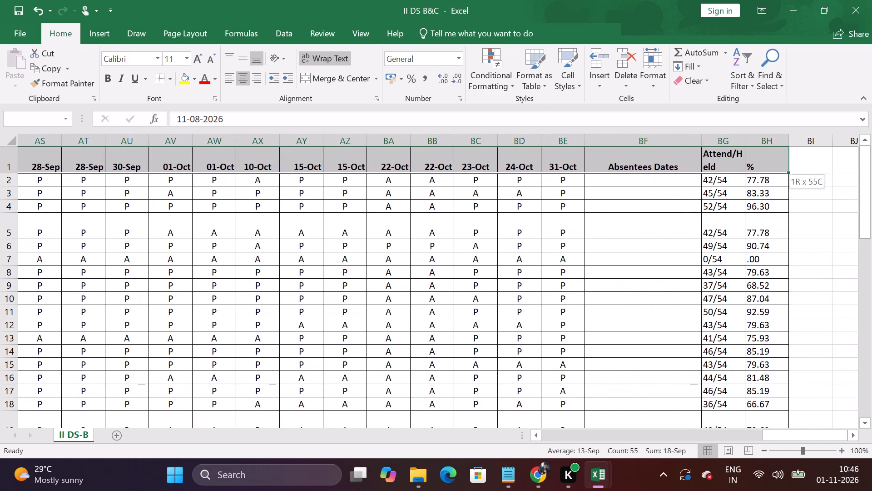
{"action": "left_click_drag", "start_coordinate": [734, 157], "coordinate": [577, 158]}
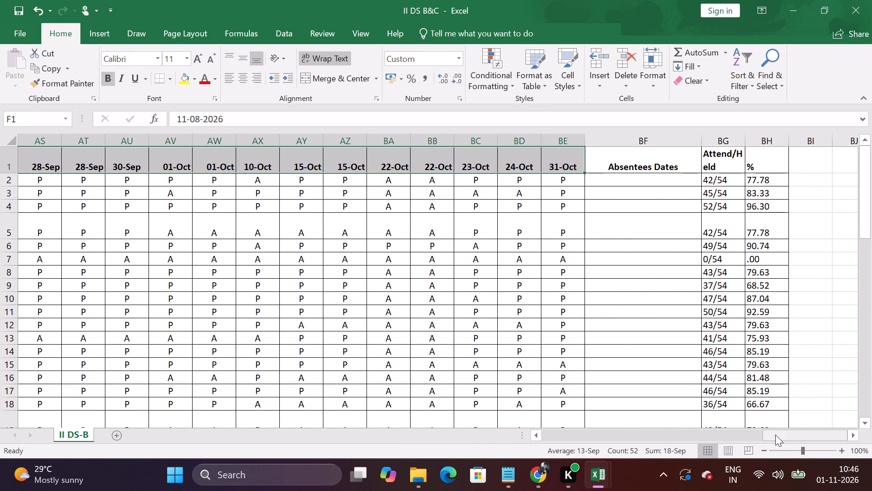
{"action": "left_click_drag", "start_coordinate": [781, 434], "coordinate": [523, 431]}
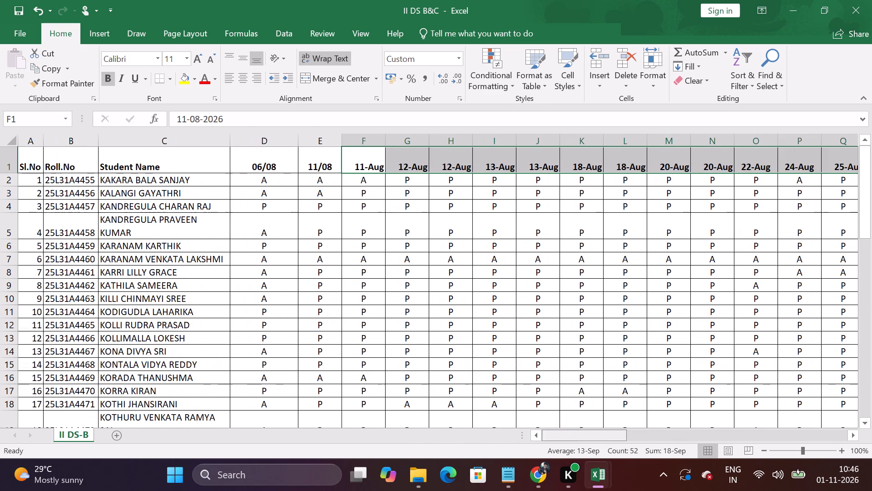
Copy the formatting of the date header in D1 onto F1 with Format Painter.
{"action": "left_click", "coordinate": [267, 166]}
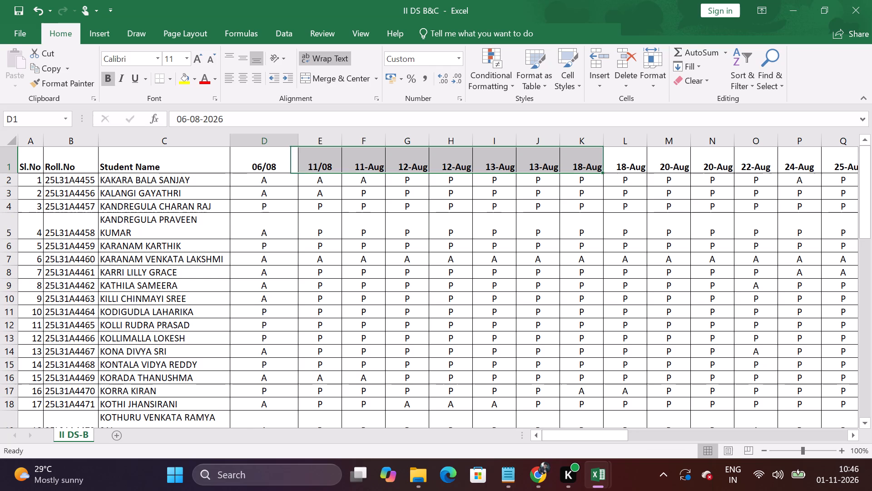
{"action": "left_click", "coordinate": [68, 86]}
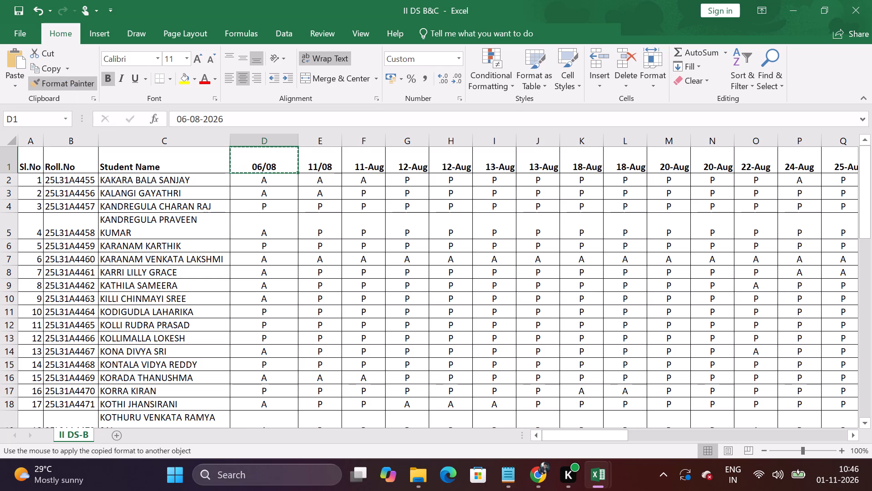
{"action": "left_click", "coordinate": [366, 160]}
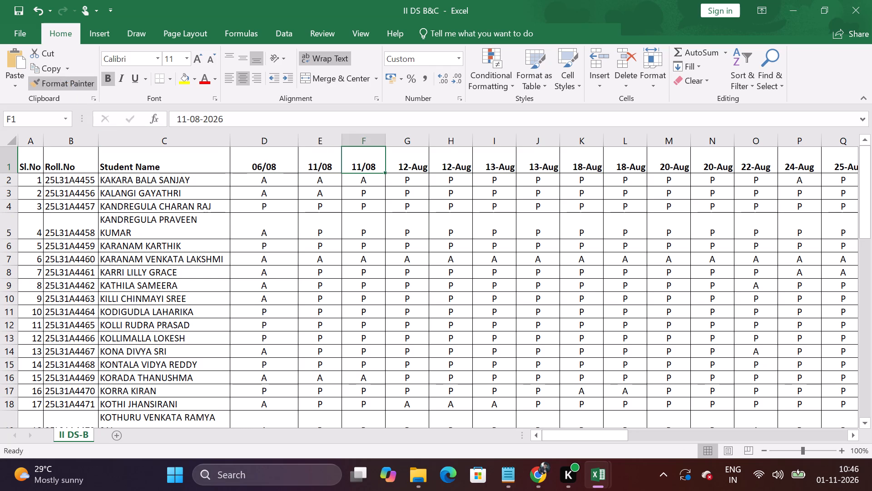
Copy the dd/mm formatting of the date header in F1 onto all remaining date headers, G1 to BE1, with Format Painter.
{"action": "left_click", "coordinate": [72, 85]}
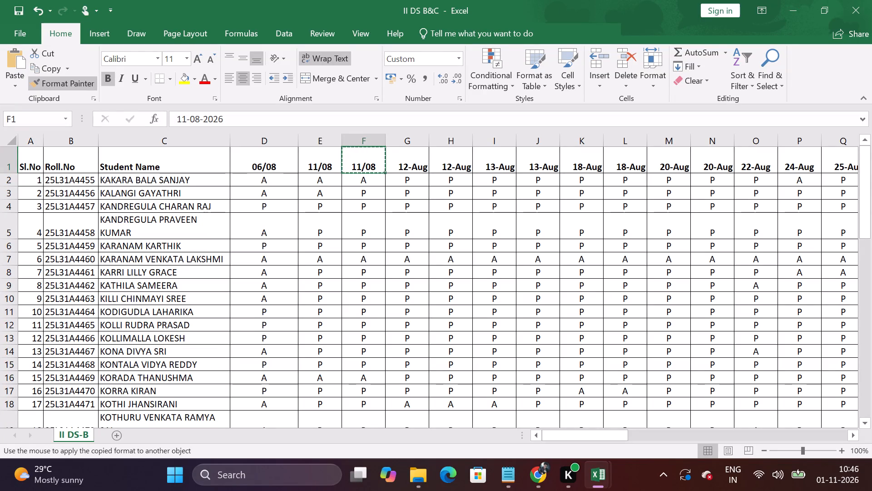
{"action": "left_click_drag", "start_coordinate": [409, 162], "coordinate": [522, 166]}
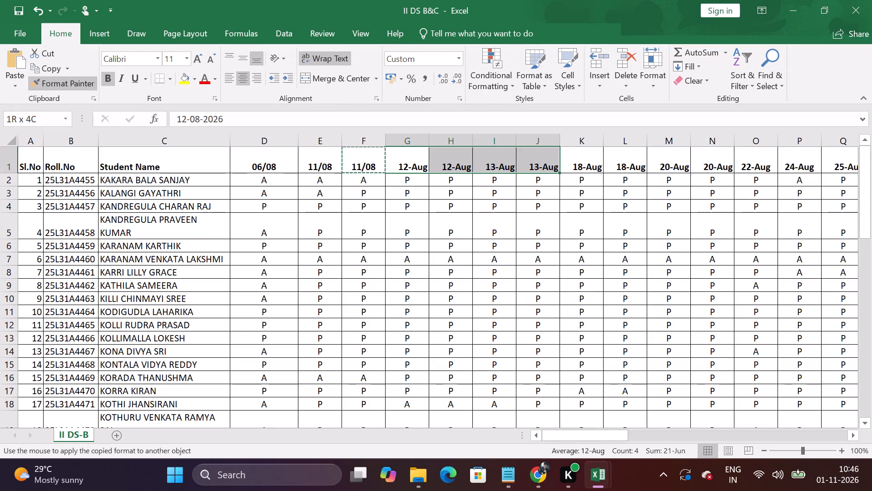
{"action": "left_click_drag", "start_coordinate": [522, 166], "coordinate": [871, 170]}
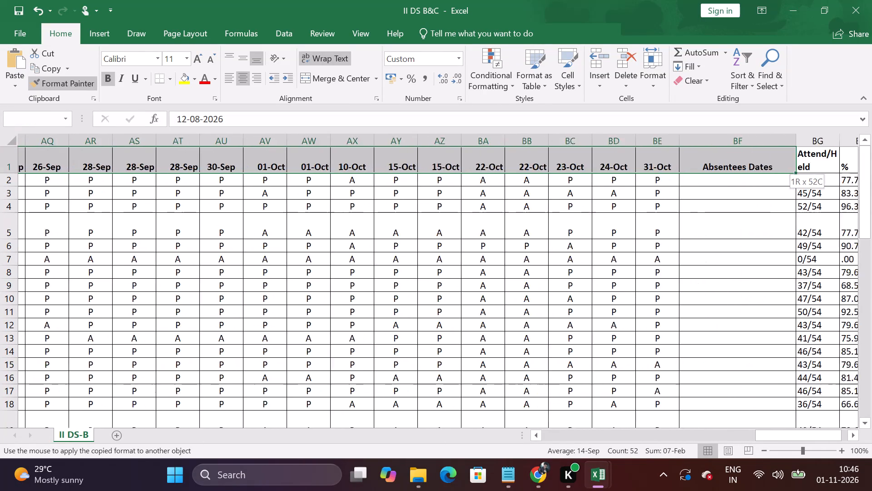
{"action": "left_click_drag", "start_coordinate": [871, 170], "coordinate": [549, 171]}
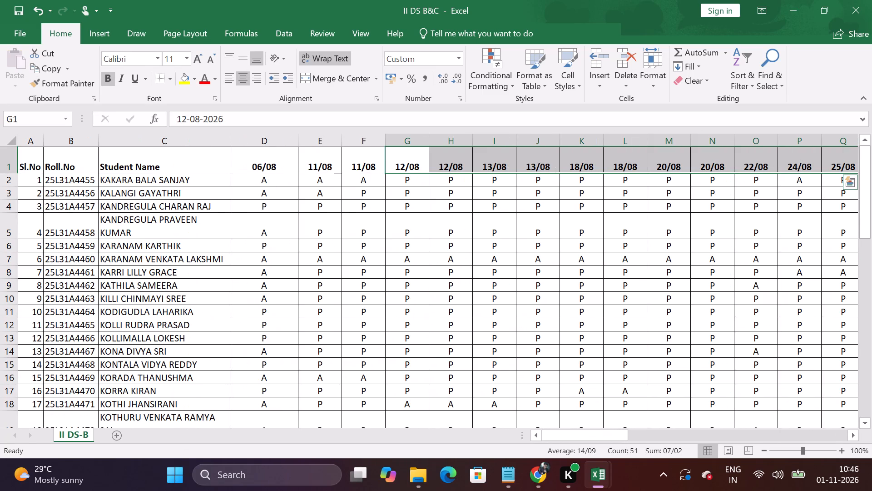
{"action": "left_click_drag", "start_coordinate": [590, 437], "coordinate": [807, 436]}
{"action": "left_click", "coordinate": [739, 308]}
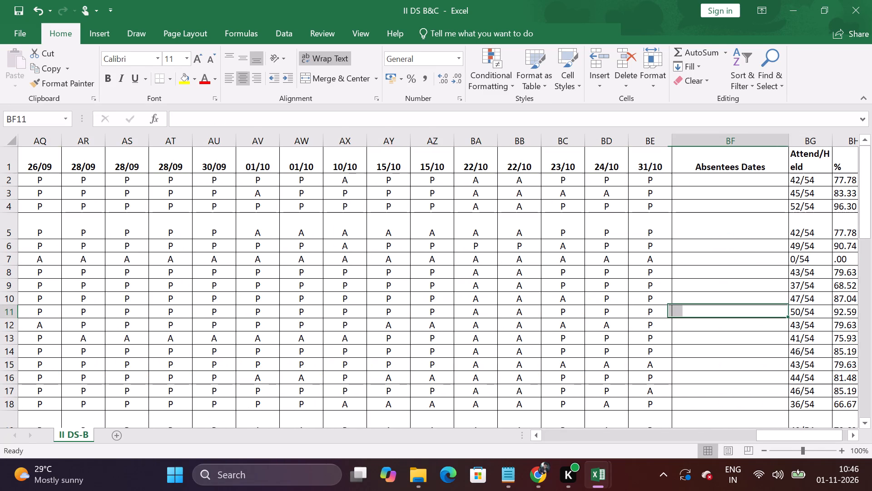
Save the workbook.
{"action": "left_click", "coordinate": [15, 34]}
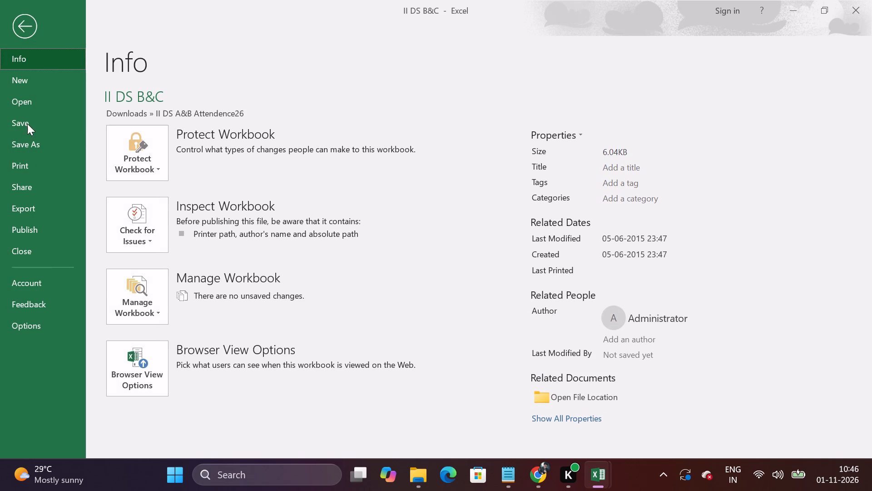
{"action": "left_click", "coordinate": [27, 121]}
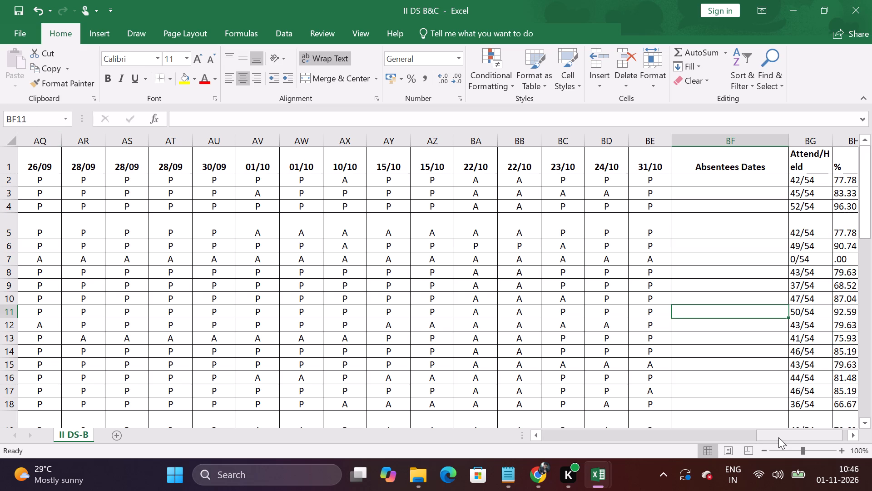
Highlight attendance cells equal to A in D2:BE61 using conditional formatting with Light Red Fill with Dark Red Text.
{"action": "left_click_drag", "start_coordinate": [782, 437], "coordinate": [727, 436]}
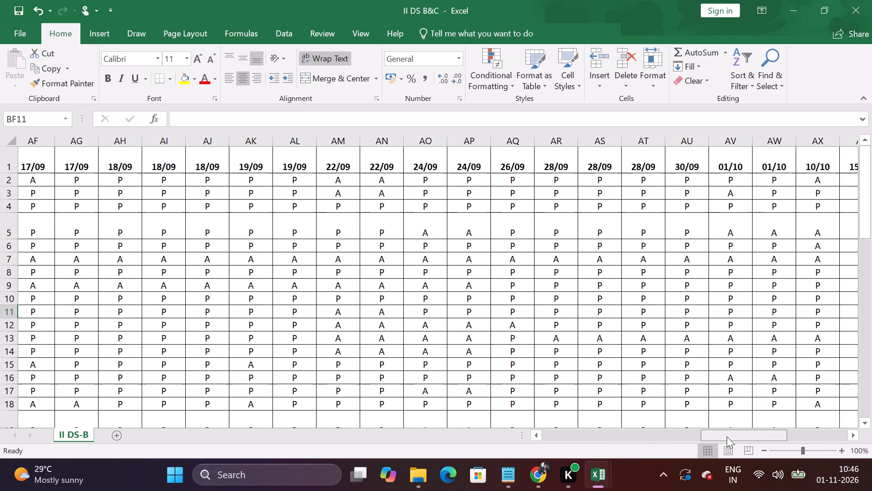
{"action": "left_click_drag", "start_coordinate": [727, 436], "coordinate": [594, 436]}
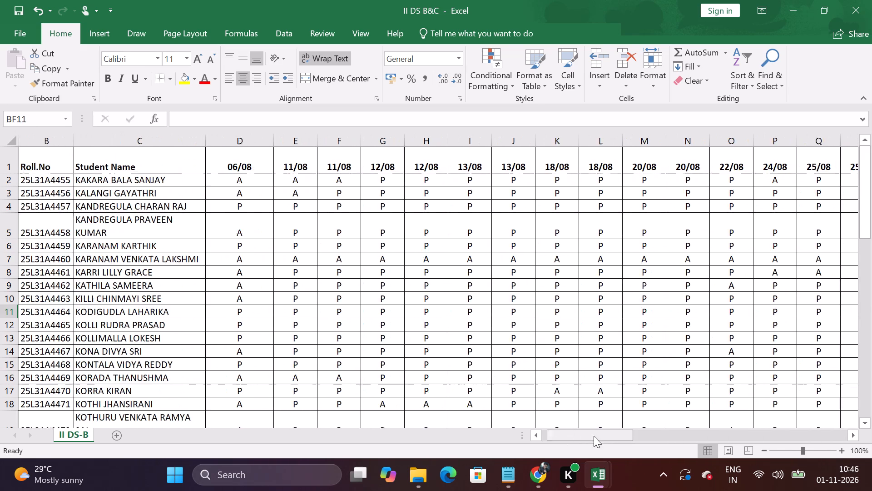
{"action": "left_click_drag", "start_coordinate": [594, 436], "coordinate": [861, 434]}
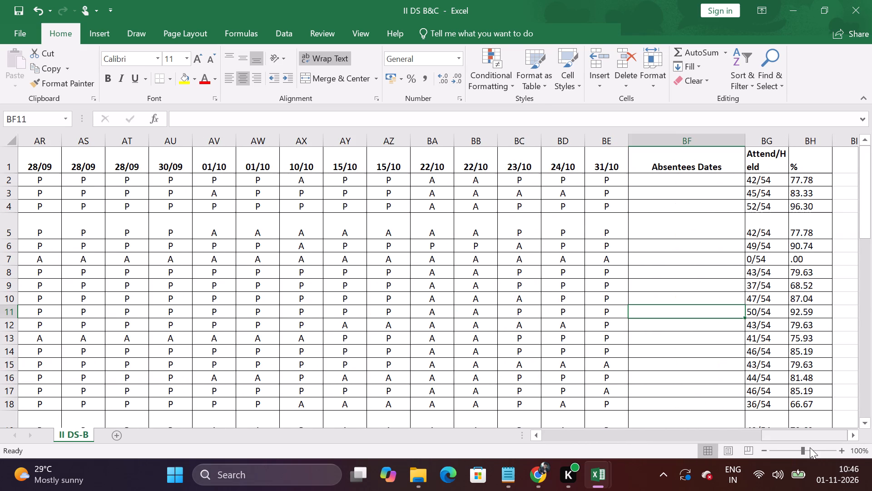
{"action": "left_click_drag", "start_coordinate": [814, 436], "coordinate": [576, 442]}
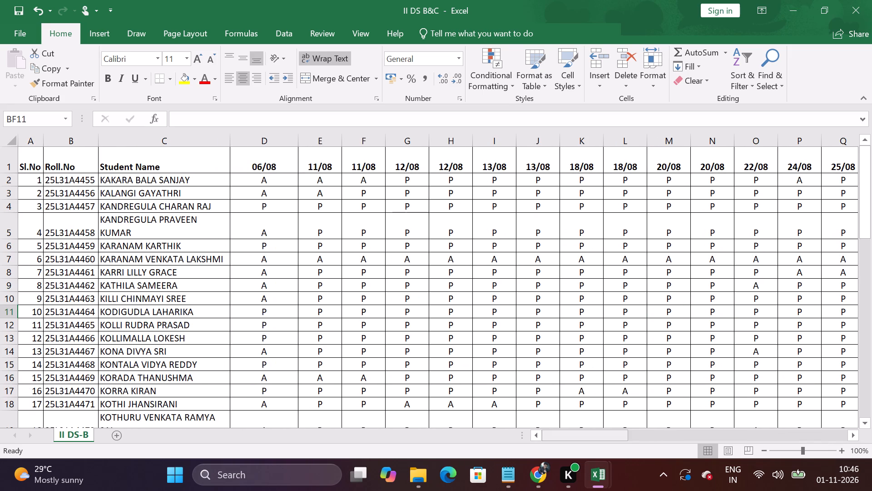
{"action": "left_click_drag", "start_coordinate": [266, 184], "coordinate": [871, 220]}
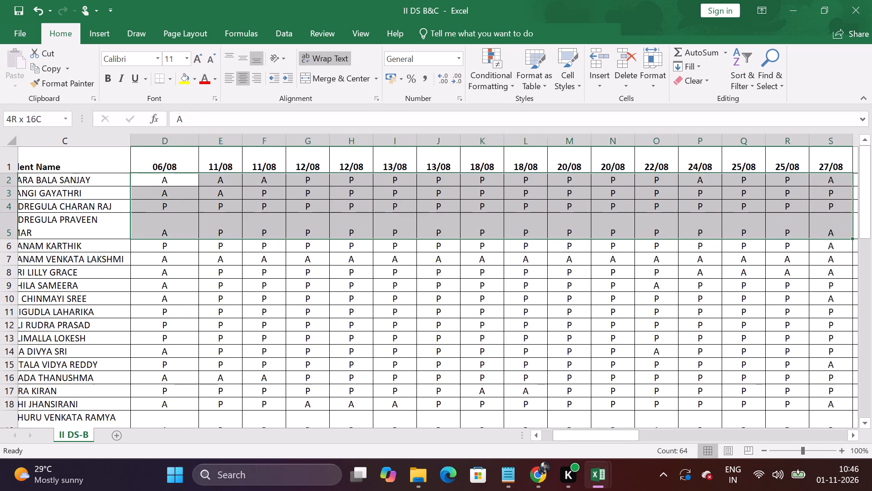
{"action": "left_click_drag", "start_coordinate": [871, 220], "coordinate": [842, 219]}
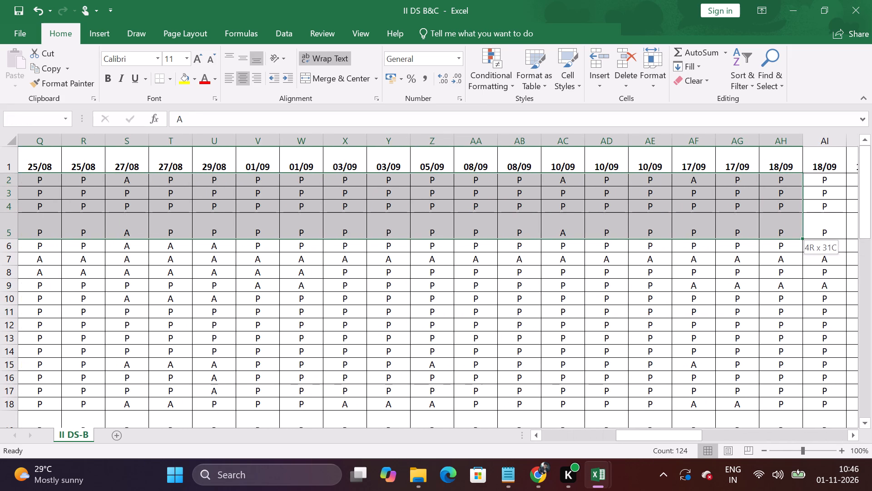
{"action": "left_click_drag", "start_coordinate": [842, 219], "coordinate": [837, 217]}
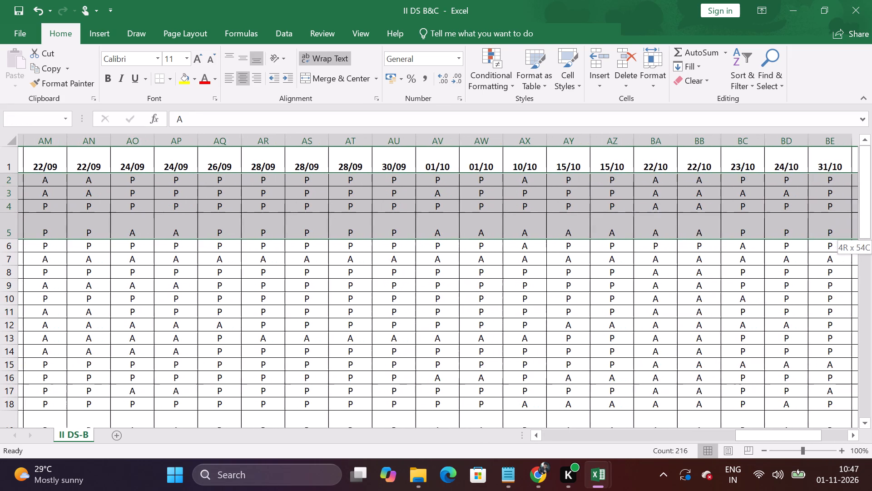
{"action": "left_click_drag", "start_coordinate": [837, 217], "coordinate": [601, 214]}
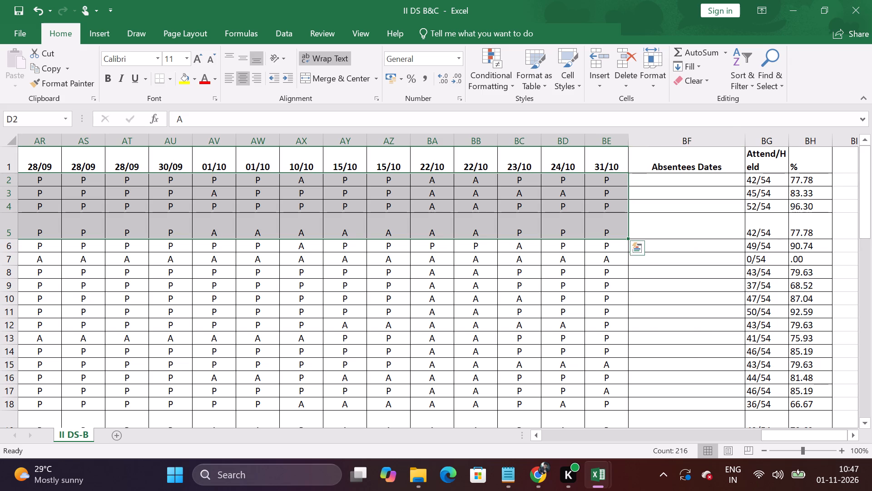
{"action": "key", "text": "ctrl+shift+Down"}
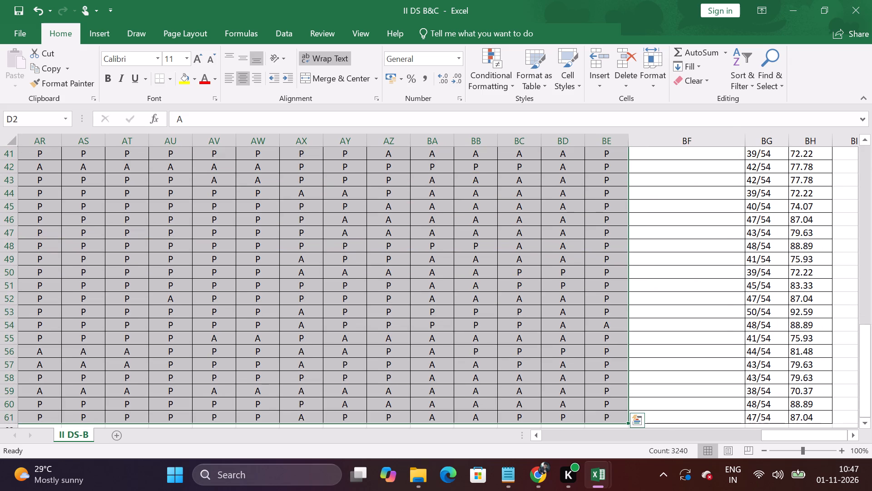
{"action": "left_click", "coordinate": [504, 87]}
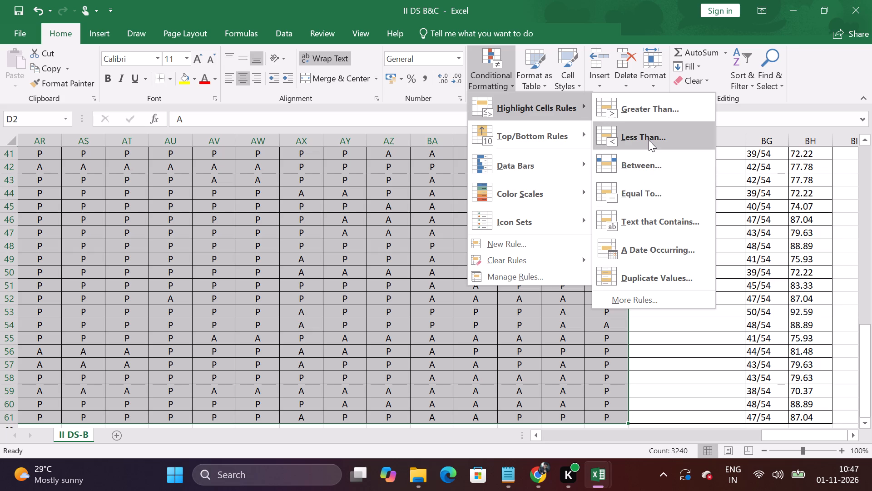
{"action": "left_click", "coordinate": [648, 189]}
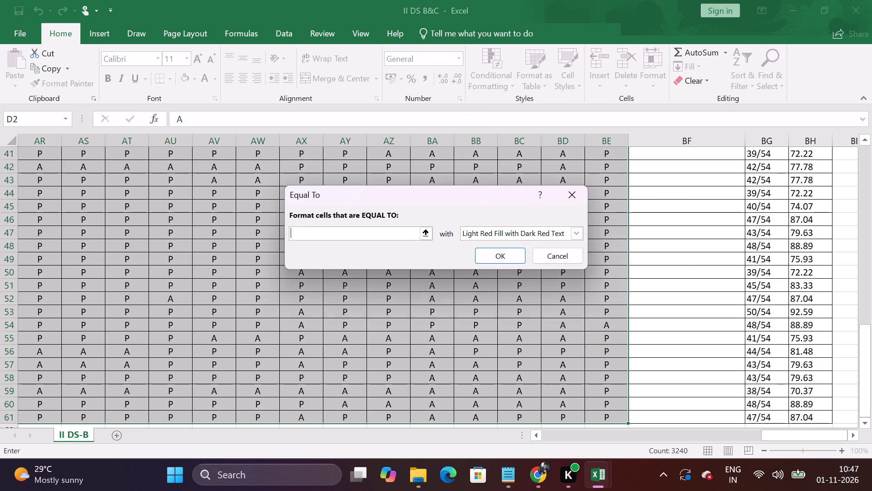
{"action": "key", "text": "shift+a"}
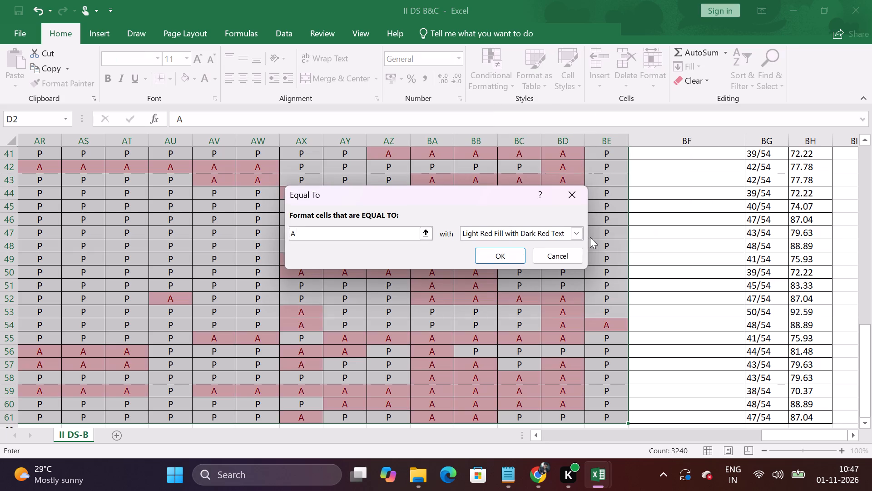
{"action": "left_click", "coordinate": [488, 257]}
{"action": "left_click", "coordinate": [700, 358]}
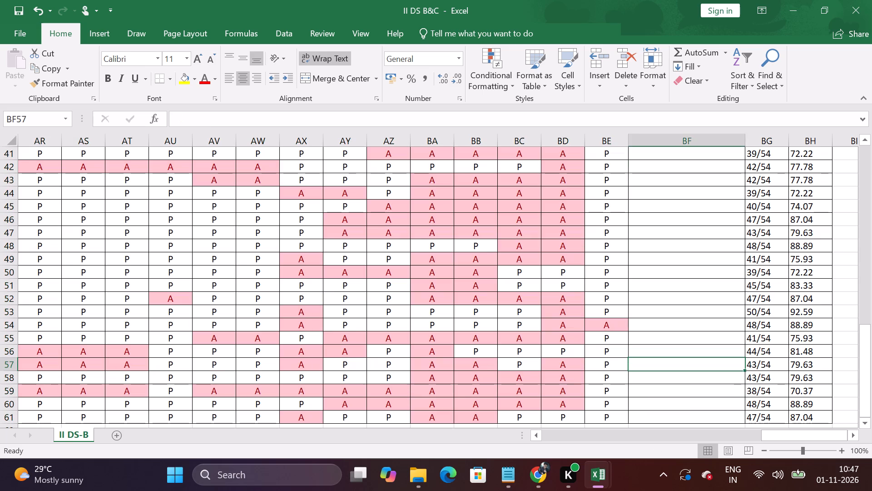
Review the highlighted absences across the students' attendance rows and date columns.
{"action": "scroll", "coordinate": [643, 351], "scroll_direction": "up", "scroll_amount": 16}
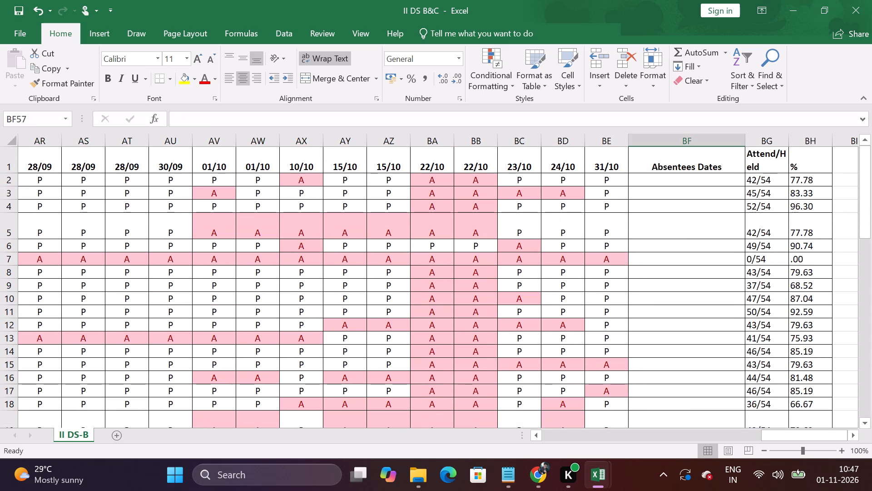
{"action": "scroll", "coordinate": [644, 354], "scroll_direction": "up", "scroll_amount": 4}
{"action": "left_click_drag", "start_coordinate": [787, 436], "coordinate": [581, 448]}
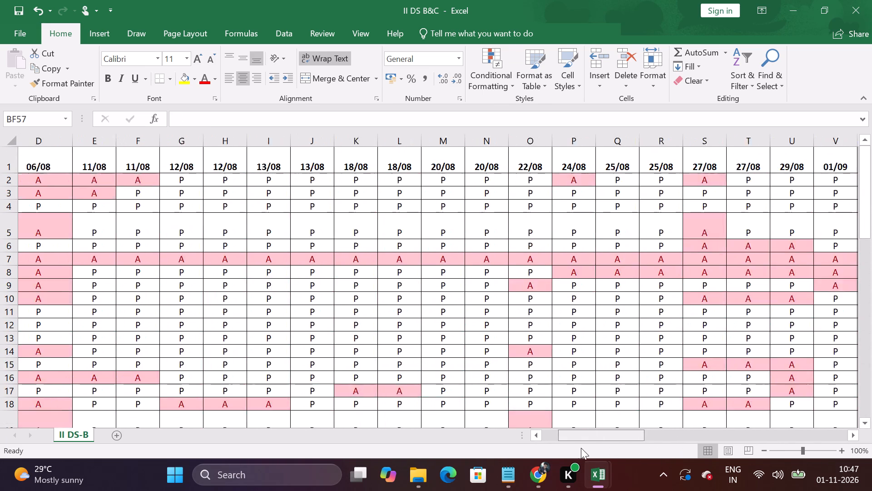
{"action": "left_click_drag", "start_coordinate": [581, 448], "coordinate": [542, 448]}
{"action": "scroll", "coordinate": [290, 305], "scroll_direction": "up", "scroll_amount": 5}
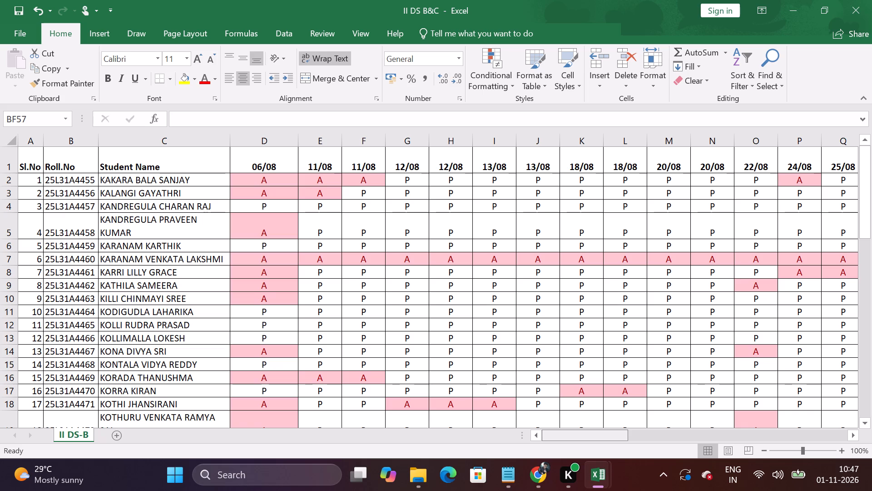
{"action": "scroll", "coordinate": [347, 282], "scroll_direction": "up", "scroll_amount": 2}
{"action": "left_click_drag", "start_coordinate": [585, 437], "coordinate": [524, 439]}
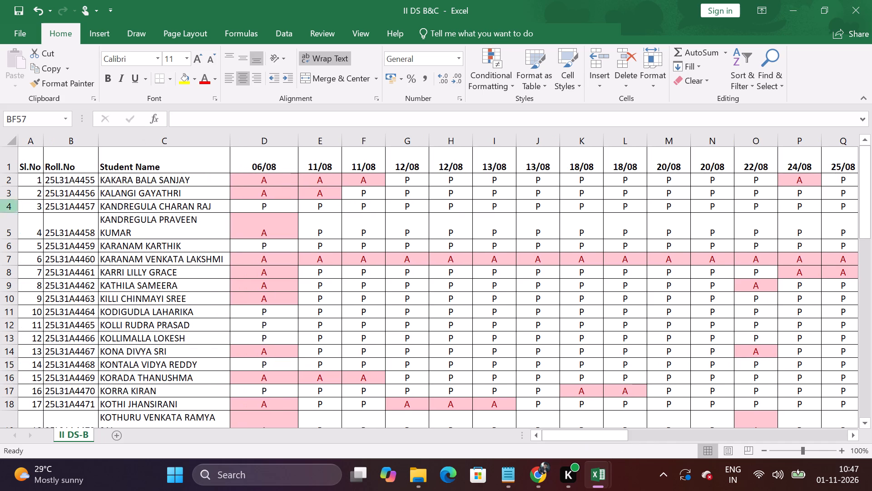
Insert a blank row above the header row of the II DS-B attendance sheet.
{"action": "right_click", "coordinate": [13, 159]}
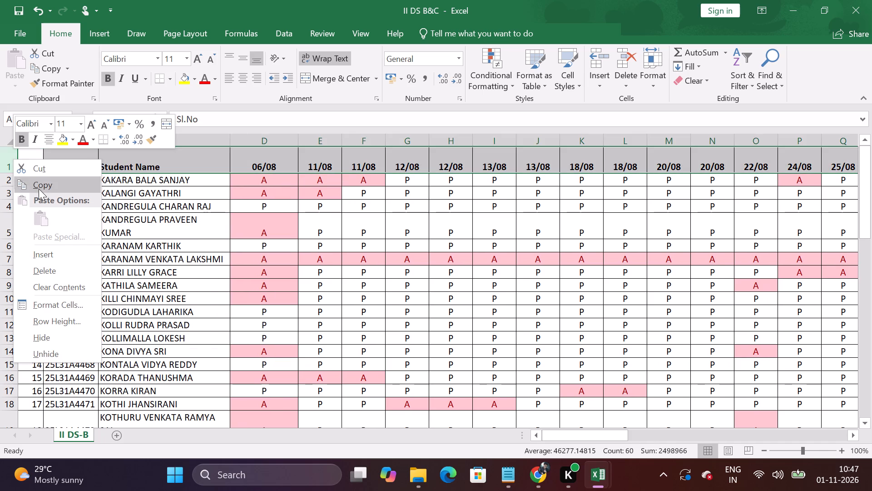
{"action": "left_click", "coordinate": [55, 253]}
{"action": "left_click", "coordinate": [483, 282]}
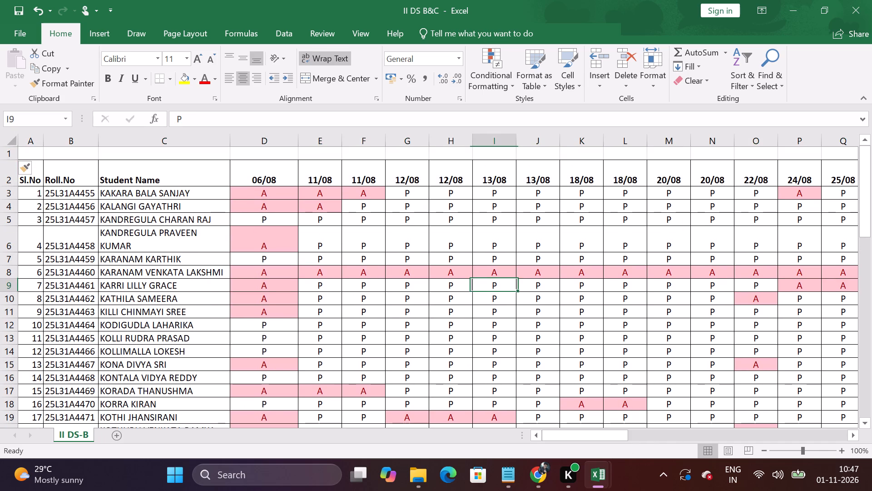
Apply All Borders to the blank cells D1:BE1 above the date headers.
{"action": "left_click", "coordinate": [248, 155]}
{"action": "left_click_drag", "start_coordinate": [252, 155], "coordinate": [852, 163]}
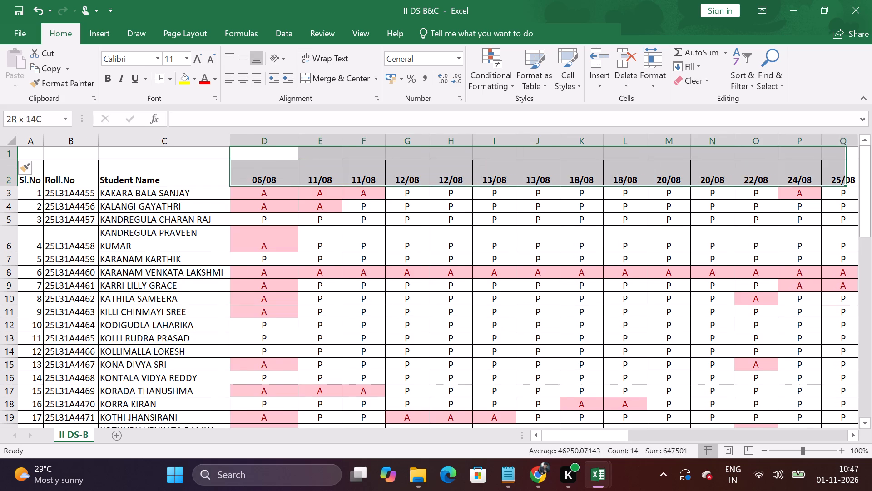
{"action": "left_click_drag", "start_coordinate": [852, 163], "coordinate": [871, 150]}
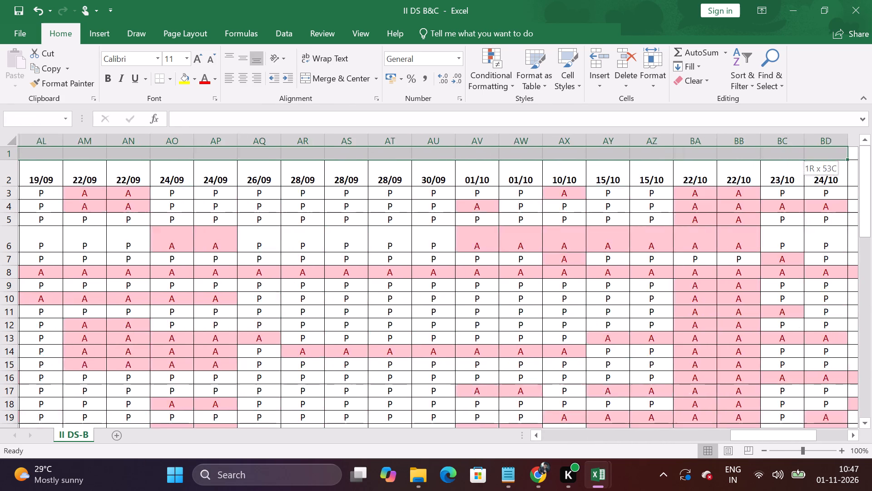
{"action": "left_click_drag", "start_coordinate": [871, 150], "coordinate": [639, 156]}
{"action": "left_click", "coordinate": [173, 82]}
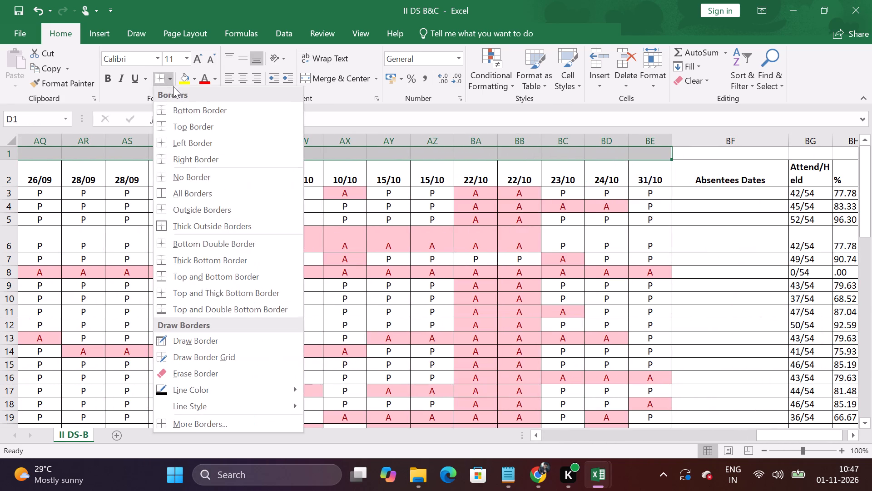
{"action": "left_click", "coordinate": [176, 195]}
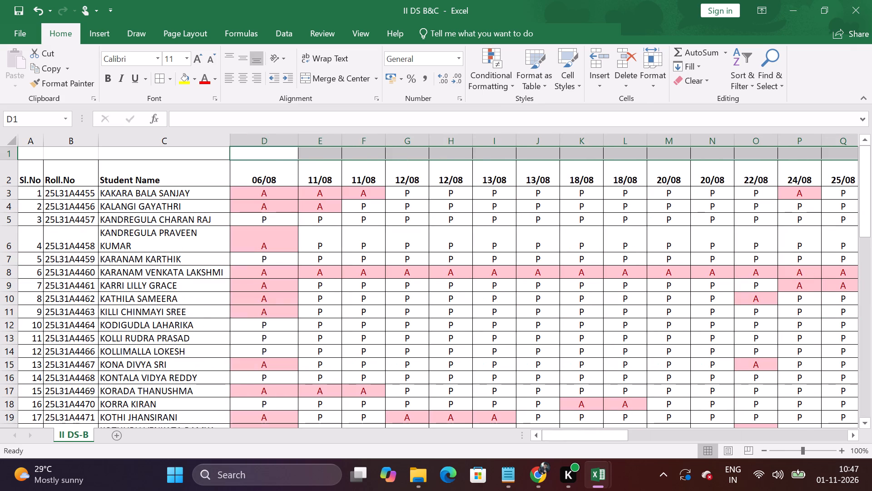
{"action": "left_click", "coordinate": [306, 225]}
Enter 1 in D1 and 2 in E1 above the first two dates, and center both numbers.
{"action": "left_click", "coordinate": [260, 152]}
{"action": "key", "text": "1"}
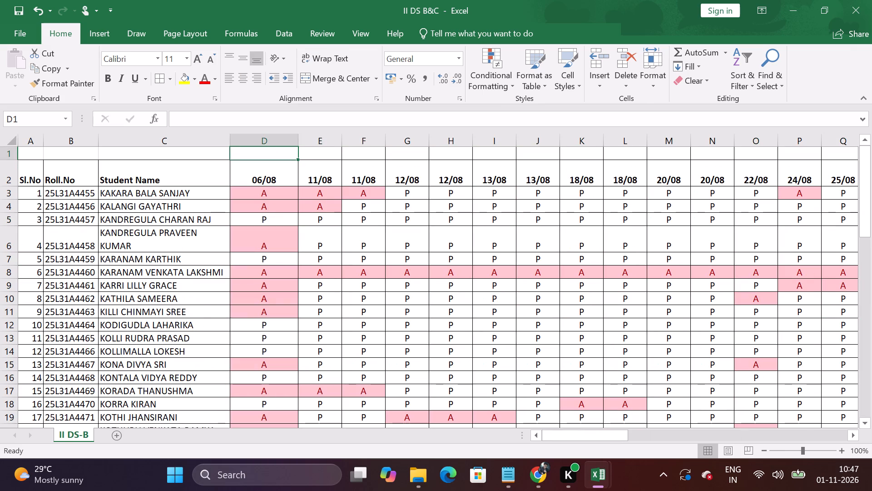
{"action": "left_click", "coordinate": [313, 156]}
{"action": "key", "text": "2"}
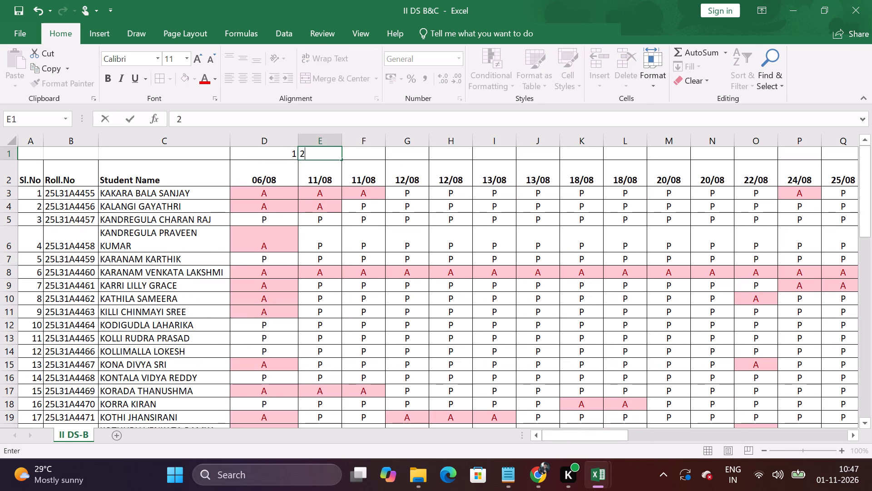
{"action": "left_click", "coordinate": [351, 199]}
{"action": "left_click_drag", "start_coordinate": [277, 155], "coordinate": [311, 155]}
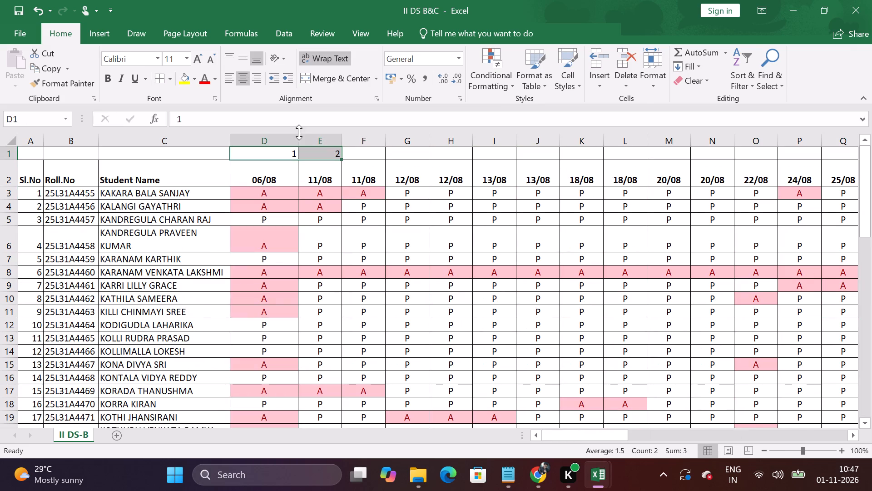
{"action": "left_click", "coordinate": [242, 82]}
{"action": "left_click", "coordinate": [368, 255]}
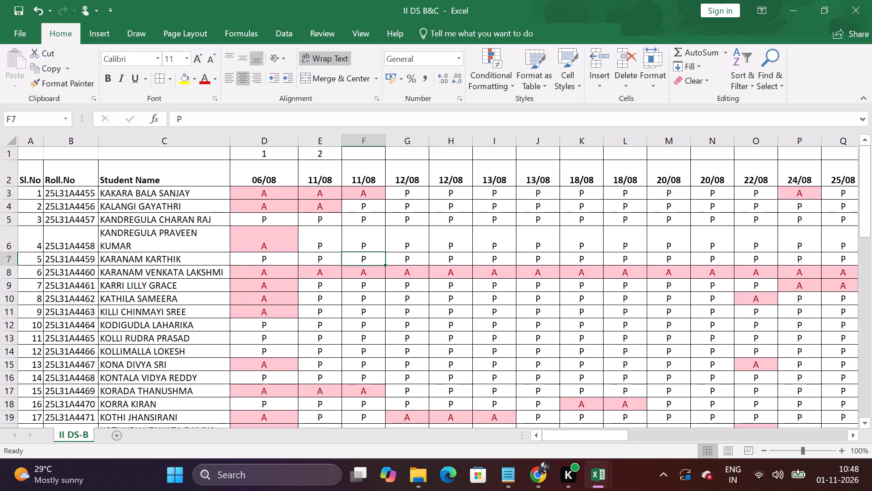
Extend the 1, 2 number series from D1:E1 across row 1 to BE1, ending at 54.
{"action": "left_click_drag", "start_coordinate": [270, 155], "coordinate": [323, 153]}
{"action": "left_click_drag", "start_coordinate": [343, 160], "coordinate": [871, 165]}
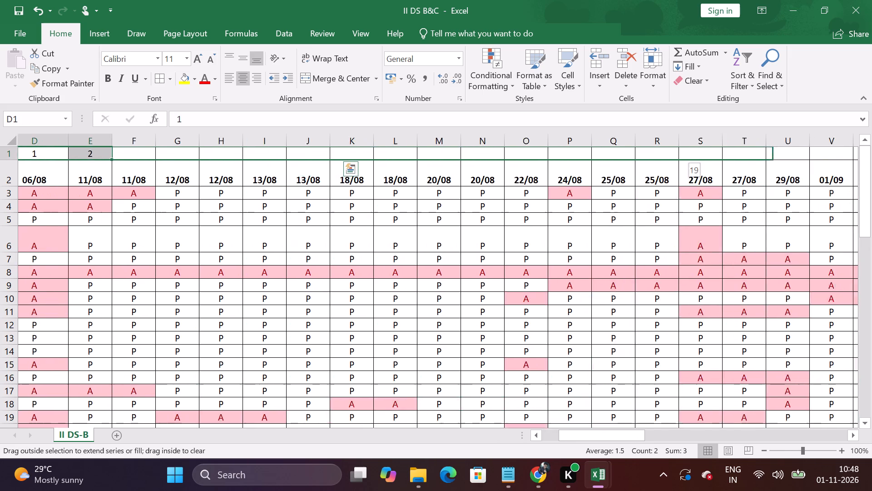
{"action": "left_click_drag", "start_coordinate": [871, 165], "coordinate": [871, 169]}
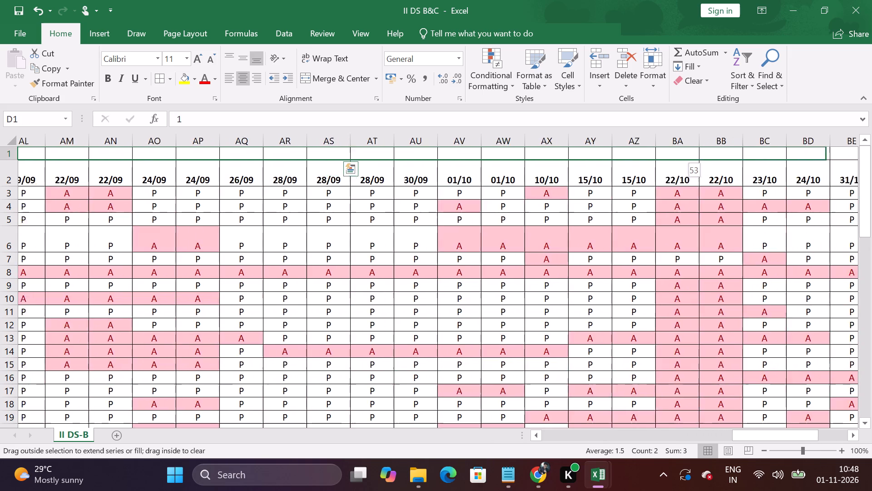
{"action": "left_click_drag", "start_coordinate": [871, 169], "coordinate": [572, 166]}
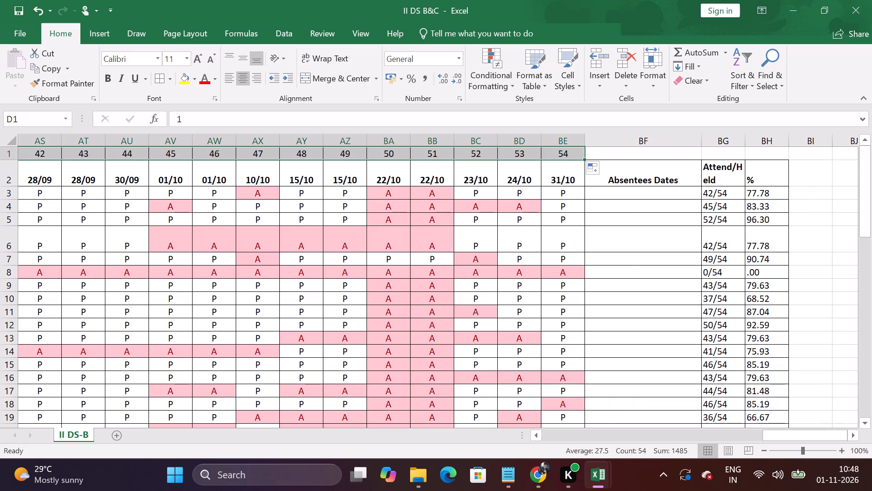
{"action": "left_click", "coordinate": [800, 287]}
Check the row 1 numbering against the date headers, from the first date column to the last.
{"action": "left_click_drag", "start_coordinate": [788, 433], "coordinate": [654, 439]}
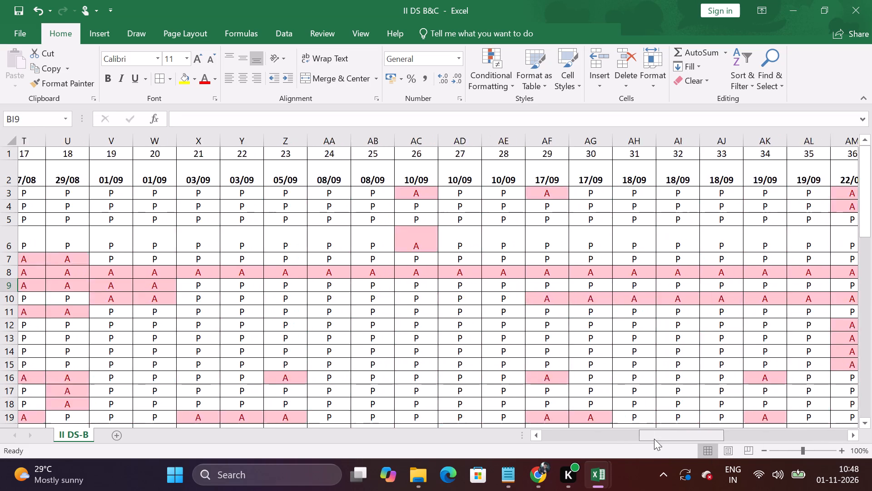
{"action": "left_click_drag", "start_coordinate": [654, 439], "coordinate": [519, 443]}
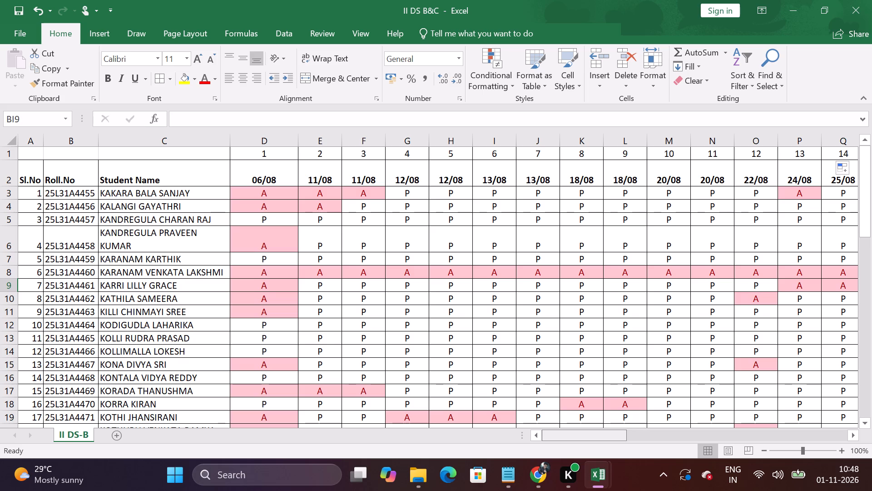
{"action": "left_click_drag", "start_coordinate": [594, 437], "coordinate": [698, 439]}
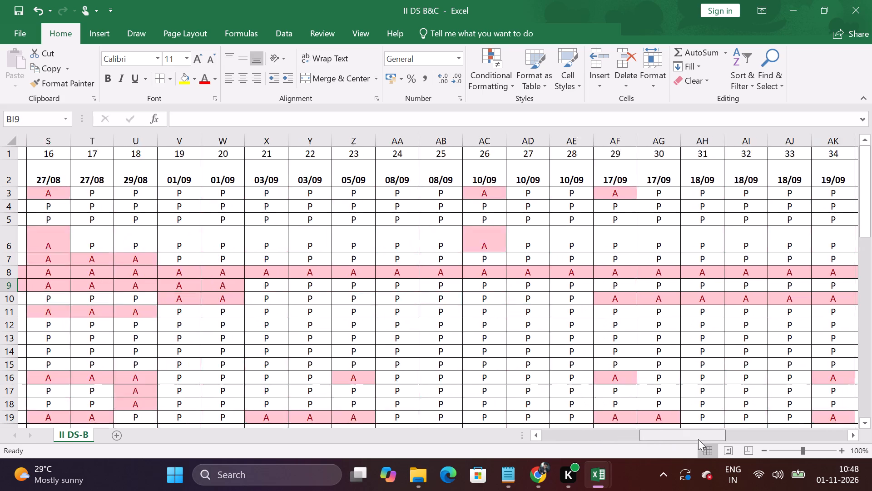
{"action": "left_click_drag", "start_coordinate": [698, 439], "coordinate": [835, 441]}
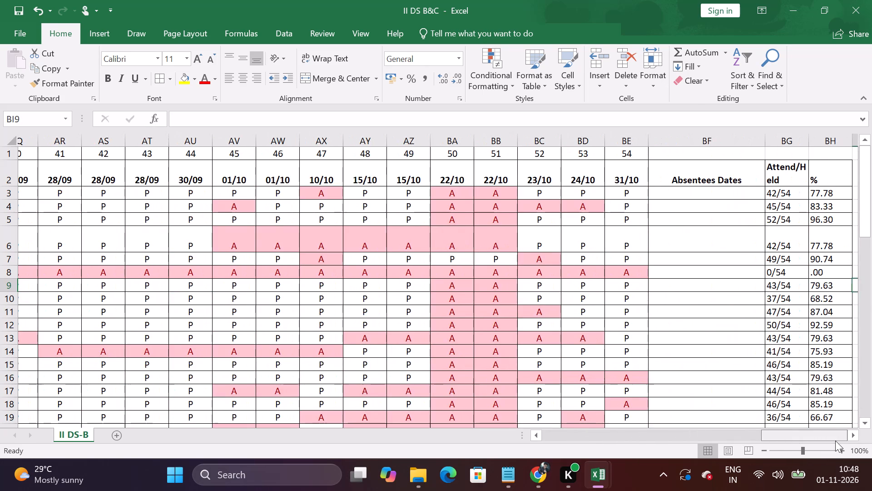
{"action": "left_click_drag", "start_coordinate": [835, 441], "coordinate": [396, 442]}
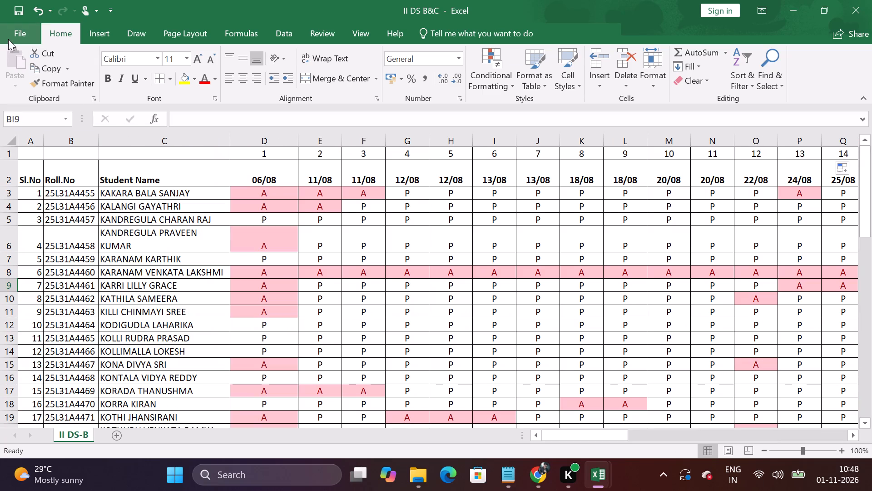
{"action": "left_click", "coordinate": [12, 37]}
{"action": "left_click", "coordinate": [14, 128]}
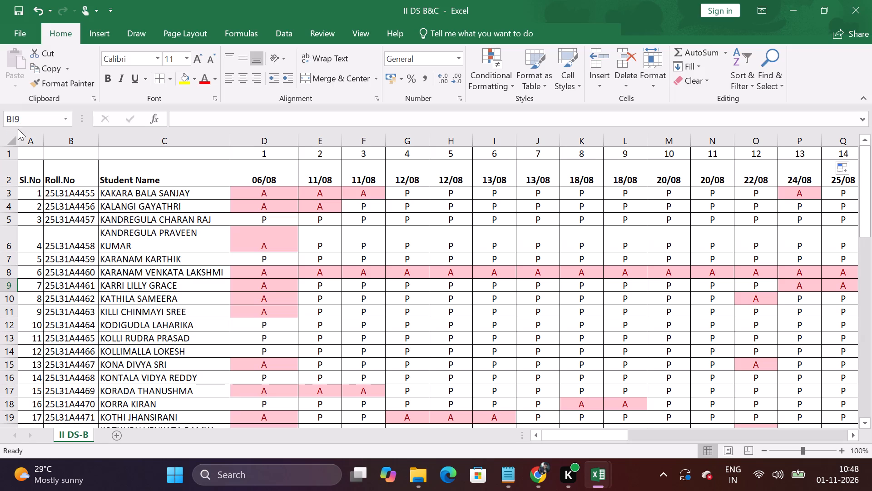
Copy =TEXTJOIN(", ",TRUE,IF(D2:AJ2="A",TEXT(D$1:AJ$1,"dd"),"")) from the Notepad formula notes into Absentees Dates cell BF3.
{"action": "left_click_drag", "start_coordinate": [590, 436], "coordinate": [753, 436]}
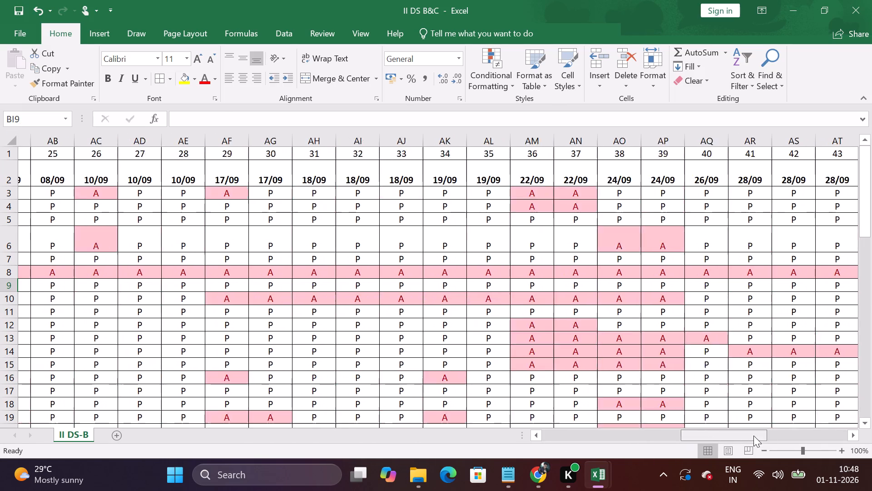
{"action": "left_click_drag", "start_coordinate": [753, 436], "coordinate": [871, 435]}
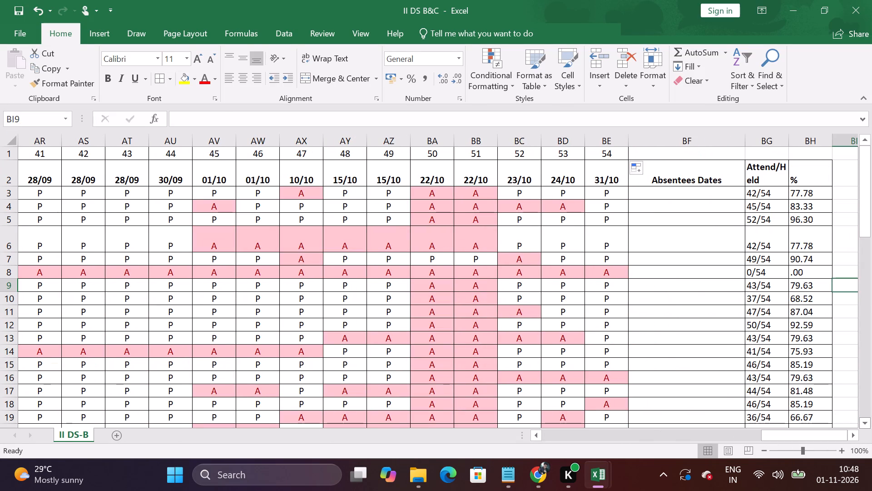
{"action": "left_click", "coordinate": [649, 194]}
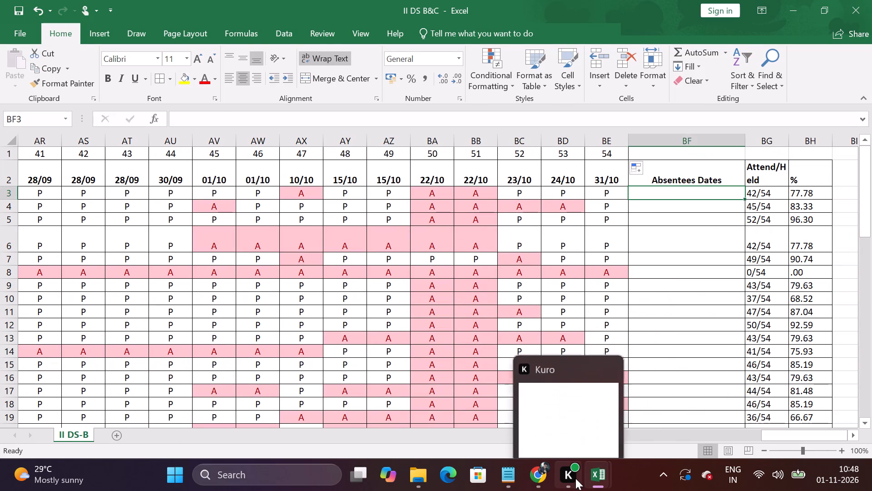
{"action": "left_click", "coordinate": [509, 476]}
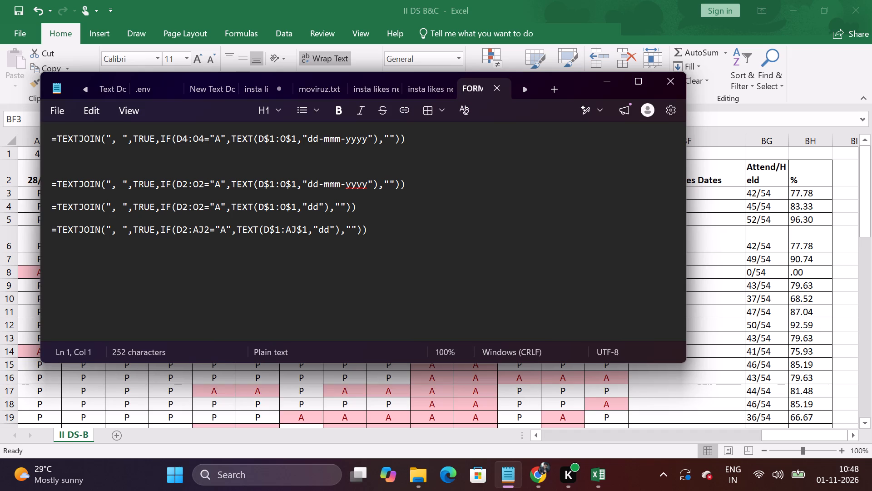
{"action": "left_click_drag", "start_coordinate": [389, 232], "coordinate": [7, 230]}
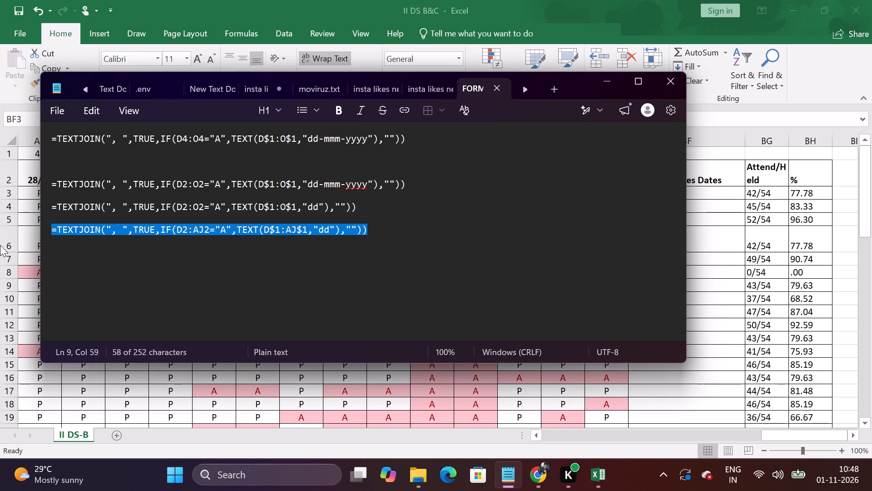
{"action": "key", "text": "ctrl+c"}
{"action": "left_click", "coordinate": [605, 86]}
{"action": "double_click", "coordinate": [642, 196]}
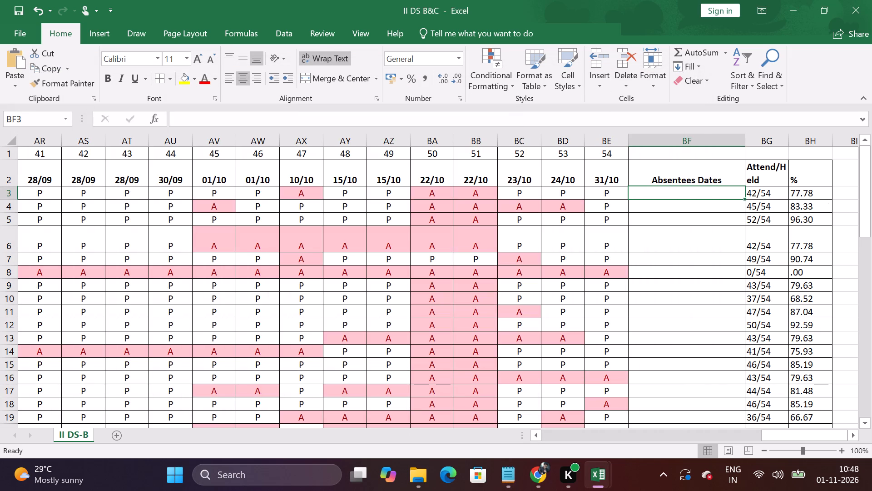
{"action": "key", "text": "ctrl+v"}
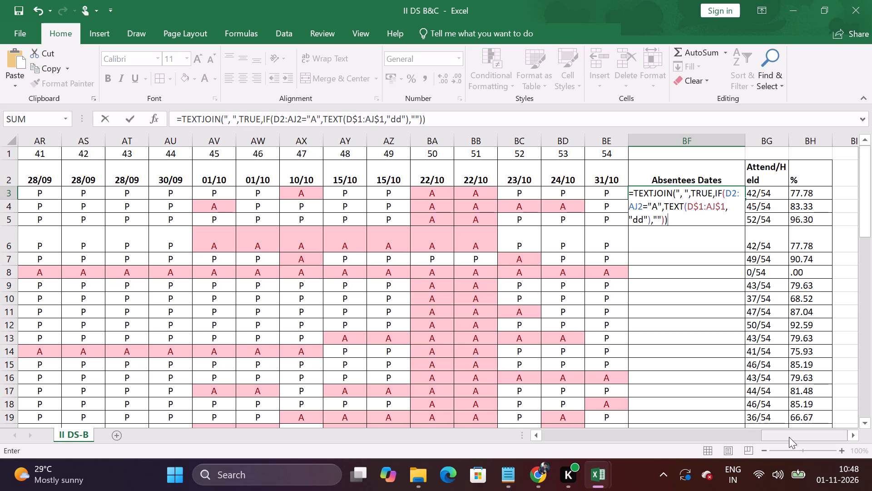
Extend the absence-test range in the BF3 formula to the last date column, making it D2:BE2.
{"action": "left_click_drag", "start_coordinate": [789, 437], "coordinate": [722, 438]}
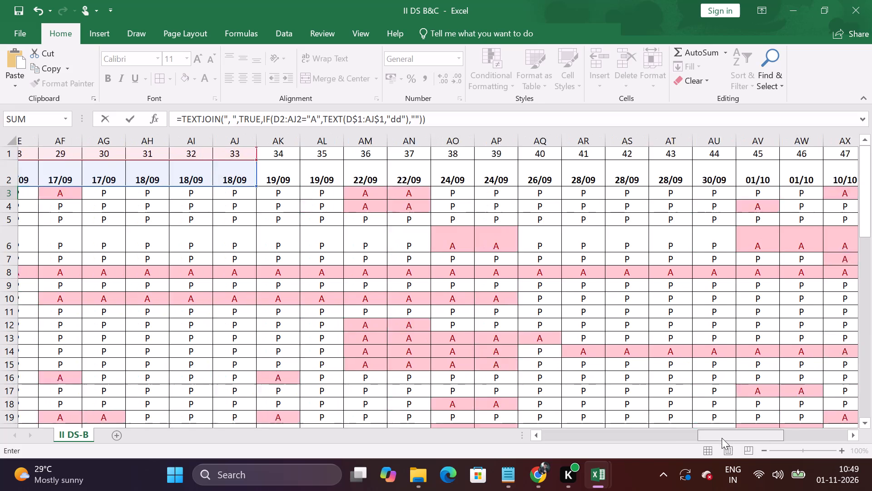
{"action": "left_click_drag", "start_coordinate": [722, 438], "coordinate": [579, 440]}
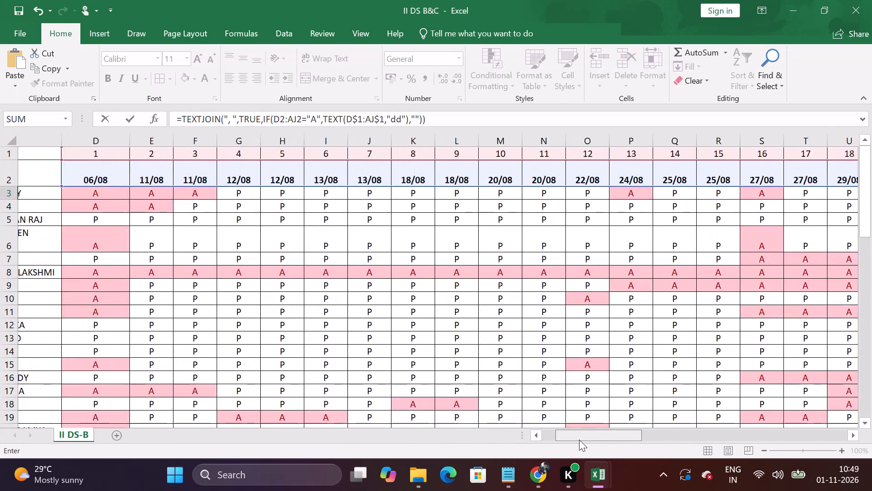
{"action": "left_click_drag", "start_coordinate": [579, 440], "coordinate": [554, 440]}
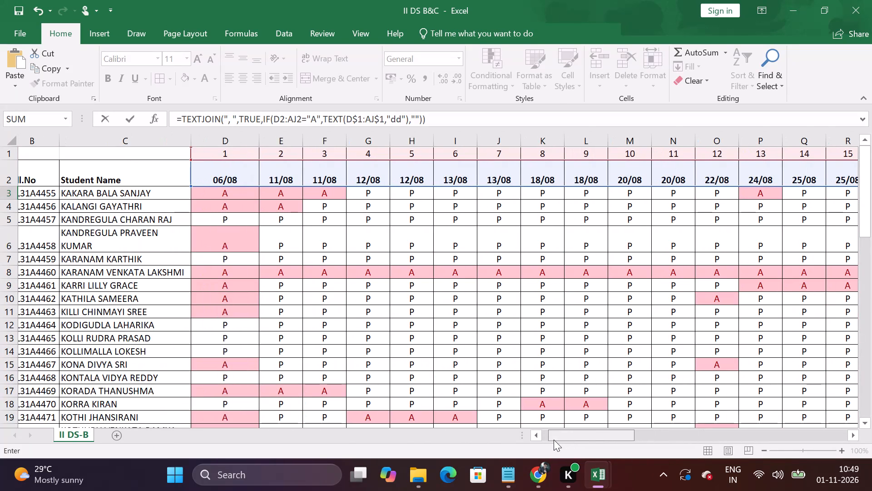
{"action": "left_click_drag", "start_coordinate": [554, 440], "coordinate": [695, 440]}
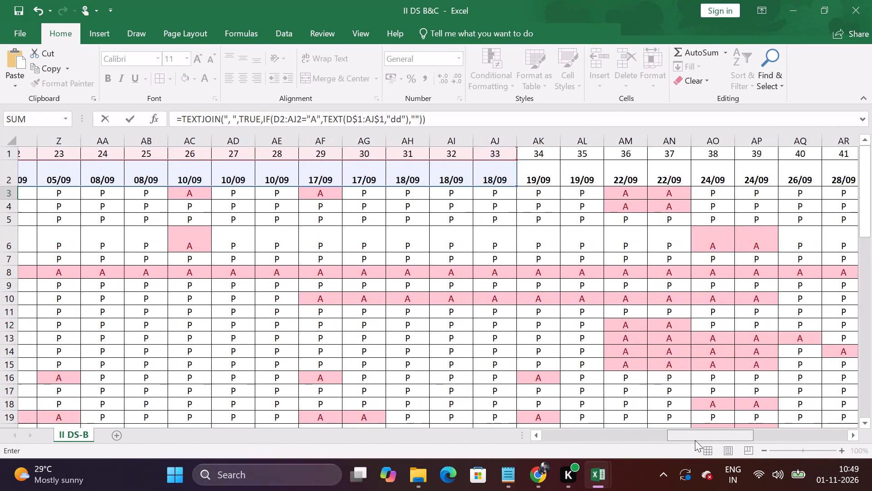
{"action": "left_click_drag", "start_coordinate": [695, 440], "coordinate": [734, 440]}
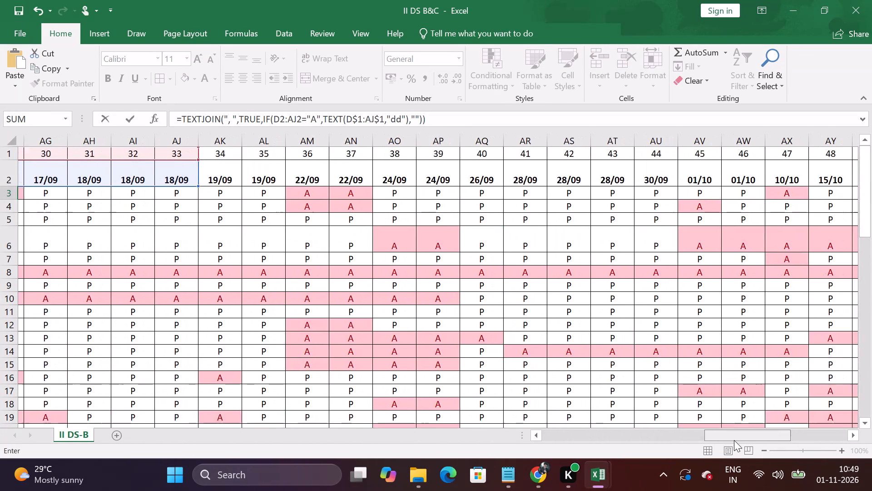
{"action": "left_click_drag", "start_coordinate": [734, 440], "coordinate": [781, 439]}
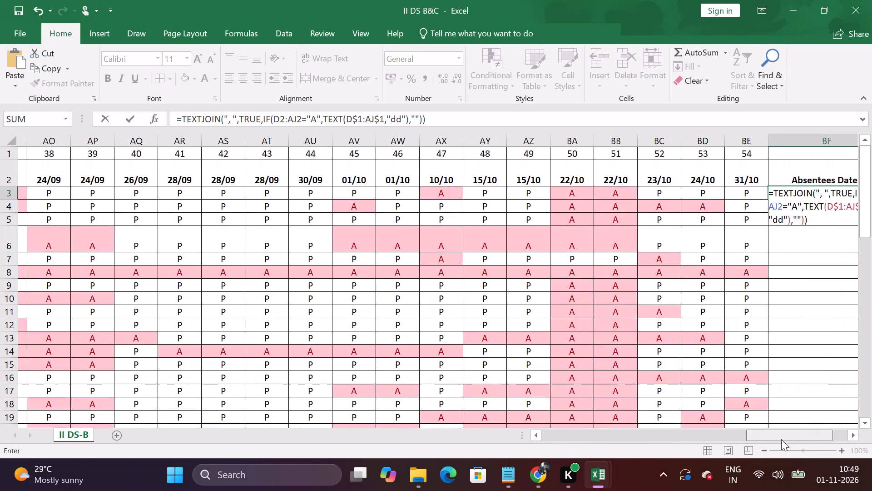
{"action": "left_click_drag", "start_coordinate": [781, 439], "coordinate": [809, 439]}
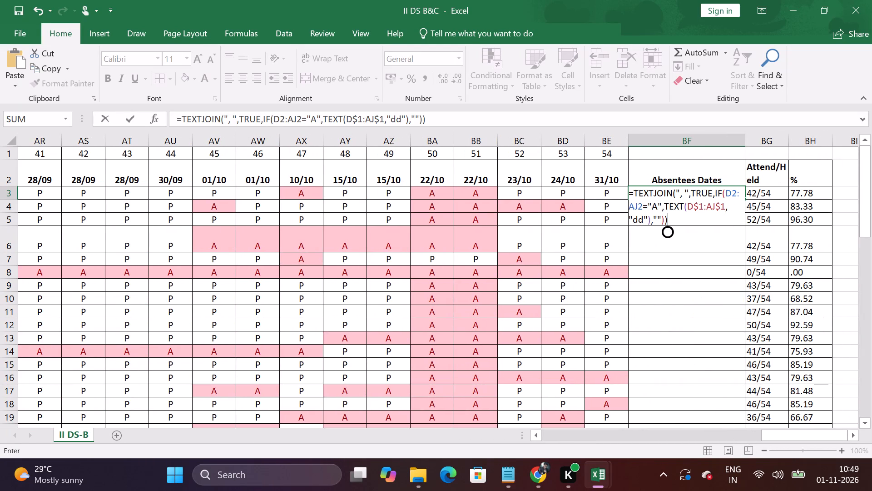
{"action": "left_click", "coordinate": [641, 206]}
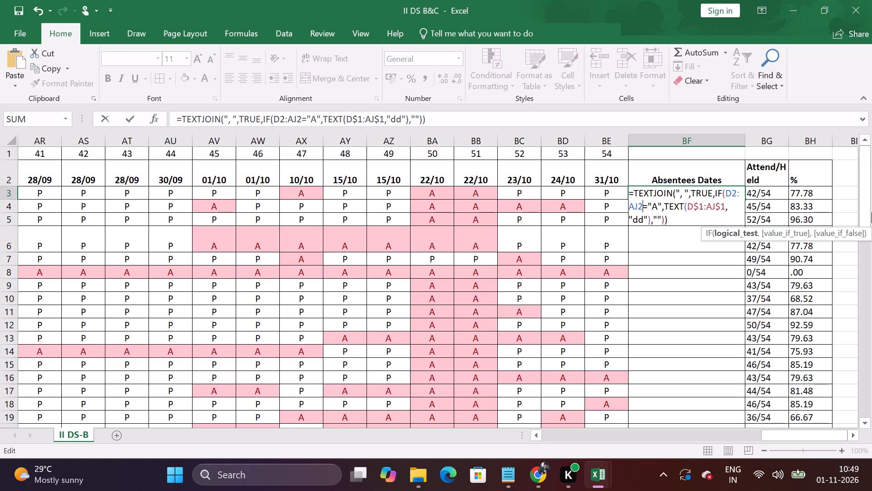
{"action": "key", "text": "BackSpace"}
{"action": "key", "text": "BackSpace"}
{"action": "key", "text": "BackSpace"}
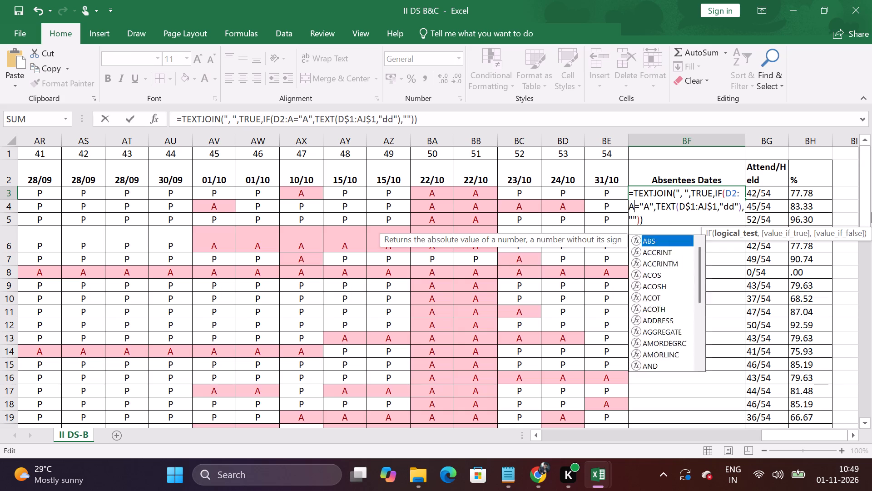
{"action": "type", "text": "BE"}
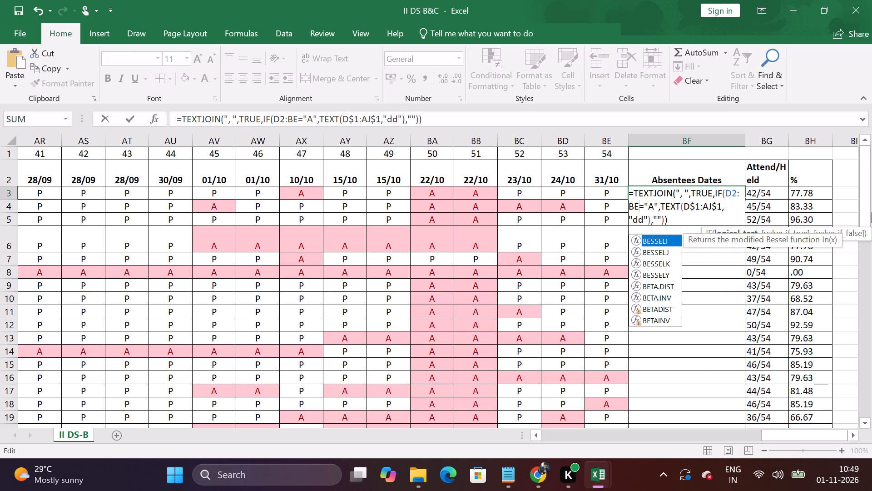
{"action": "key", "text": "2"}
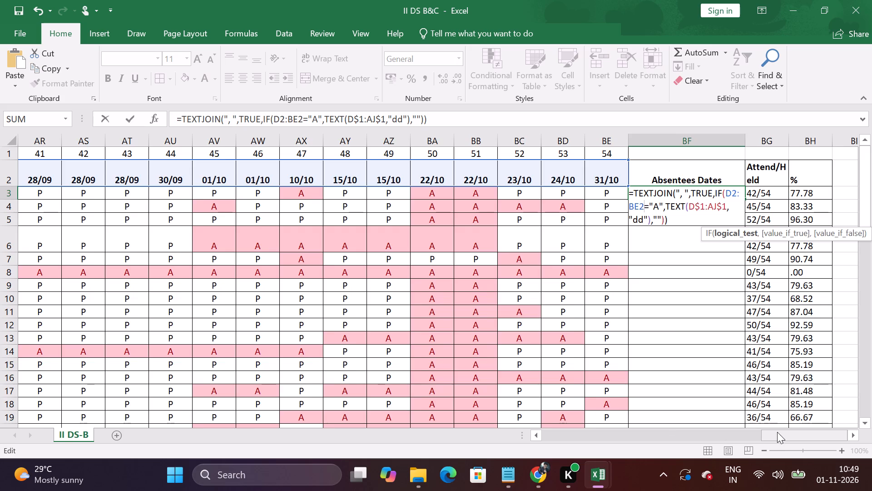
Shift the absence-test range in the BF3 formula to the first student's row, making it D3:BE3.
{"action": "left_click_drag", "start_coordinate": [778, 432], "coordinate": [598, 446]}
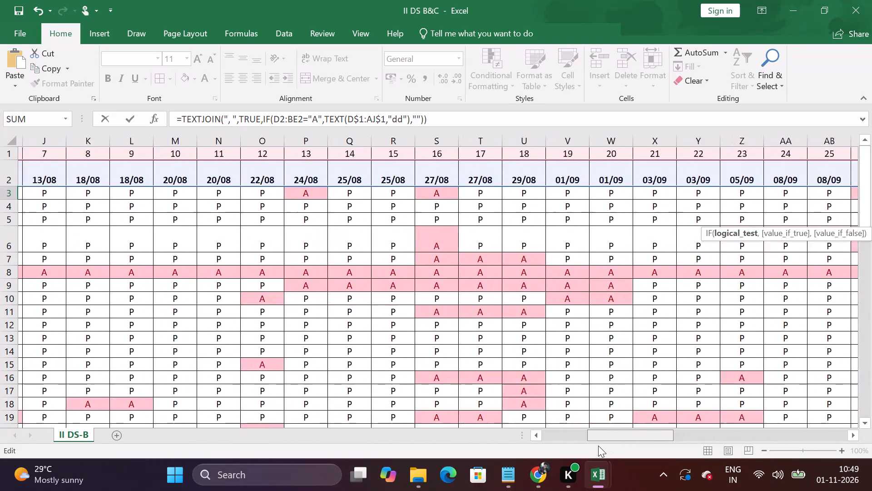
{"action": "left_click_drag", "start_coordinate": [598, 446], "coordinate": [525, 446]}
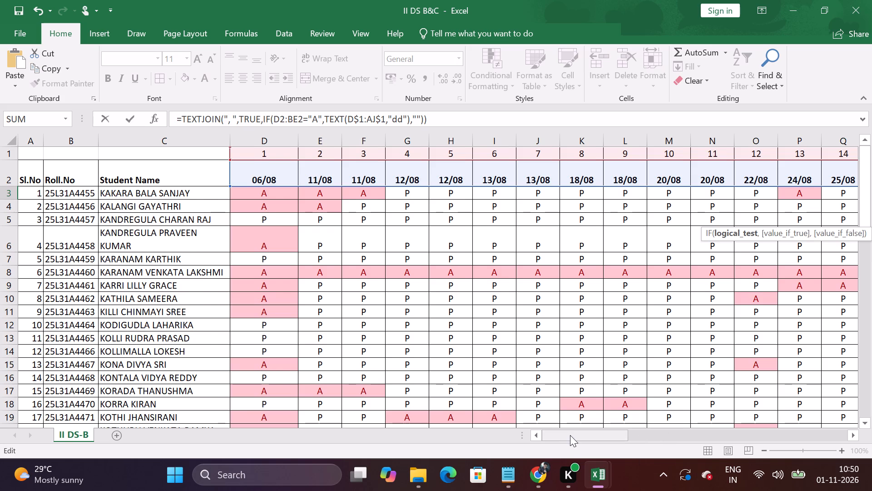
{"action": "left_click_drag", "start_coordinate": [570, 435], "coordinate": [871, 440]}
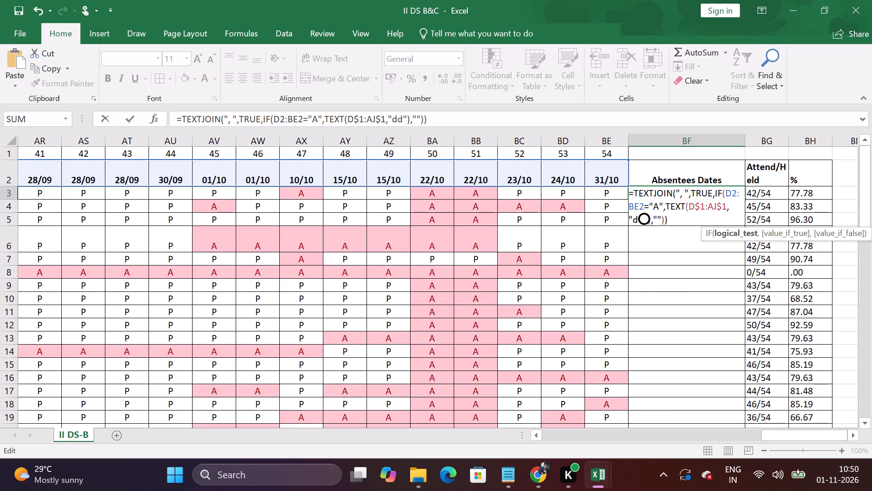
{"action": "left_click", "coordinate": [735, 192]}
{"action": "key", "text": "BackSpace"}
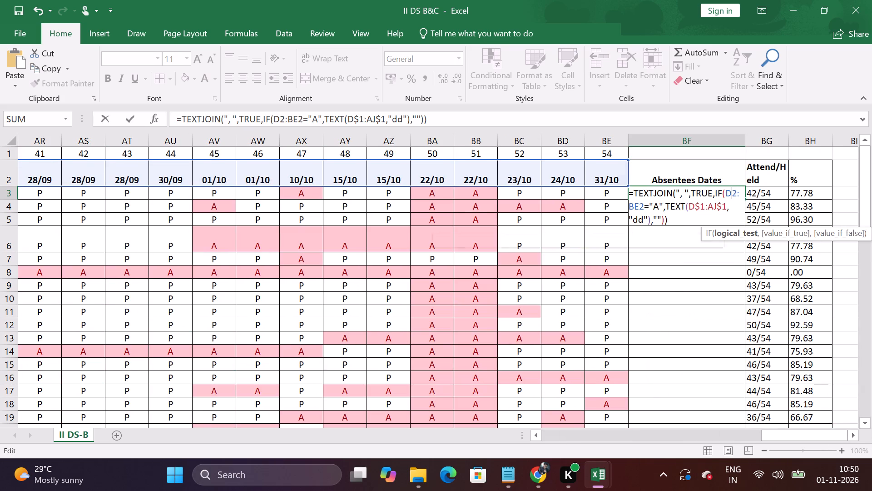
{"action": "key", "text": "3"}
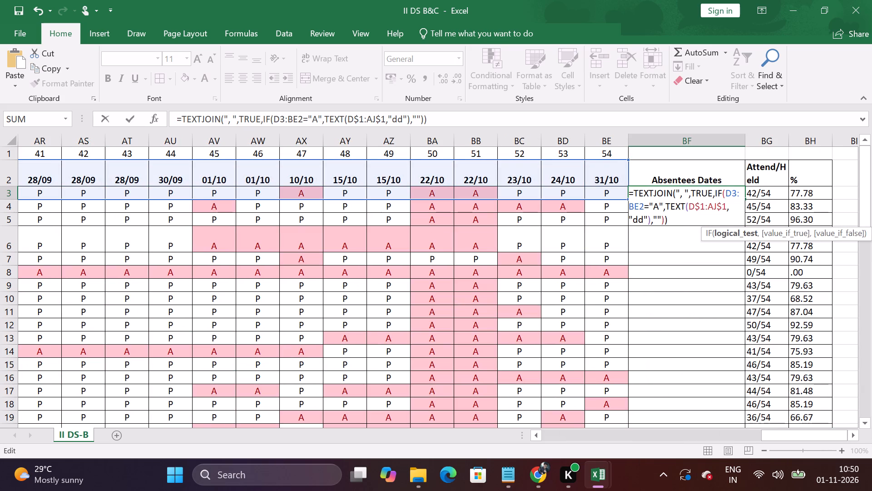
{"action": "left_click", "coordinate": [644, 208]}
{"action": "key", "text": "BackSpace"}
{"action": "key", "text": "3"}
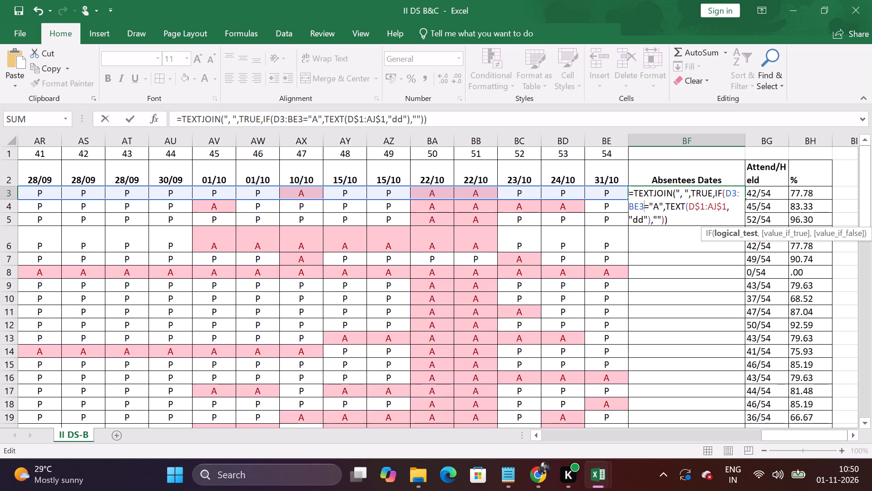
Point the start of the TEXT range in the BF3 formula at the date header row, using D$2.
{"action": "left_click_drag", "start_coordinate": [788, 437], "coordinate": [779, 437]}
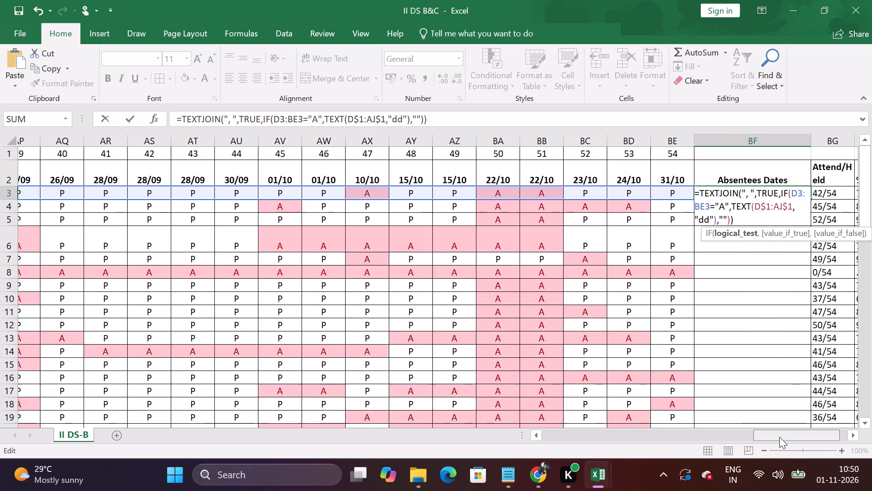
{"action": "left_click_drag", "start_coordinate": [779, 437], "coordinate": [779, 437]}
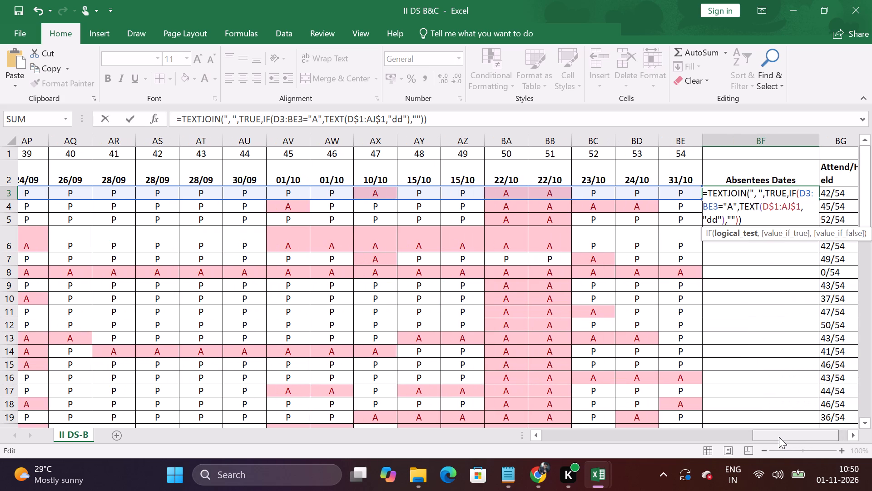
{"action": "left_click_drag", "start_coordinate": [779, 437], "coordinate": [612, 438]}
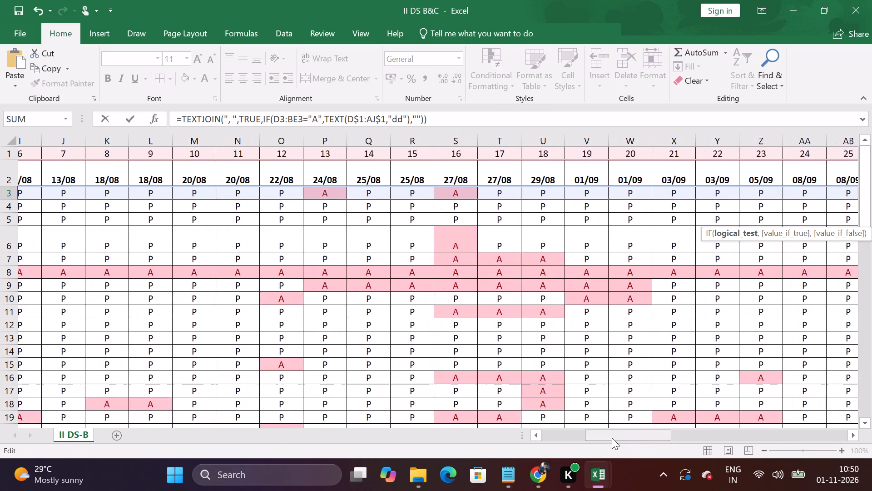
{"action": "left_click_drag", "start_coordinate": [612, 438], "coordinate": [703, 436]}
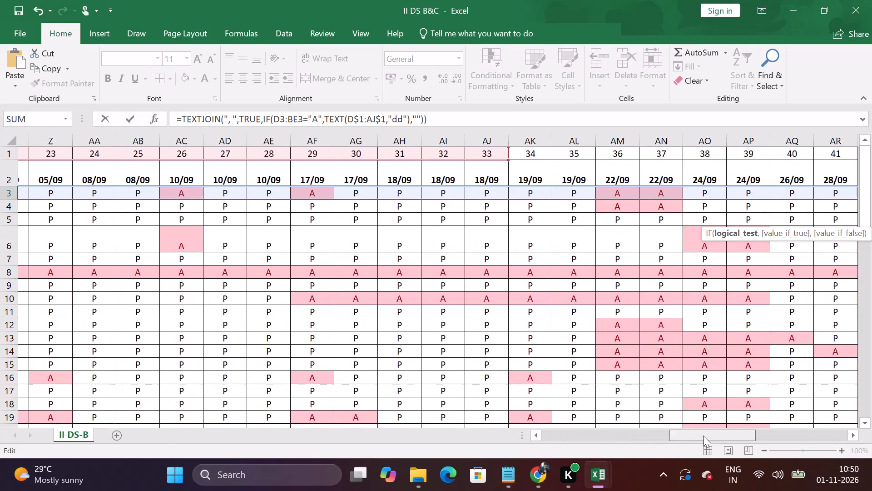
{"action": "left_click_drag", "start_coordinate": [703, 436], "coordinate": [799, 432]}
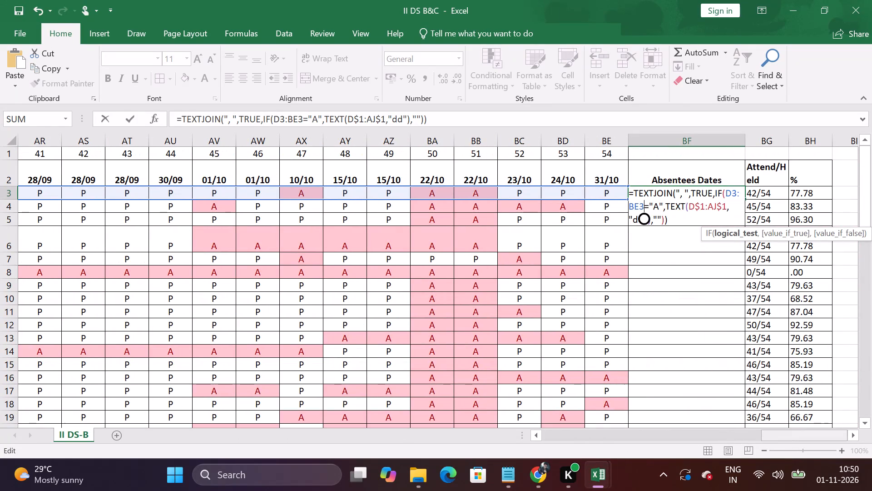
{"action": "left_click", "coordinate": [703, 207]}
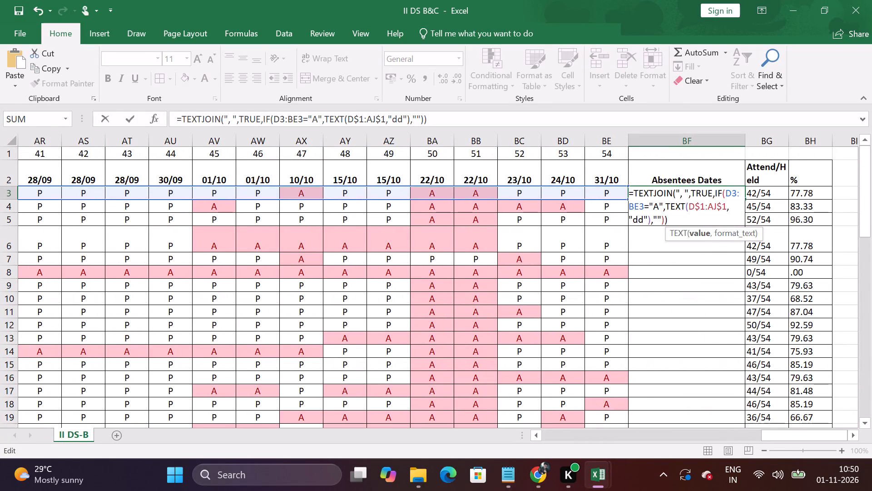
{"action": "key", "text": "BackSpace"}
{"action": "key", "text": "2"}
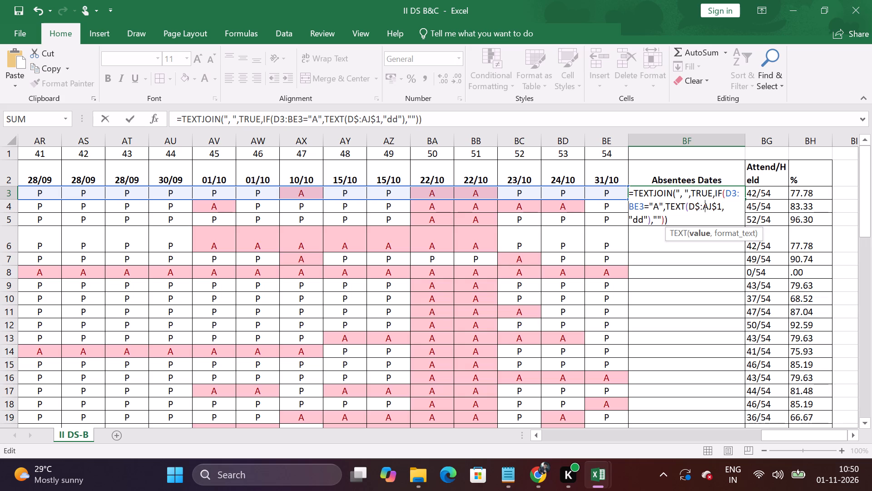
{"action": "key", "text": "BackSpace"}
{"action": "key", "text": "2"}
Set the end of the TEXT range to BE$2 and enter the completed formula in BF3.
{"action": "left_click", "coordinate": [716, 207]}
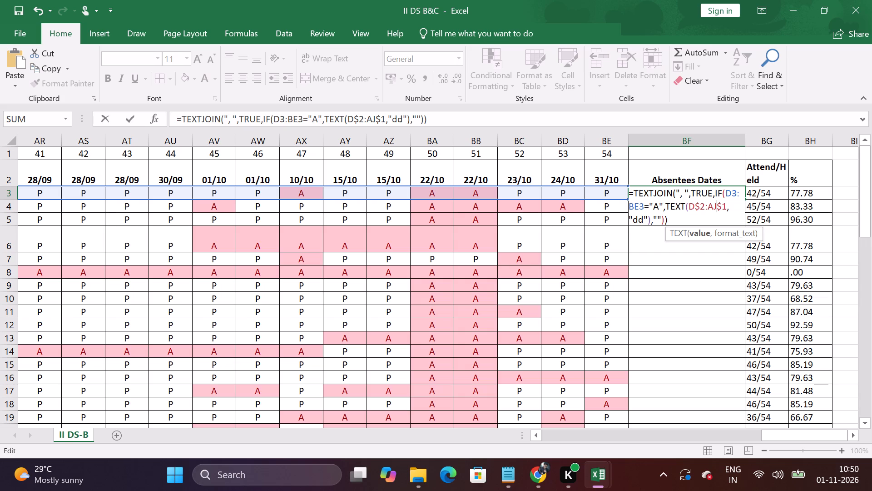
{"action": "key", "text": "BackSpace"}
{"action": "key", "text": "BackSpace"}
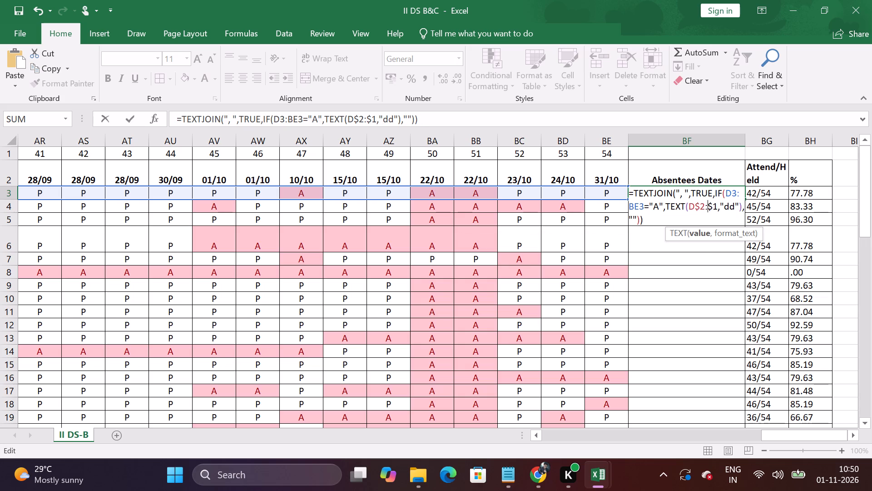
{"action": "type", "text": "BE"}
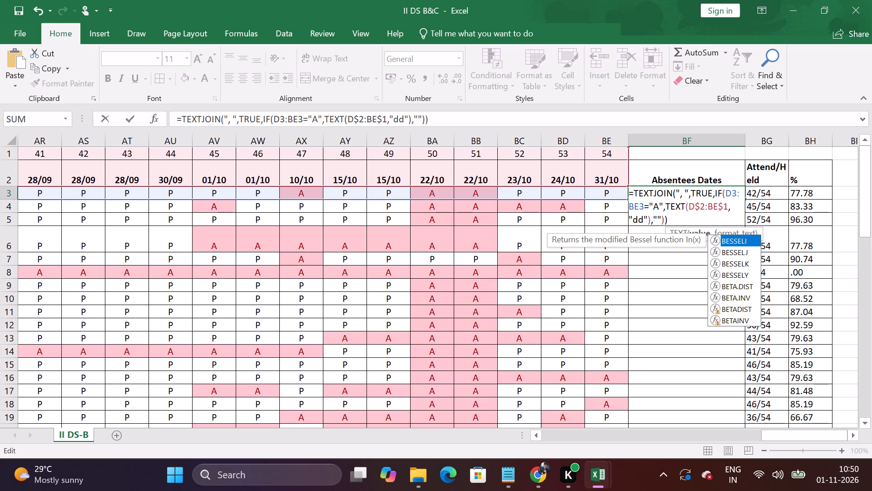
{"action": "left_click", "coordinate": [728, 206]}
{"action": "key", "text": "BackSpace"}
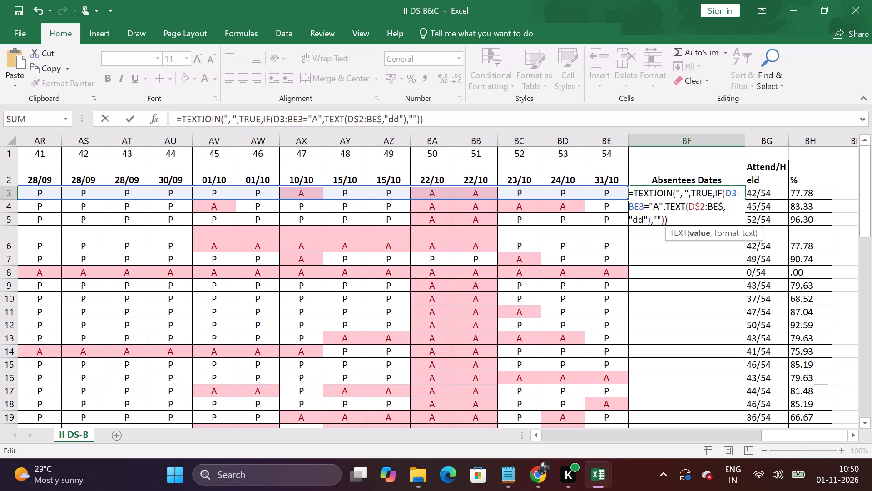
{"action": "key", "text": "2"}
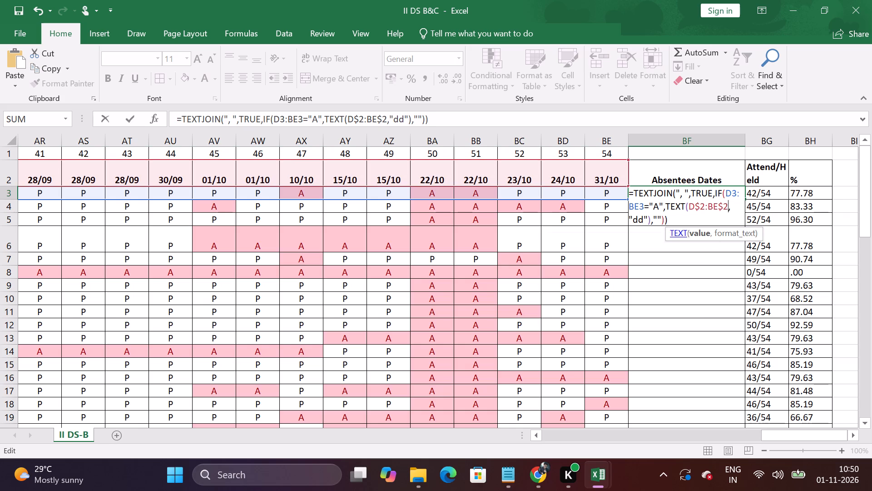
{"action": "left_click", "coordinate": [678, 219]}
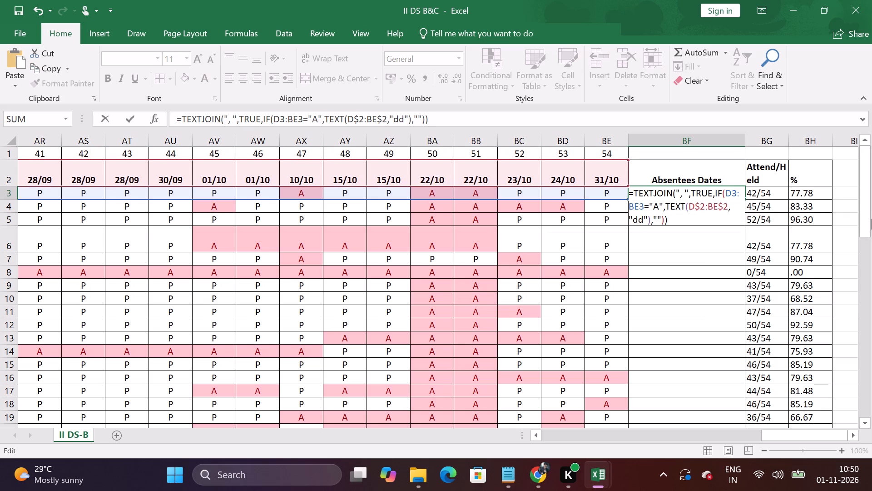
{"action": "key", "text": "Return"}
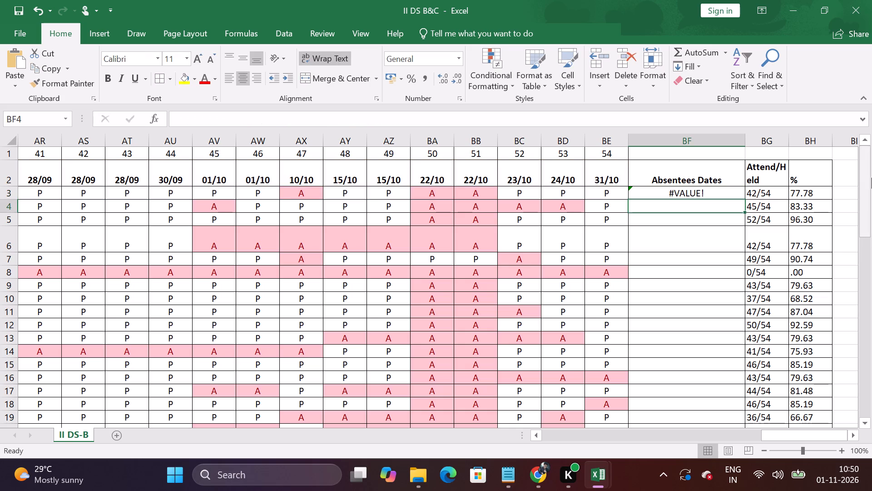
Widen the Absentees Dates column BF to about 31.73.
{"action": "left_click_drag", "start_coordinate": [743, 140], "coordinate": [788, 134]}
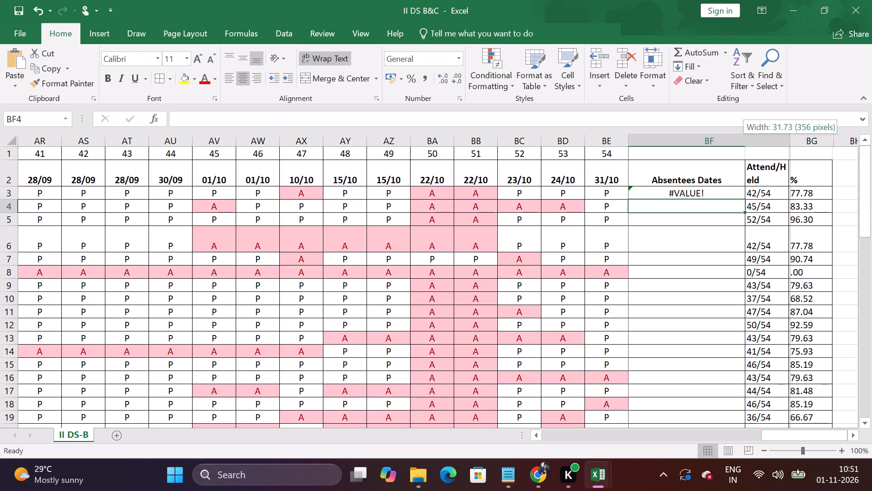
{"action": "left_click_drag", "start_coordinate": [788, 134], "coordinate": [789, 134]}
Inspect the formula in BF3 and the last attendance entry in the same row, BE3.
{"action": "left_click", "coordinate": [717, 190]}
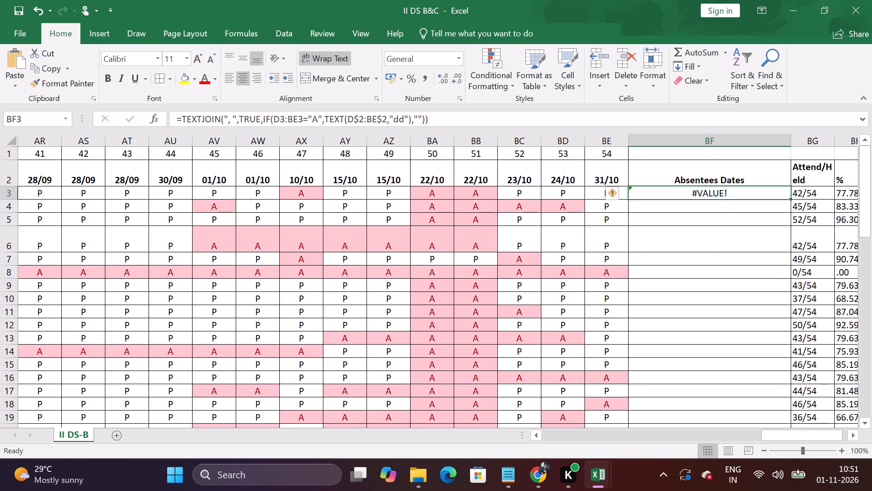
{"action": "left_click", "coordinate": [693, 263]}
{"action": "left_click", "coordinate": [610, 197]}
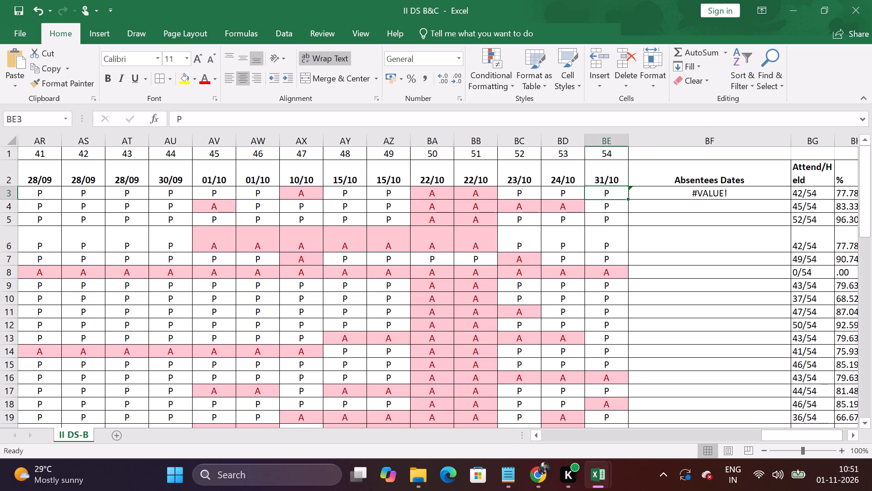
Format cell BF3 under Absentees Dates with the Number category.
{"action": "left_click", "coordinate": [663, 194]}
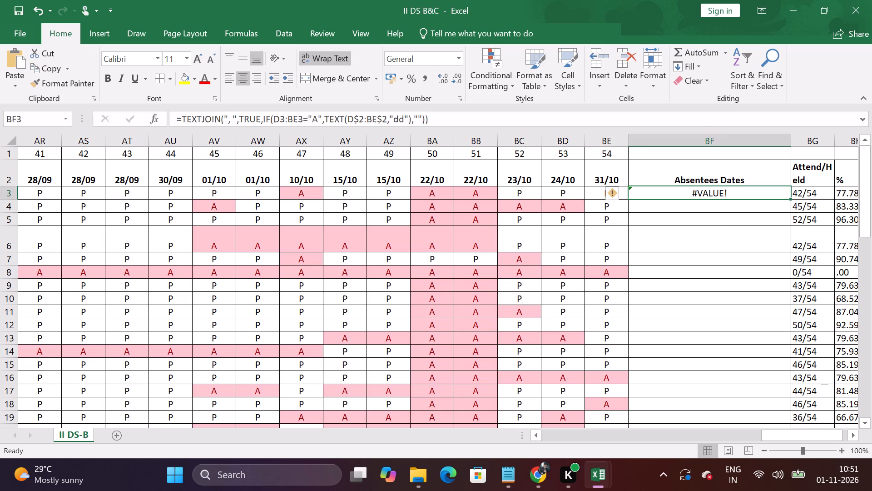
{"action": "right_click", "coordinate": [717, 190]}
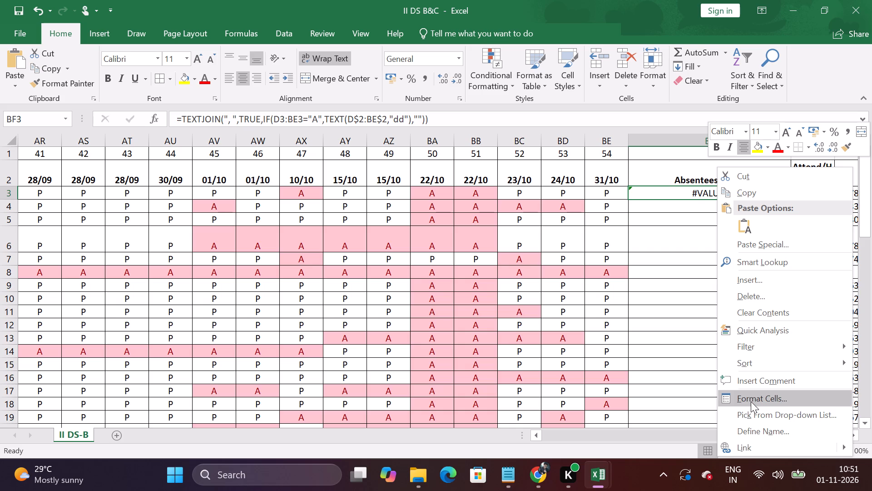
{"action": "left_click", "coordinate": [751, 400]}
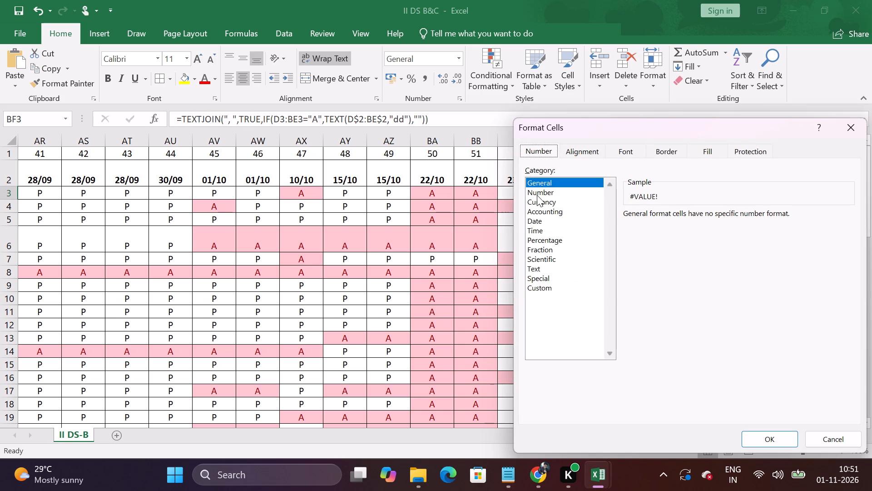
{"action": "left_click", "coordinate": [537, 191]}
{"action": "left_click", "coordinate": [759, 441]}
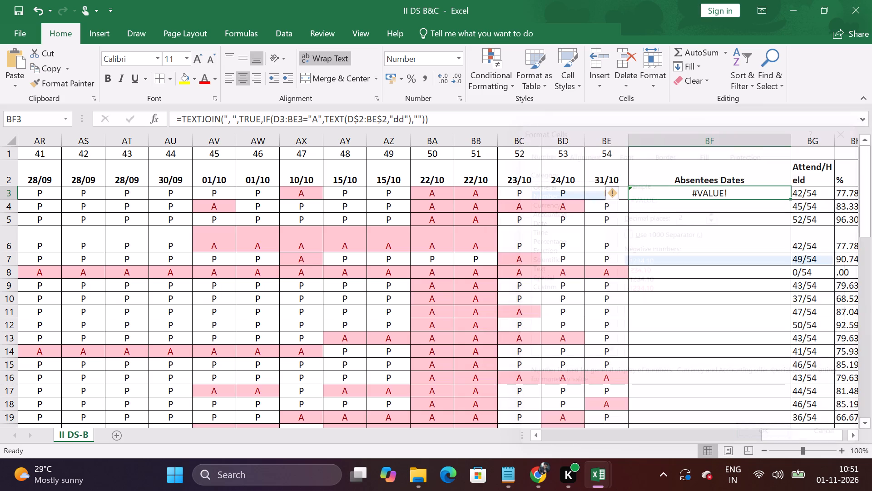
{"action": "left_click", "coordinate": [676, 193]}
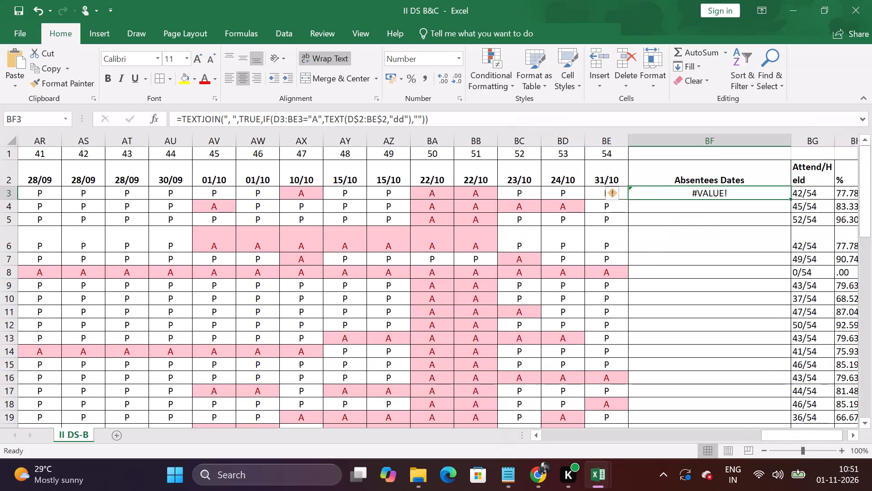
{"action": "left_click_drag", "start_coordinate": [779, 435], "coordinate": [760, 437]}
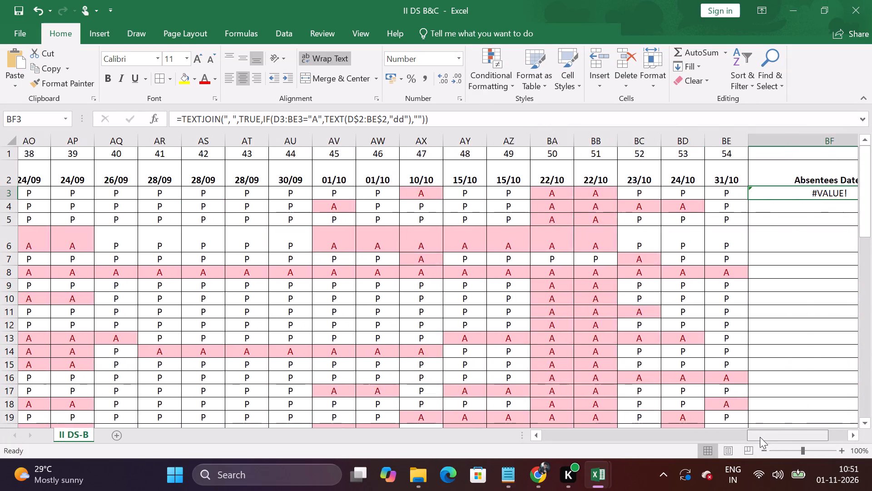
{"action": "left_click_drag", "start_coordinate": [760, 437], "coordinate": [801, 432]}
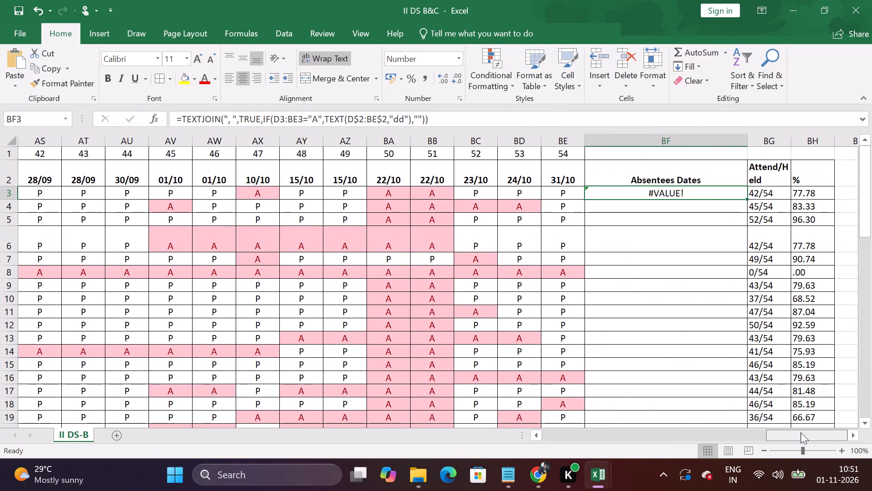
{"action": "left_click_drag", "start_coordinate": [801, 432], "coordinate": [630, 444]}
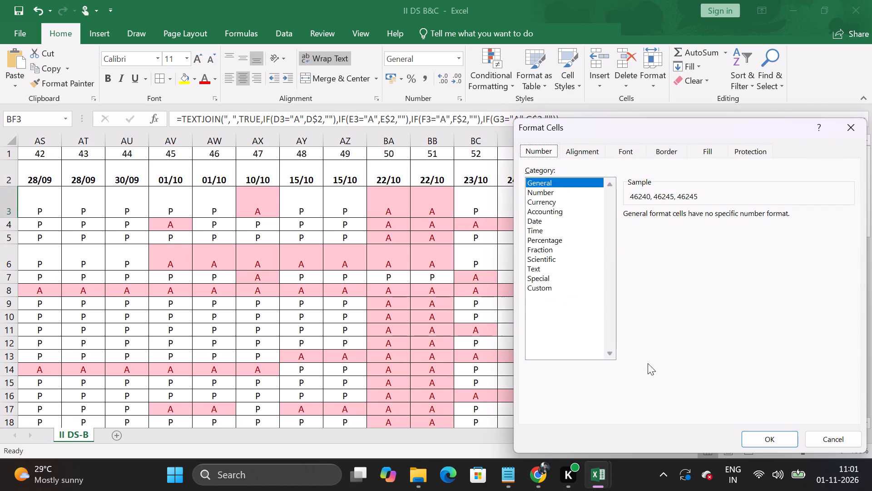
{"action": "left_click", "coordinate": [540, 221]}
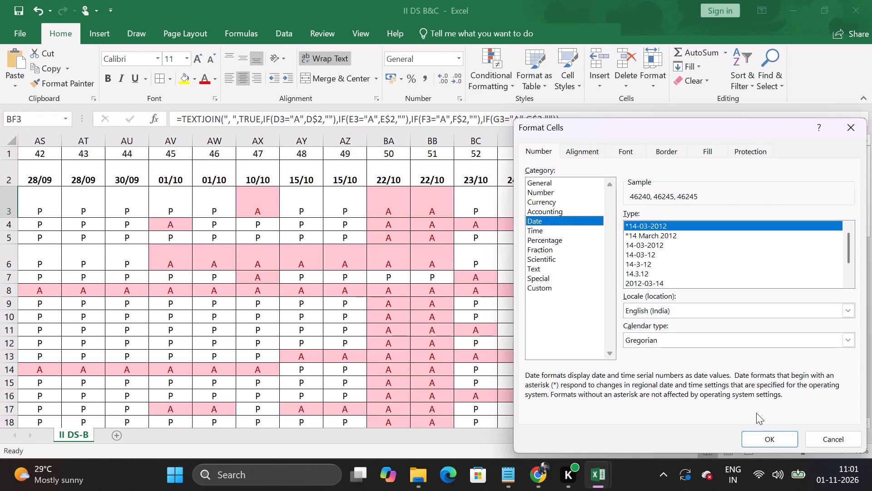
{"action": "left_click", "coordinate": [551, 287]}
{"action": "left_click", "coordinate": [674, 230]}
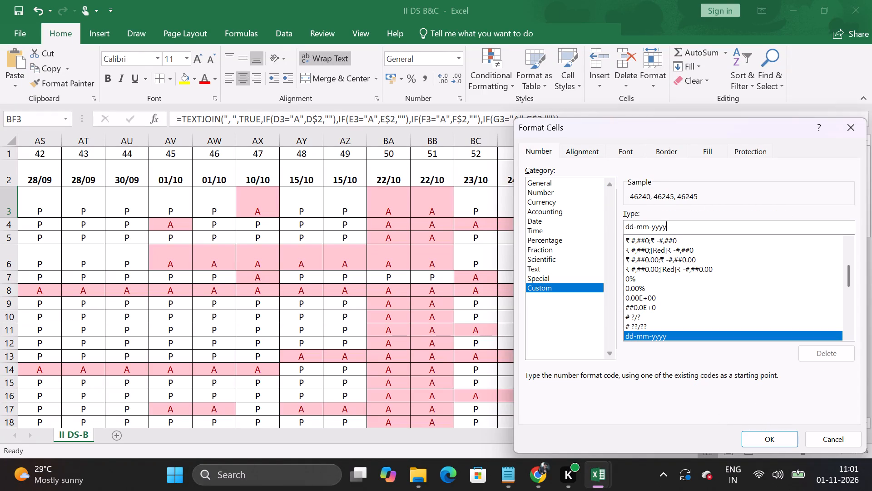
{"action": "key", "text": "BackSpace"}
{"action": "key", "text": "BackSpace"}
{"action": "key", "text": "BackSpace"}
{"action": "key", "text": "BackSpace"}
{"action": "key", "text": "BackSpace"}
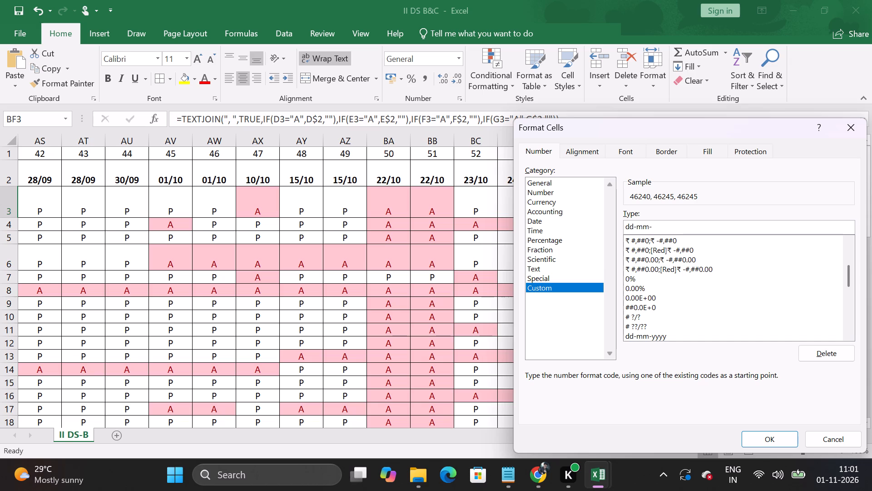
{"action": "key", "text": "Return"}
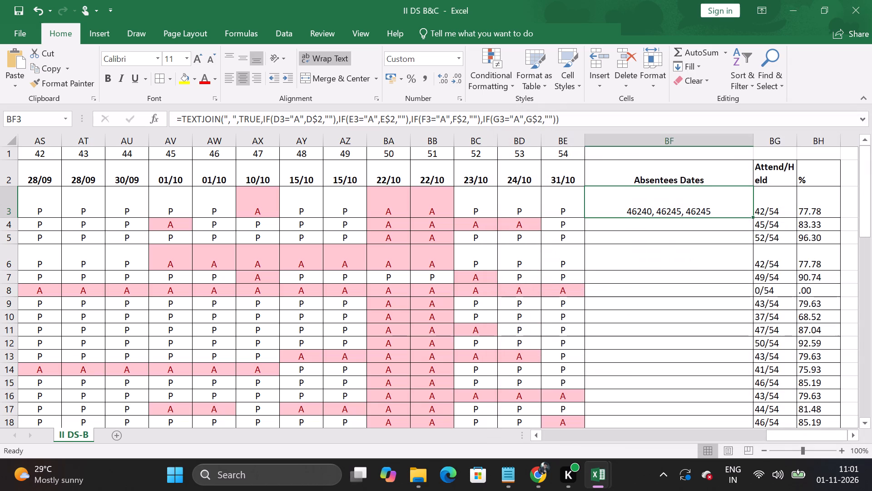
Set cell BF3's number format to Date with the *14-03-2012 type and English (India) locale.
{"action": "left_click", "coordinate": [667, 209]}
{"action": "right_click", "coordinate": [667, 208]}
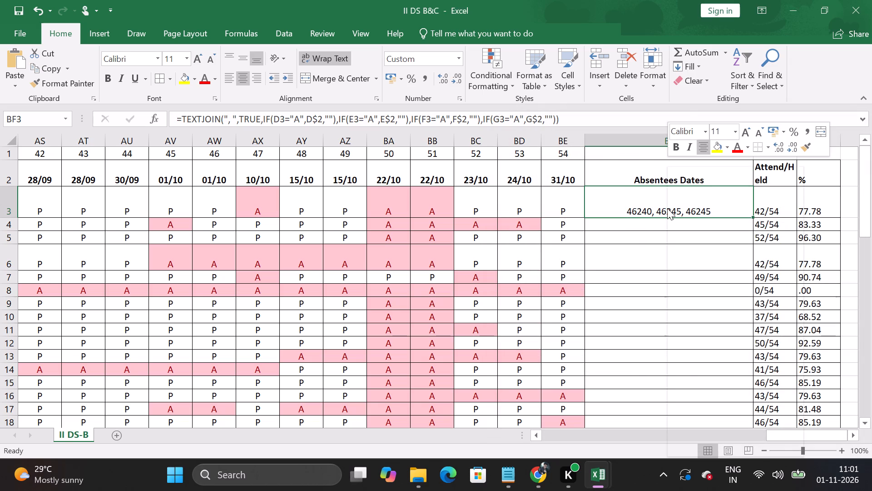
{"action": "left_click", "coordinate": [699, 393]}
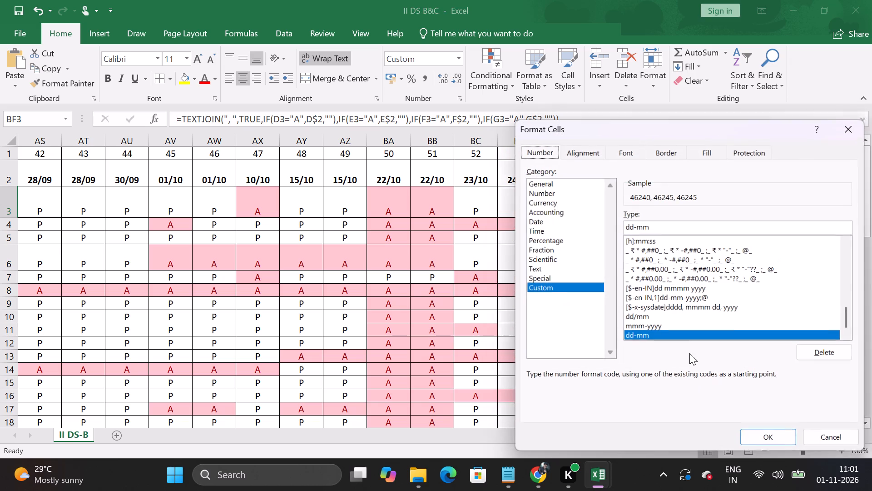
{"action": "left_click", "coordinate": [541, 220]}
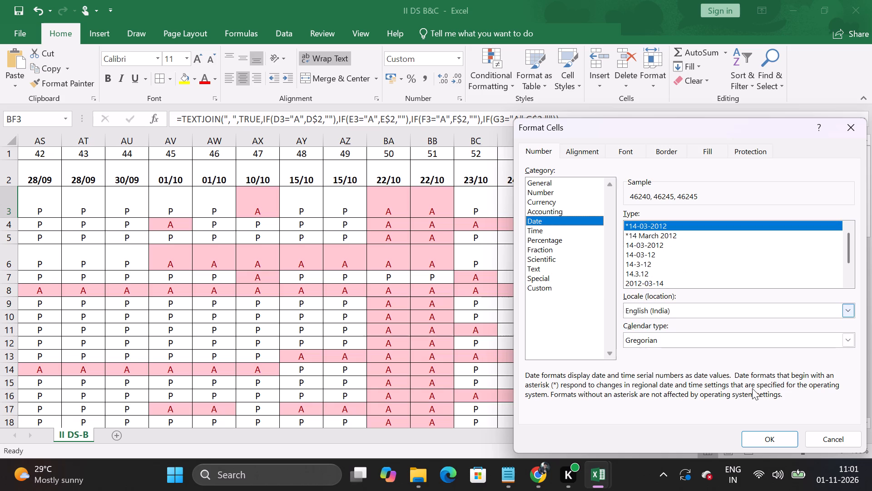
{"action": "left_click", "coordinate": [766, 438]}
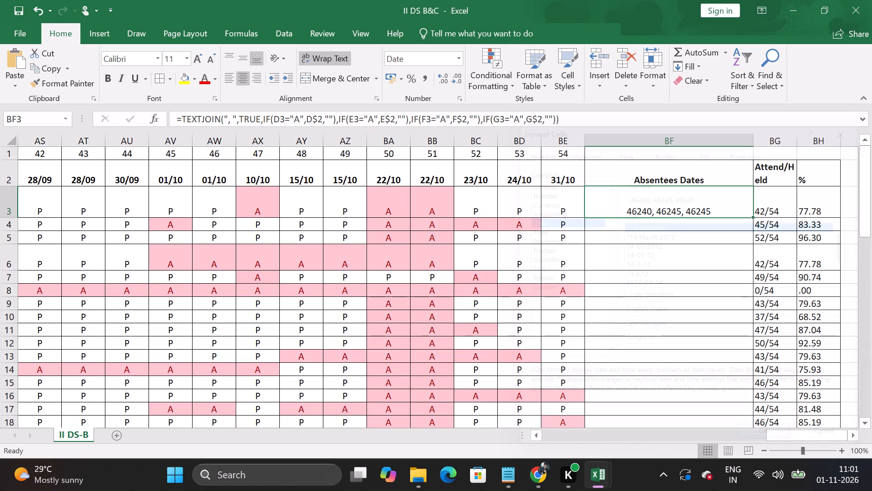
Replace BF3's formula with the Notepad TEXTJOIN formula that tests D2:AJ2 and formats D$1:AJ$1 as "dd".
{"action": "left_click", "coordinate": [667, 202]}
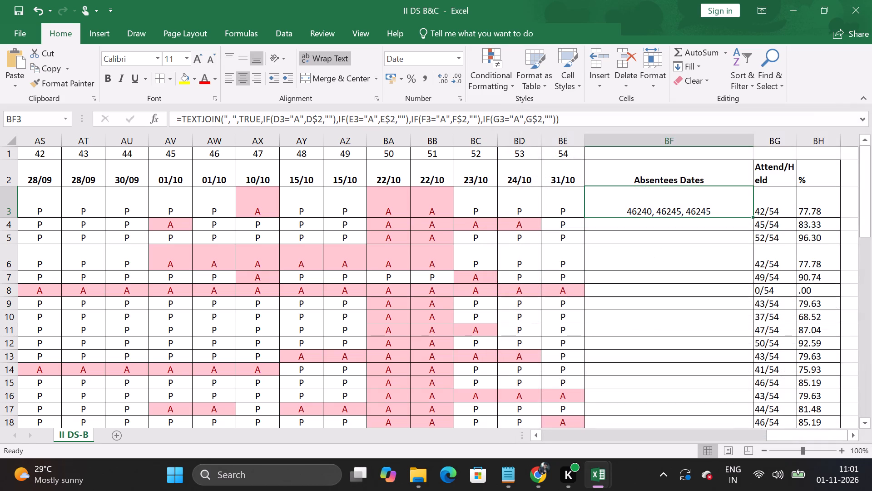
{"action": "key", "text": "BackSpace"}
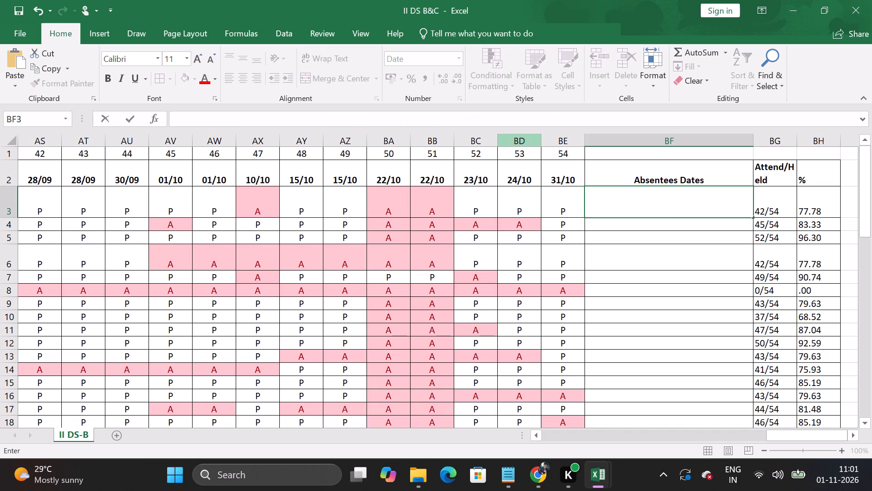
{"action": "left_click", "coordinate": [514, 475]}
{"action": "left_click", "coordinate": [487, 230]}
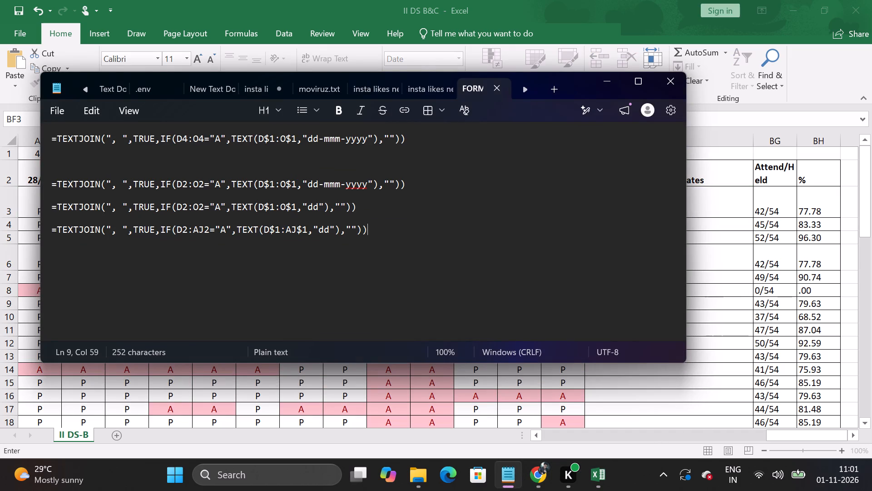
{"action": "left_click_drag", "start_coordinate": [386, 231], "coordinate": [49, 228]}
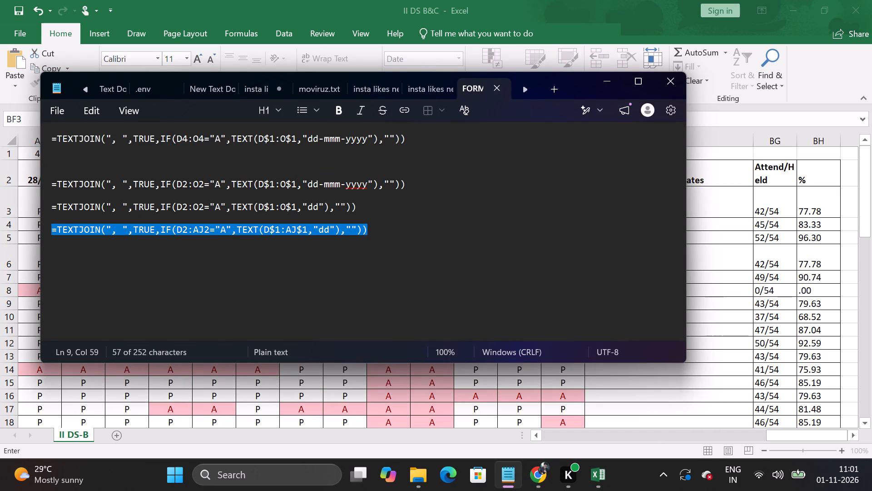
{"action": "left_click_drag", "start_coordinate": [49, 228], "coordinate": [39, 228]}
{"action": "key", "text": "ctrl+c"}
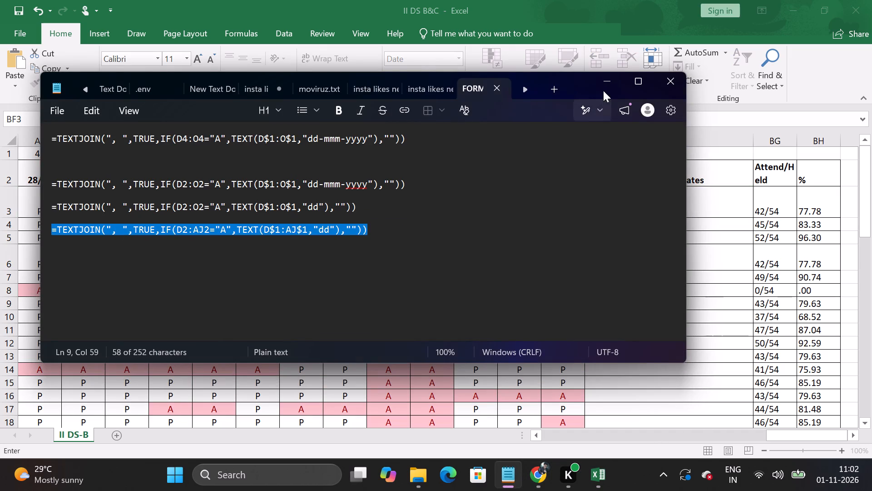
{"action": "left_click", "coordinate": [604, 83]}
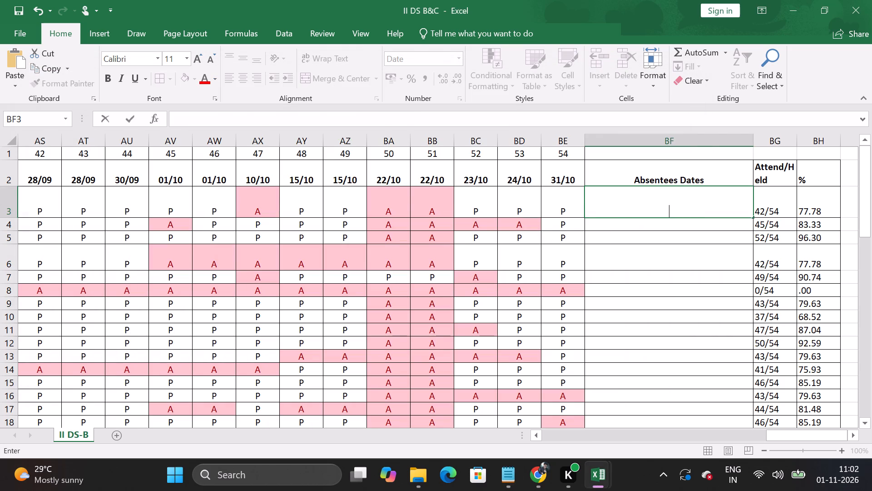
{"action": "key", "text": "ctrl+v"}
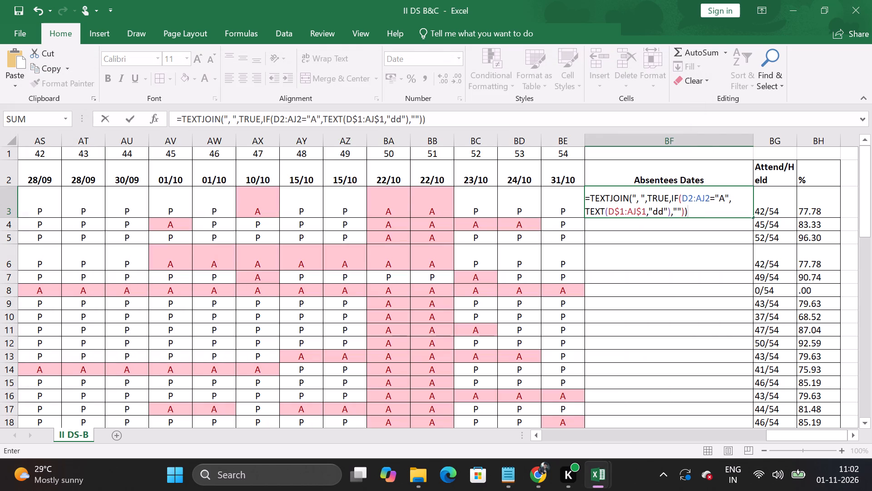
Change the start of the IF test range in BF3's TEXTJOIN formula to D3.
{"action": "left_click", "coordinate": [692, 200]}
{"action": "key", "text": "BackSpace"}
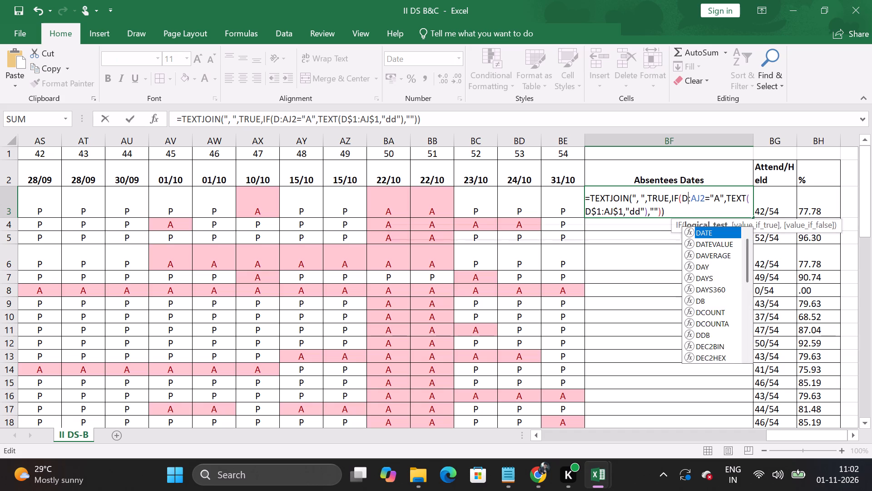
{"action": "key", "text": "3"}
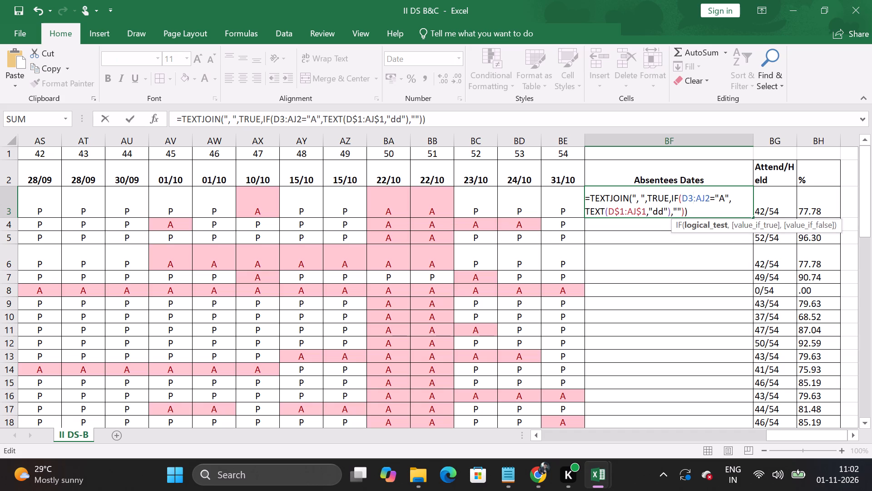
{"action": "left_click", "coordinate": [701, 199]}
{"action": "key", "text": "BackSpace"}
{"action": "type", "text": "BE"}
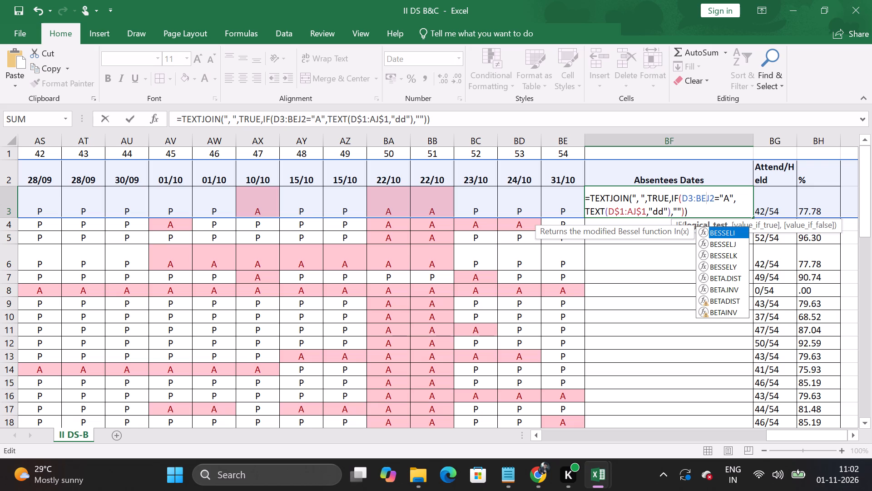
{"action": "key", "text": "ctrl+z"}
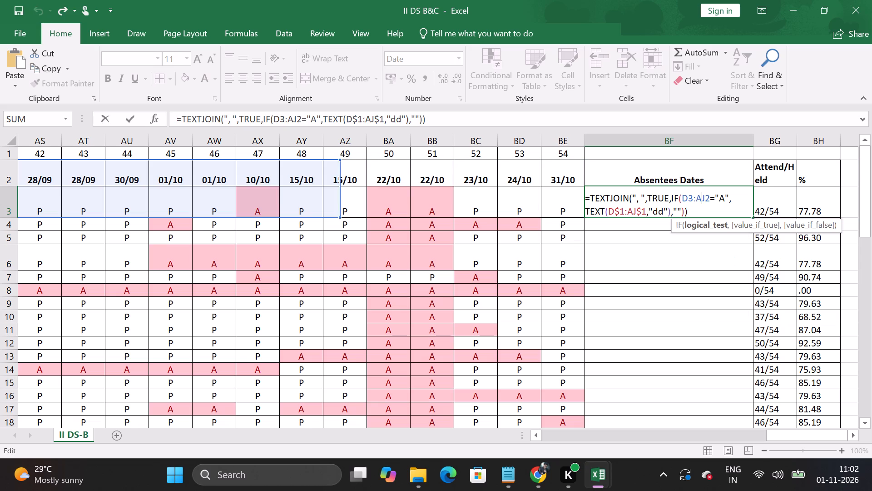
Change the end of the IF test range in BF3's formula to BE3, so it reads D3:BE3="A".
{"action": "left_click", "coordinate": [706, 200]}
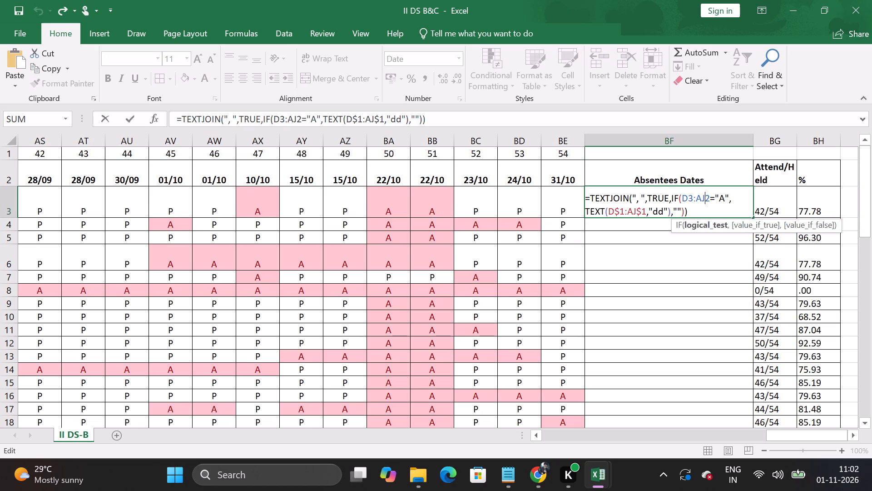
{"action": "key", "text": "BackSpace"}
{"action": "key", "text": "BackSpace"}
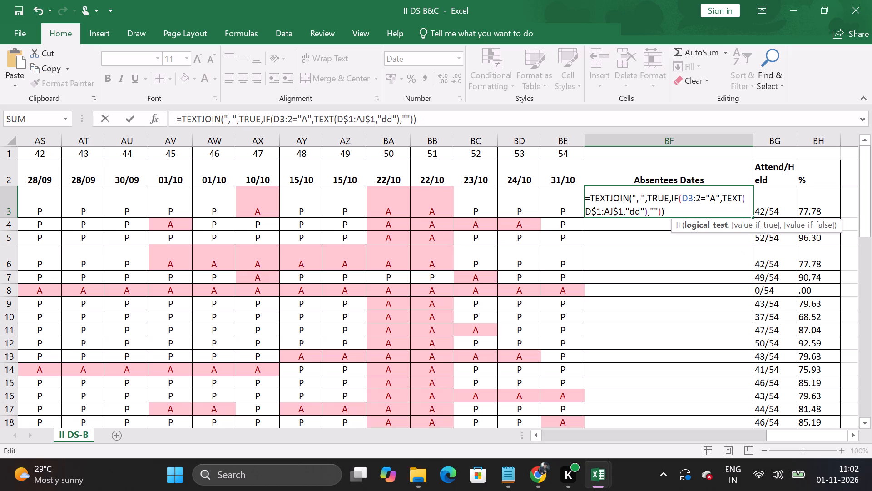
{"action": "key", "text": "ctrl+b"}
{"action": "key", "text": "ctrl+e"}
{"action": "key", "text": "3"}
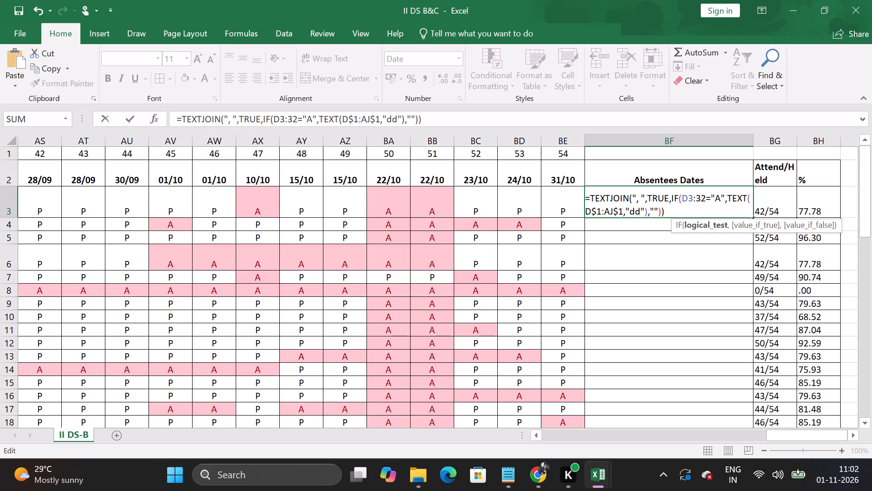
{"action": "key", "text": "BackSpace"}
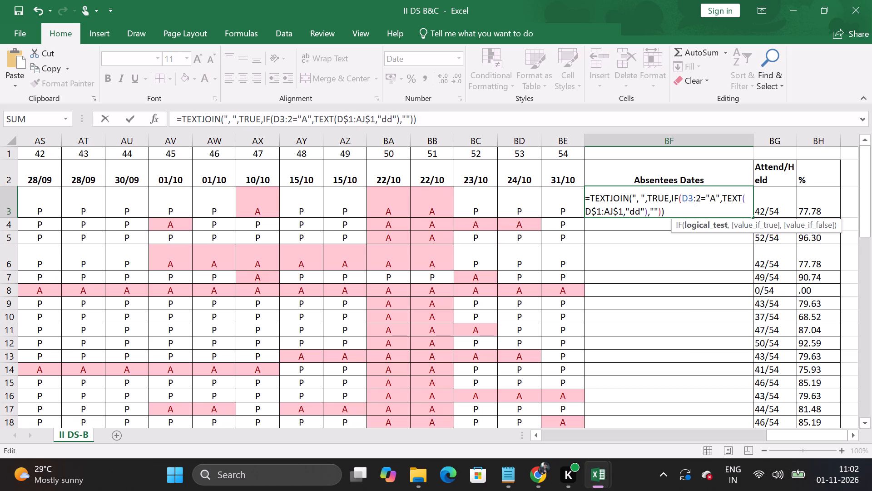
{"action": "type", "text": "BE"}
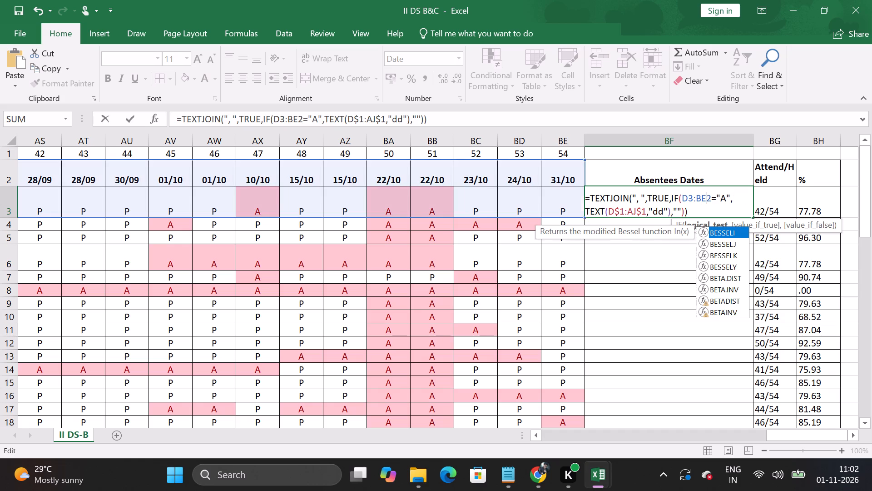
{"action": "scroll", "coordinate": [752, 180], "scroll_direction": "up", "scroll_amount": 1}
{"action": "left_click", "coordinate": [712, 195]}
{"action": "key", "text": "BackSpace"}
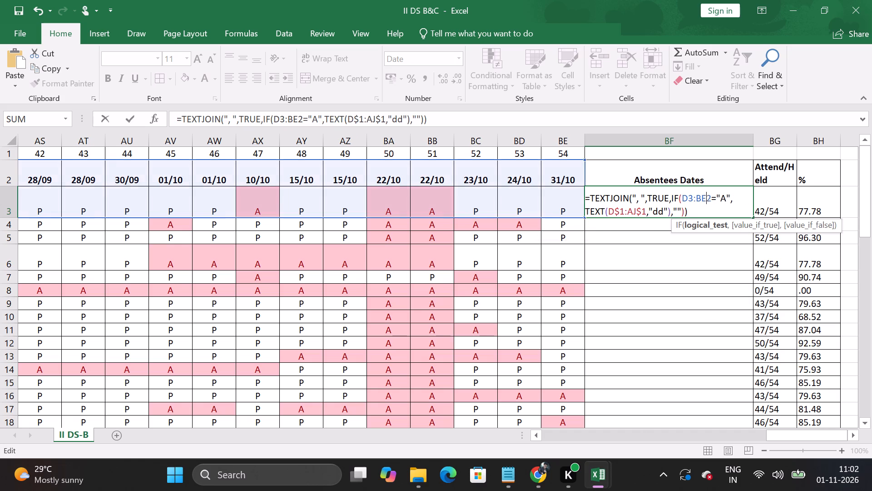
{"action": "key", "text": "3"}
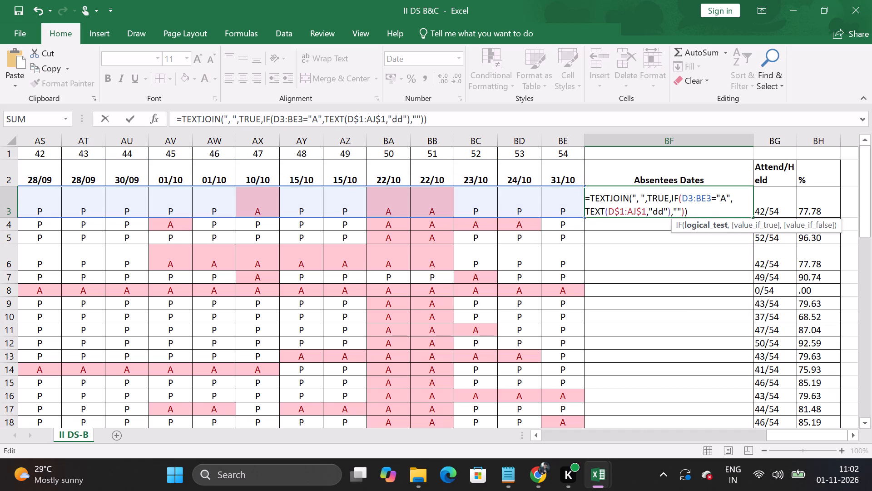
Change the end column of the TEXT range in BF3's formula to BE, so it reads D$1:BE$1.
{"action": "left_click", "coordinate": [623, 212]}
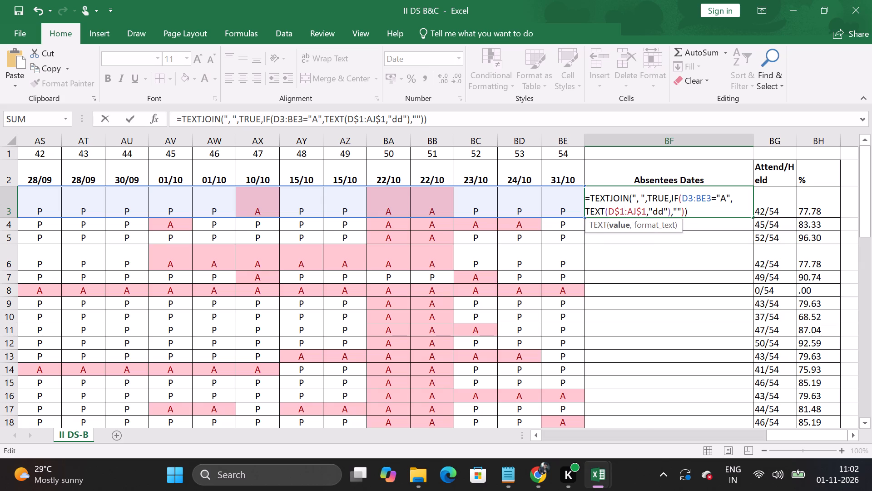
{"action": "left_click", "coordinate": [636, 211]}
{"action": "key", "text": "BackSpace"}
{"action": "key", "text": "BackSpace"}
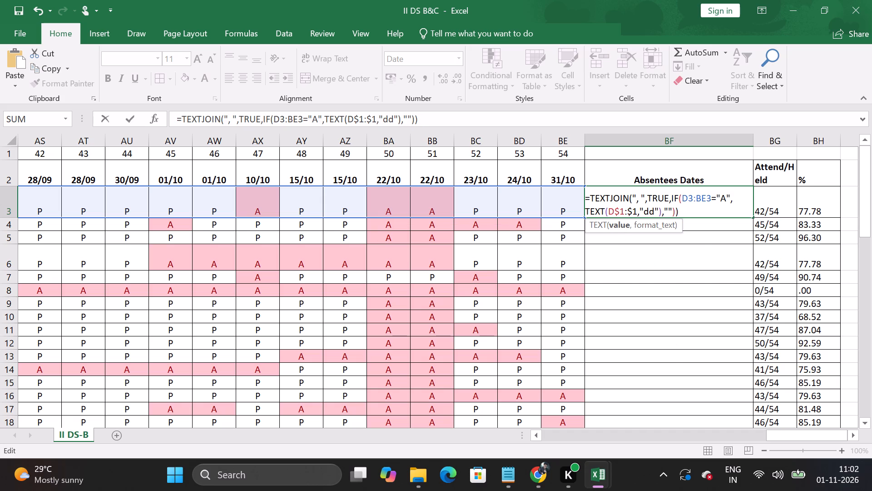
{"action": "key", "text": "shift+b"}
{"action": "key", "text": "shift+e"}
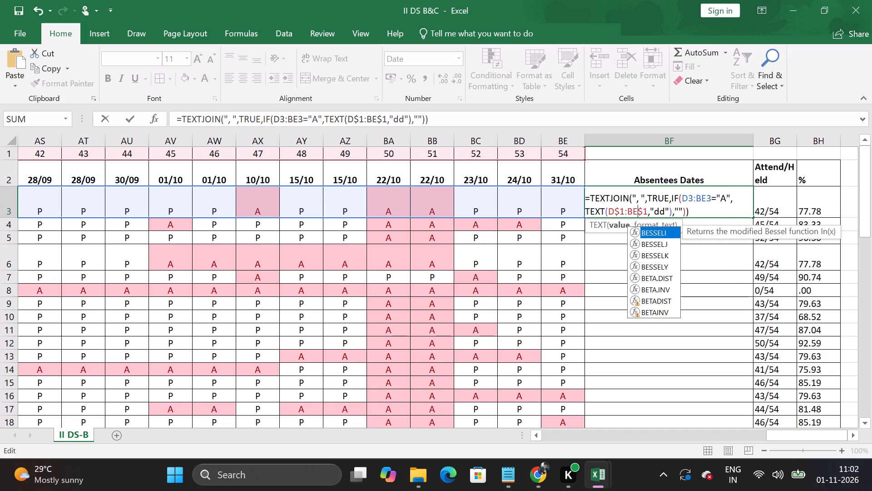
Change both row references of the TEXT range in BF3's formula to row 2, making it D$2:BE$2, and commit the formula.
{"action": "left_click", "coordinate": [647, 208]}
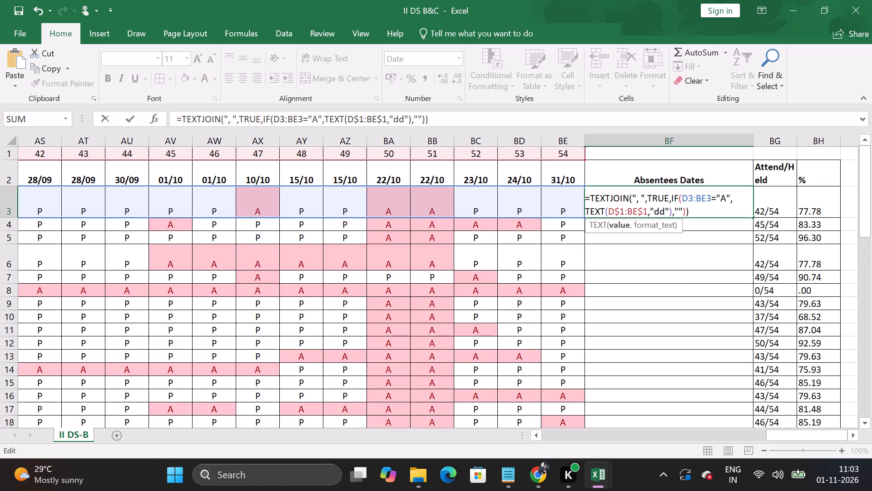
{"action": "key", "text": "2"}
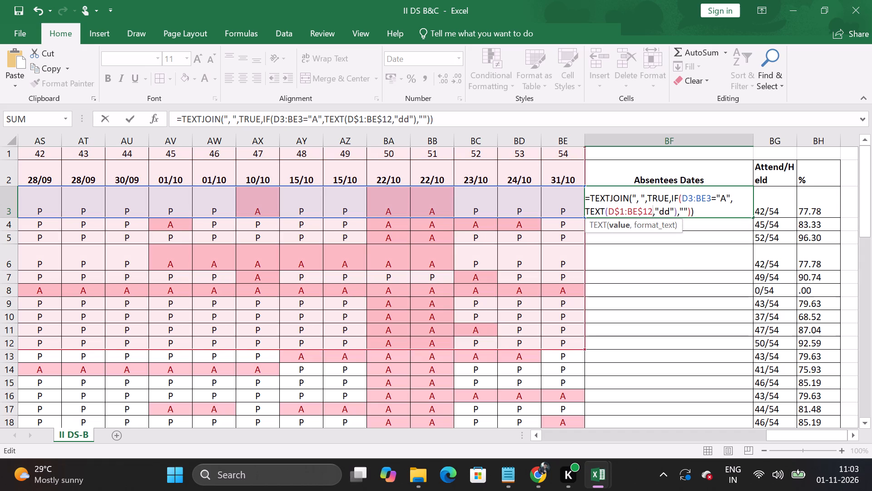
{"action": "left_click", "coordinate": [649, 211]}
{"action": "key", "text": "BackSpace"}
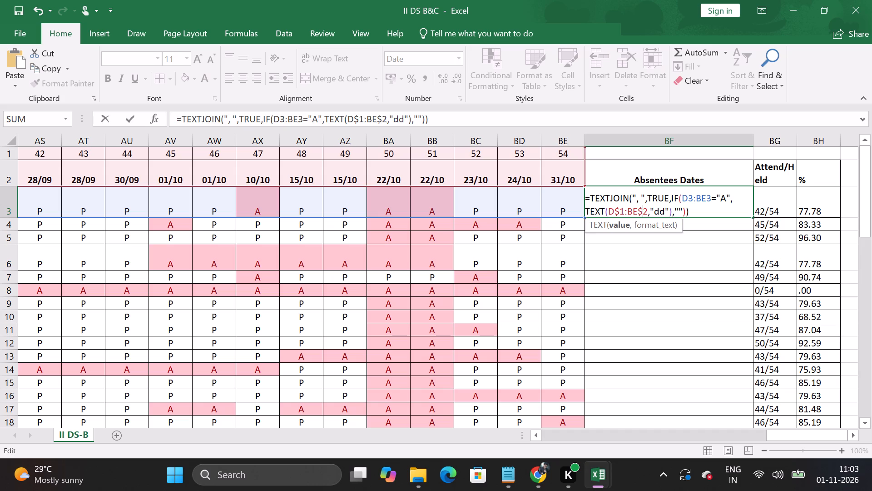
{"action": "left_click", "coordinate": [623, 214]}
{"action": "key", "text": "BackSpace"}
{"action": "key", "text": "2"}
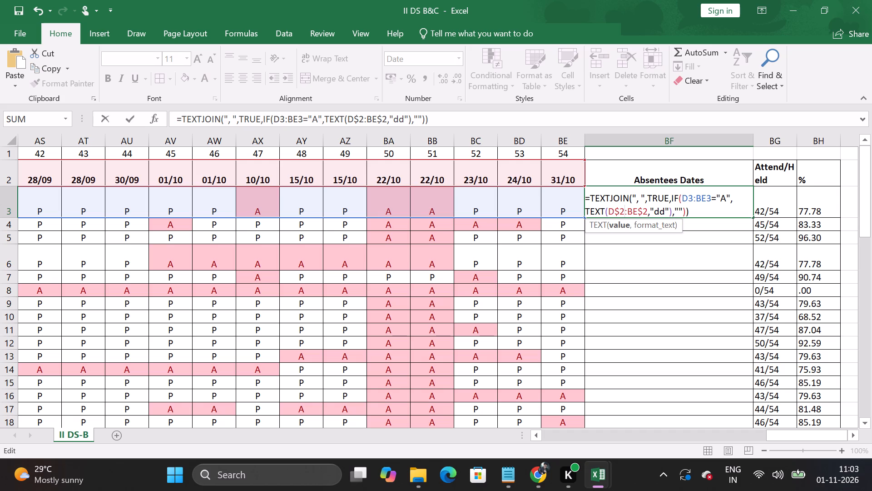
{"action": "left_click", "coordinate": [510, 475]}
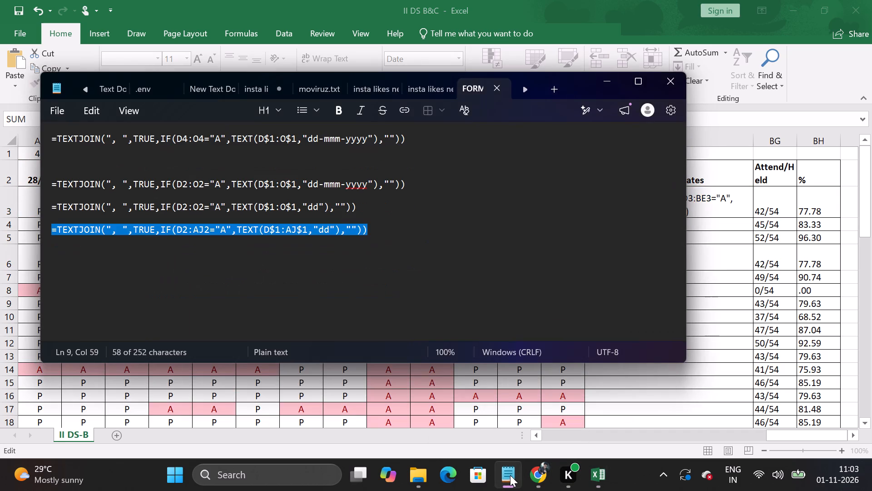
{"action": "left_click", "coordinate": [510, 475]}
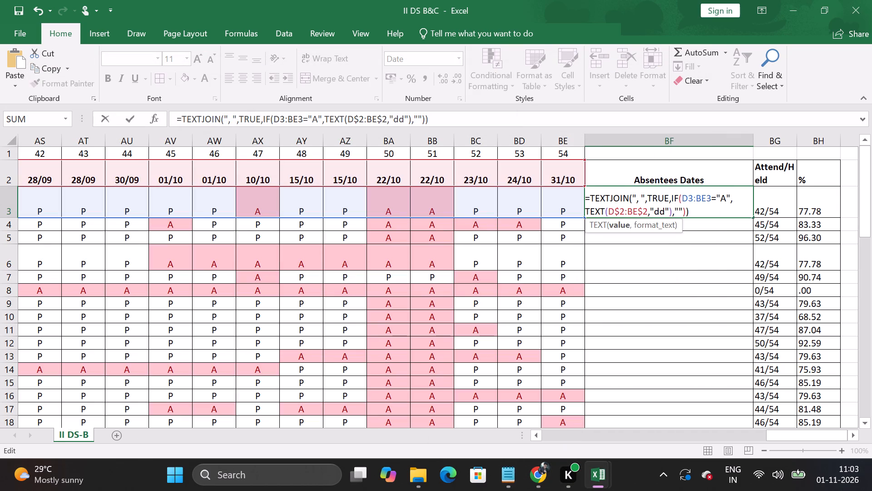
{"action": "left_click", "coordinate": [719, 212]}
{"action": "key", "text": "Return"}
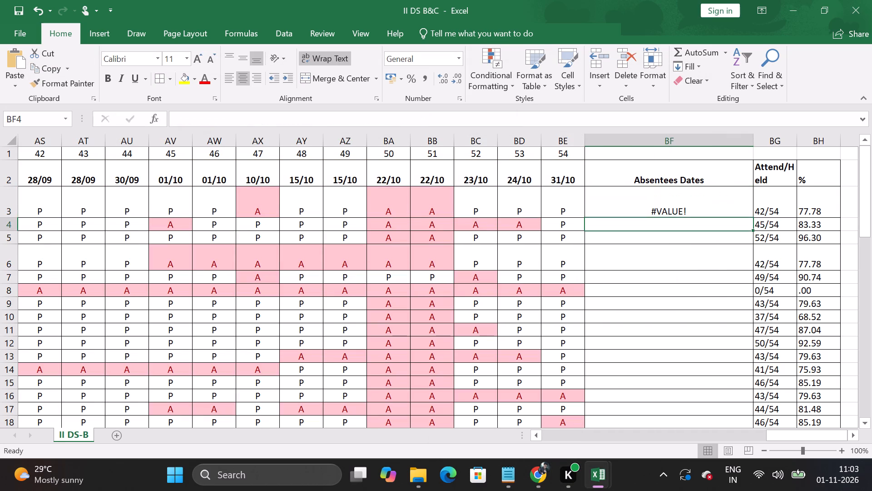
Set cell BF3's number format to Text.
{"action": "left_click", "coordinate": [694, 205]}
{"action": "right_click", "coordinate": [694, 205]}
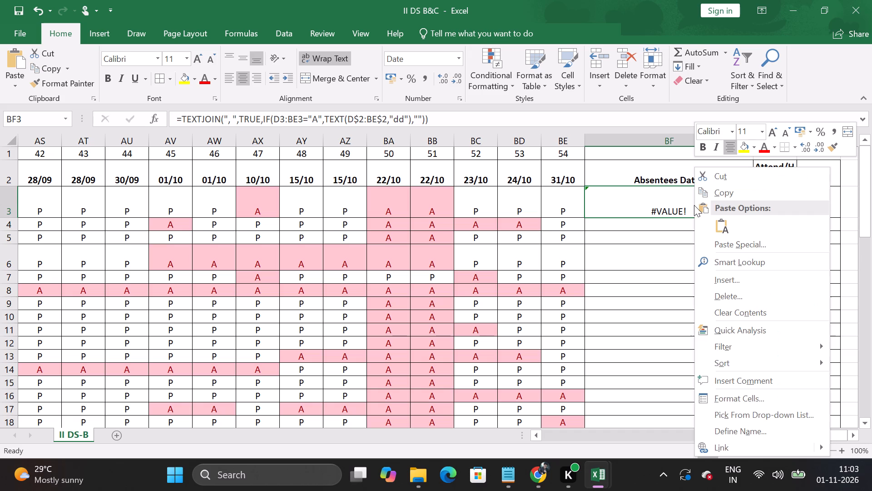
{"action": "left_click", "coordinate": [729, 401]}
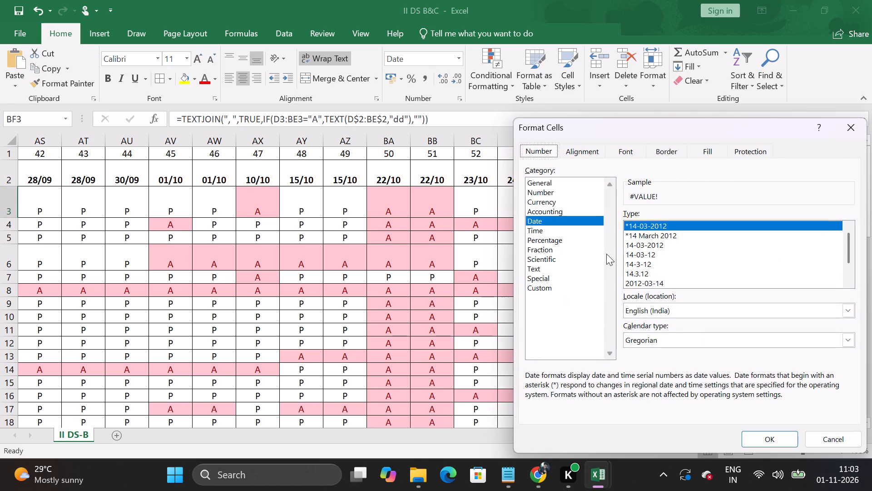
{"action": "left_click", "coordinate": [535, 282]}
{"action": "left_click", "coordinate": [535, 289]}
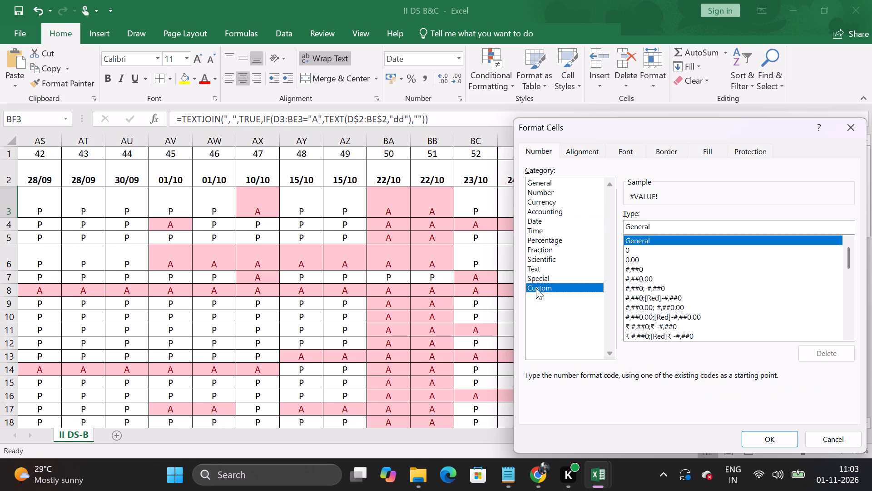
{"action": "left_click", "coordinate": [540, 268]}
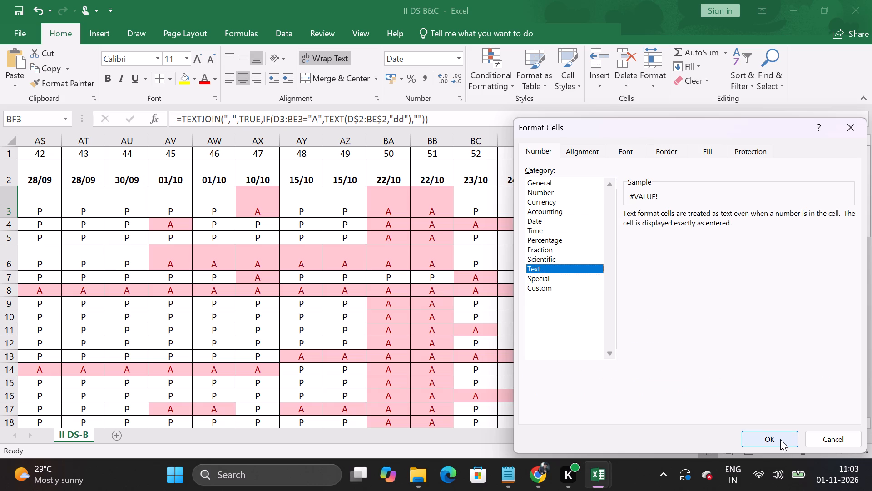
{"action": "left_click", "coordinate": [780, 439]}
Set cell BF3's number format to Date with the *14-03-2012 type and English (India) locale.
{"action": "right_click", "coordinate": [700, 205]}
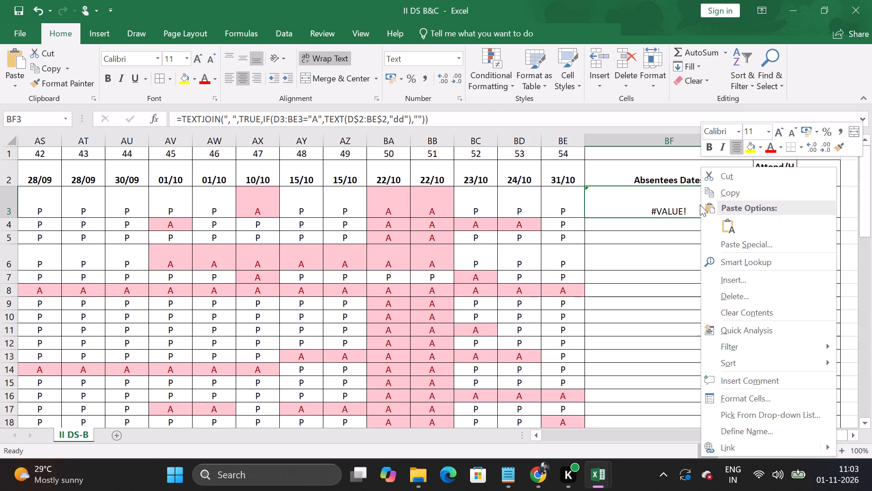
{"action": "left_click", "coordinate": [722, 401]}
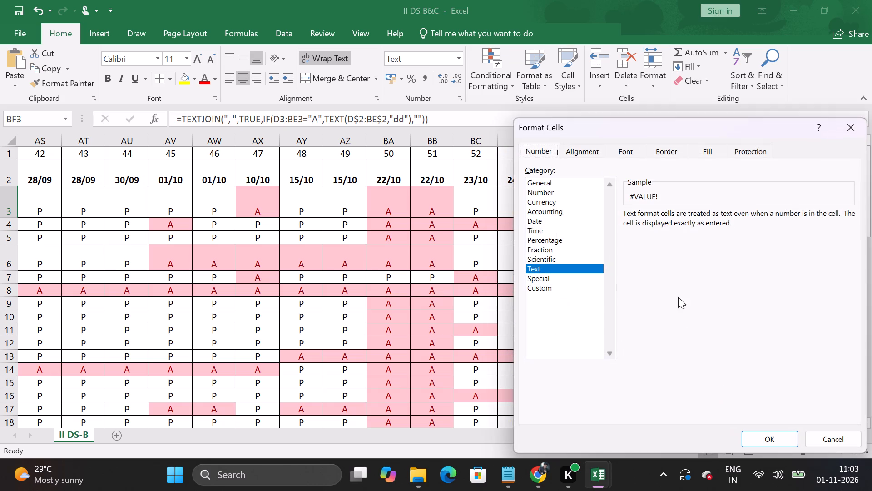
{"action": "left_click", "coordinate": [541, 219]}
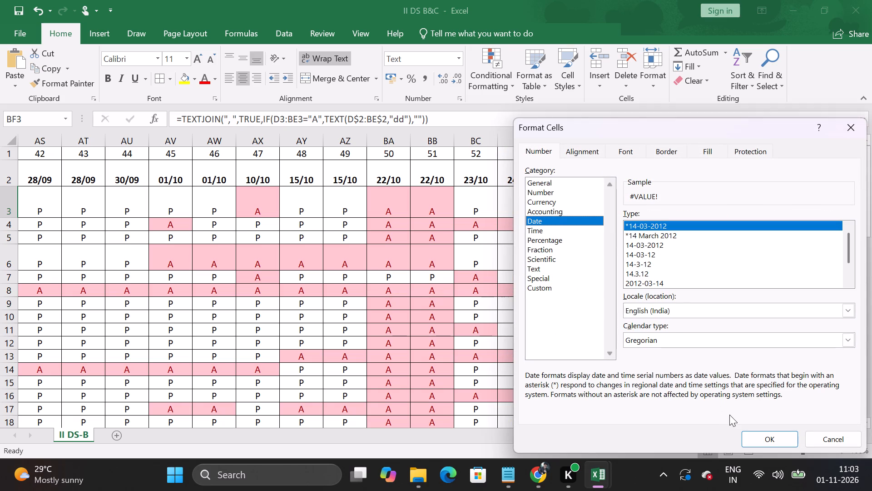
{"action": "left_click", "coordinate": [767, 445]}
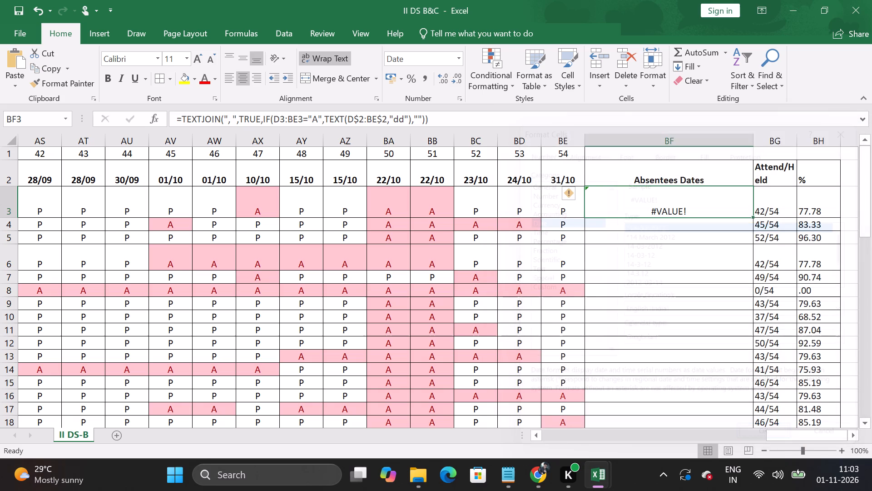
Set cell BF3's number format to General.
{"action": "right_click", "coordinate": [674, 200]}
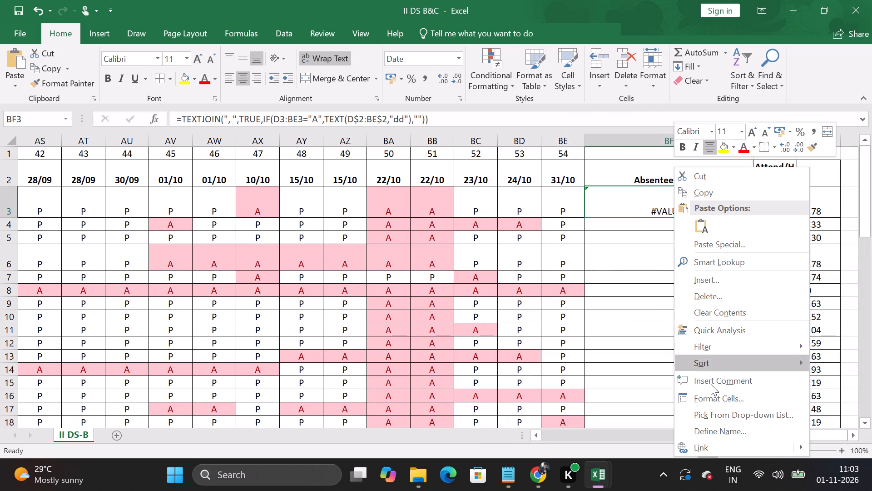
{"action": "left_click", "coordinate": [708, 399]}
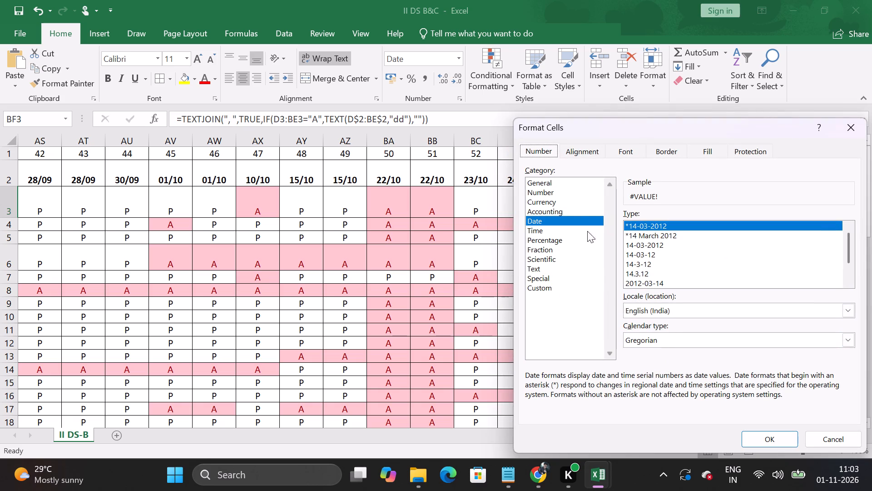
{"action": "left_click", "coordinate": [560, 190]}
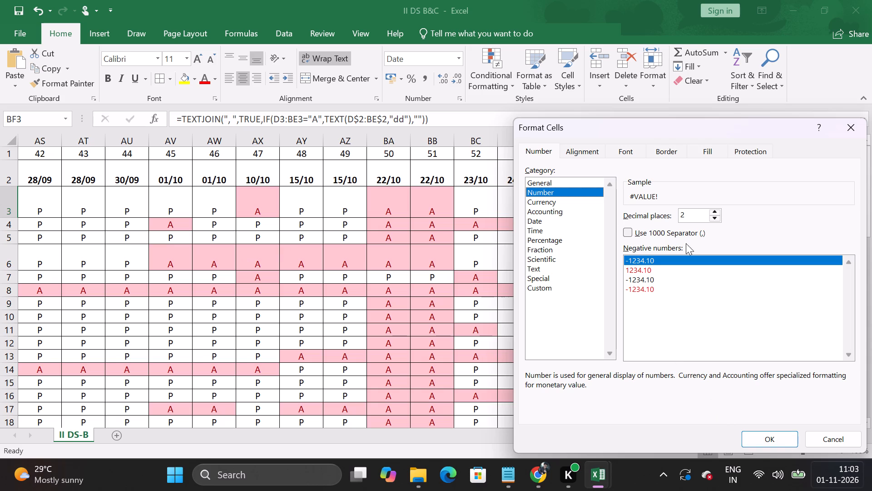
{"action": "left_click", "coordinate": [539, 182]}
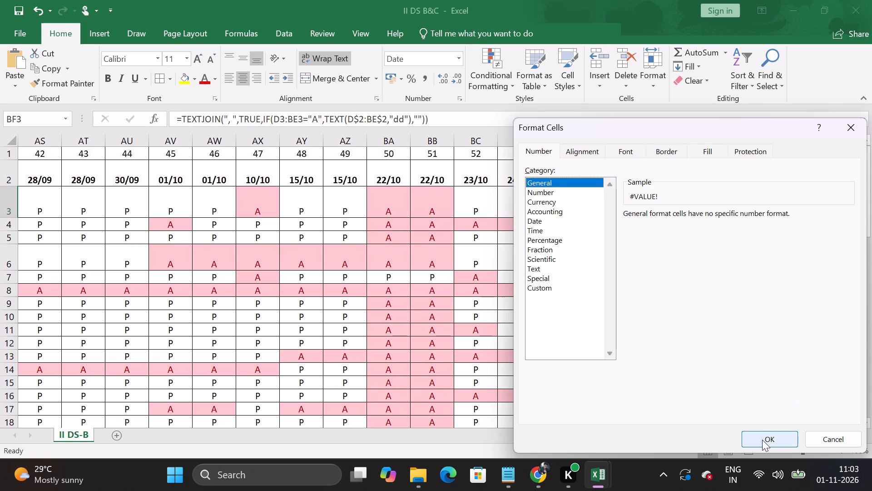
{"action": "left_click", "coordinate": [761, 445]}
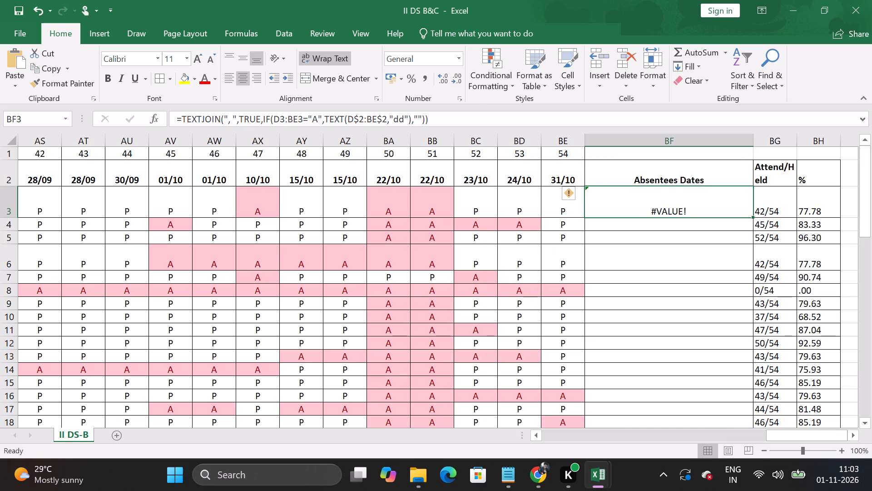
Apply the custom number format 0 to cell BF3.
{"action": "right_click", "coordinate": [632, 199]}
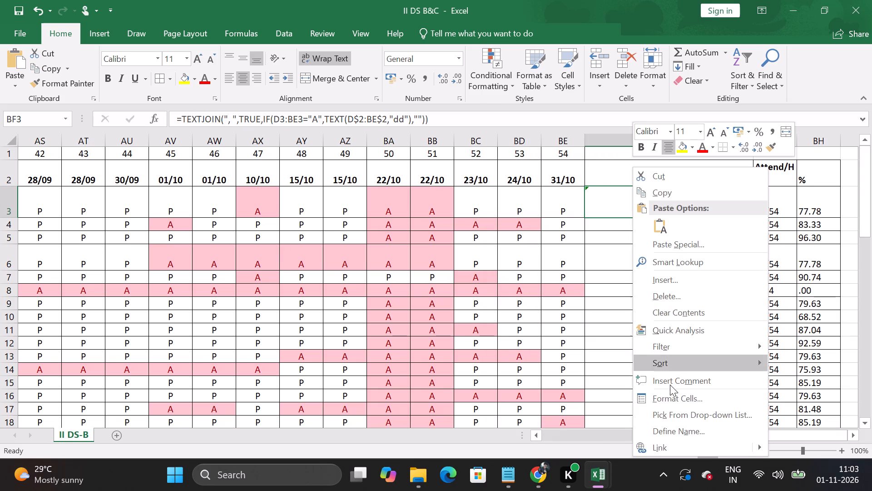
{"action": "left_click", "coordinate": [664, 399]}
{"action": "left_click", "coordinate": [514, 286]}
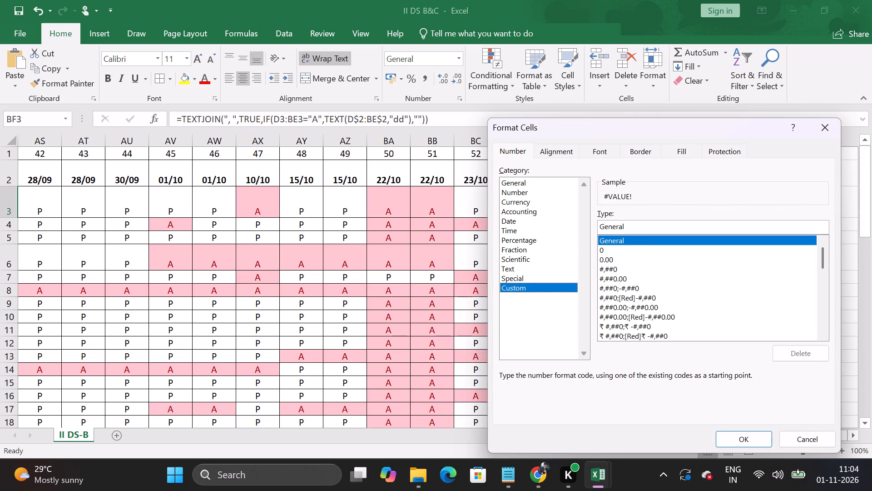
{"action": "scroll", "coordinate": [629, 311], "scroll_direction": "down", "scroll_amount": 7}
{"action": "left_click", "coordinate": [612, 280]}
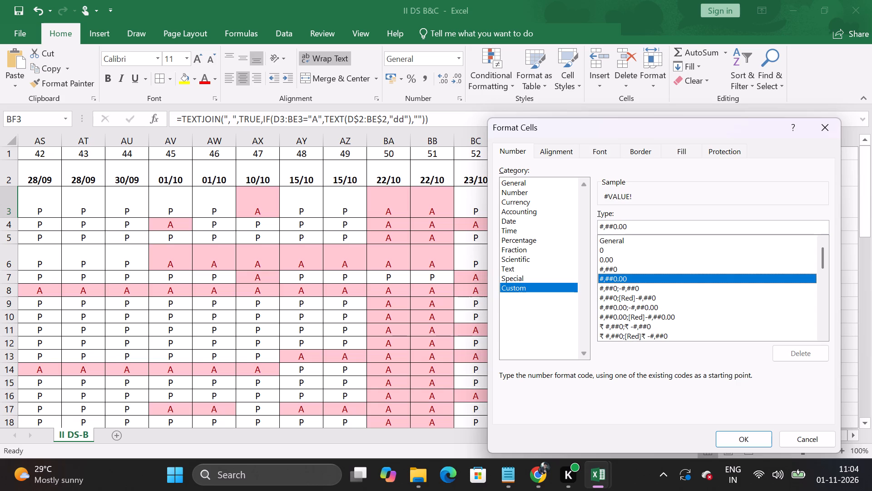
{"action": "left_click", "coordinate": [609, 248]}
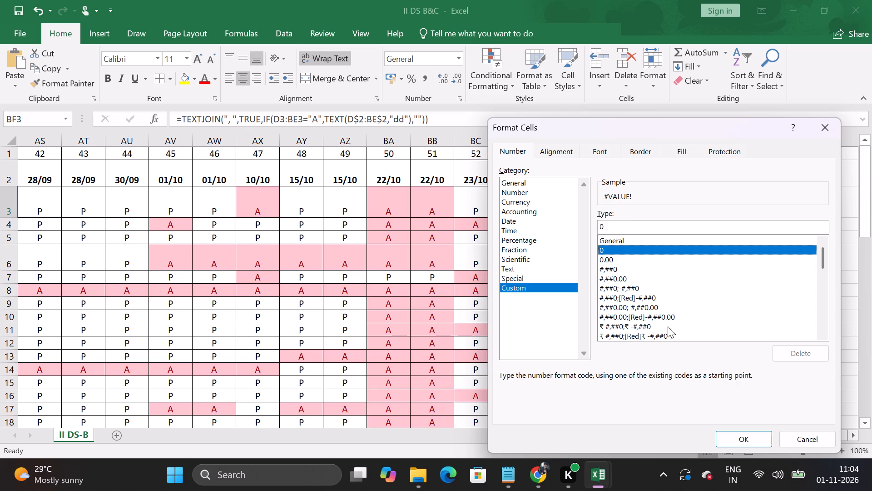
{"action": "left_click", "coordinate": [728, 441]}
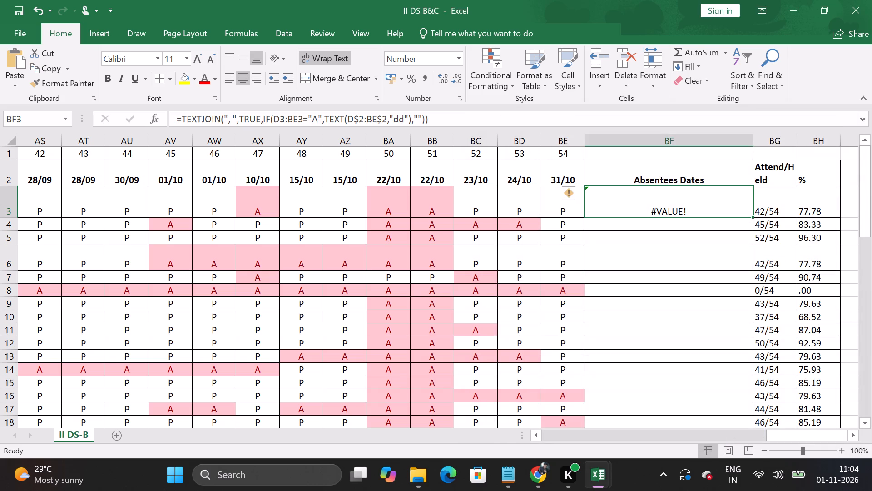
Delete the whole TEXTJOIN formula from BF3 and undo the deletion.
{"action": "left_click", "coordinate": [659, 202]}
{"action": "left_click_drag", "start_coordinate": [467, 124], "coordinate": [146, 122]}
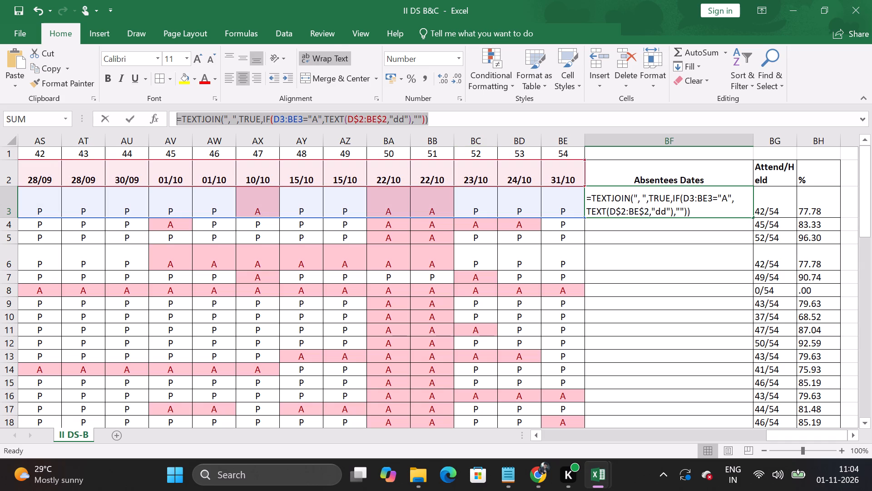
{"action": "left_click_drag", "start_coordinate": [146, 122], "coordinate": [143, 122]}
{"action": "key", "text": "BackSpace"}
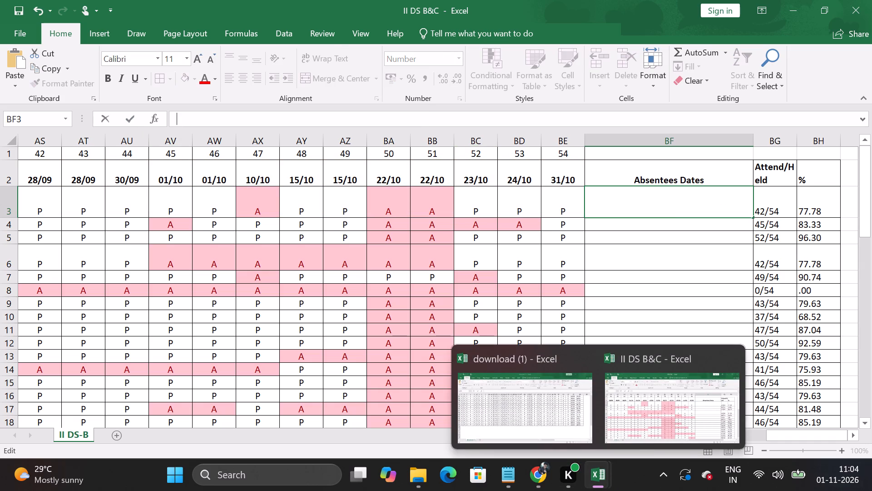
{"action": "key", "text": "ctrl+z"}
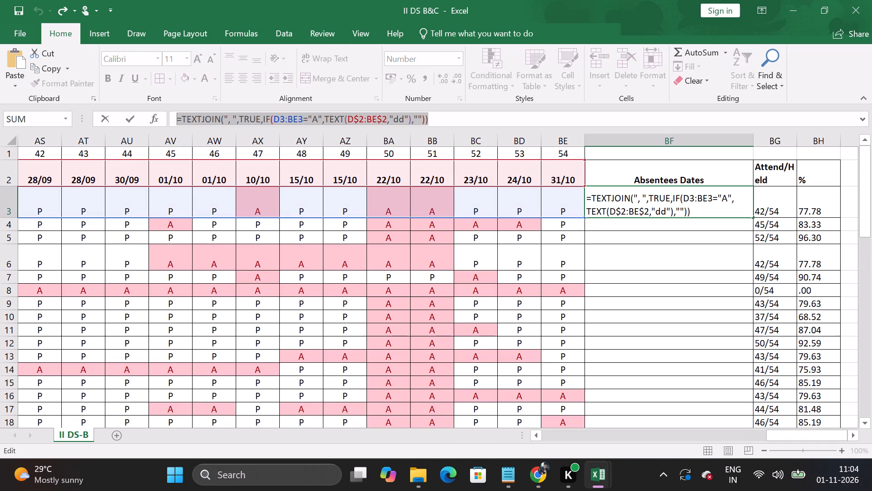
{"action": "left_click_drag", "start_coordinate": [706, 211], "coordinate": [558, 199]}
{"action": "key", "text": "ctrl+c"}
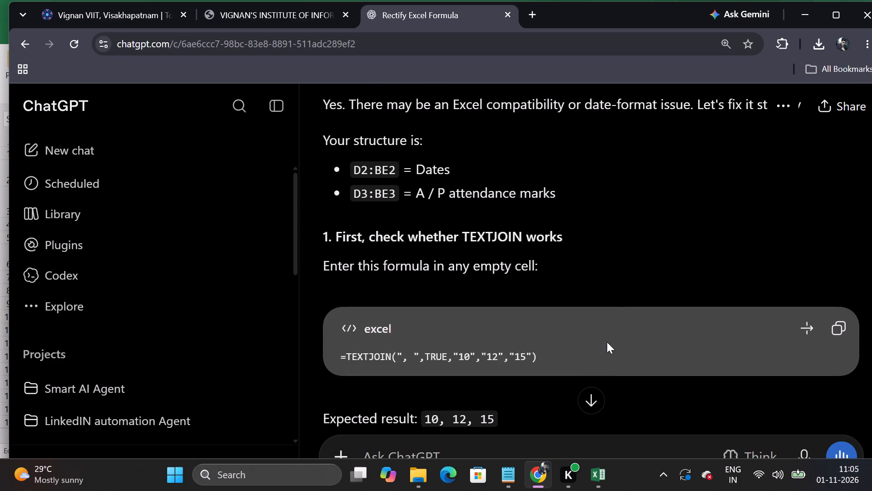
{"action": "scroll", "coordinate": [607, 342], "scroll_direction": "down", "scroll_amount": 3}
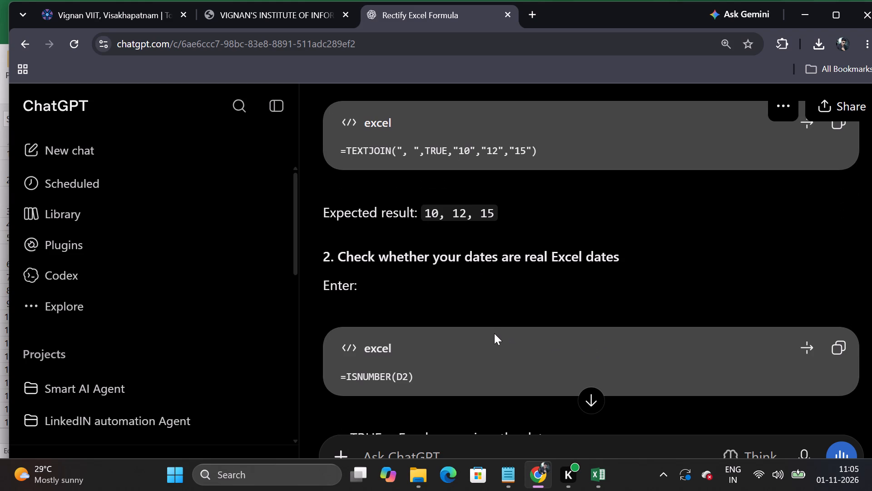
{"action": "scroll", "coordinate": [494, 333], "scroll_direction": "down", "scroll_amount": 6}
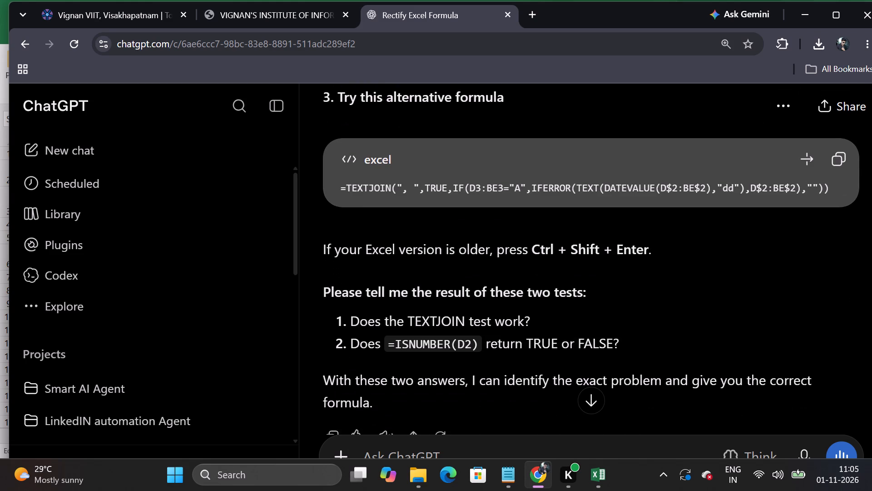
{"action": "scroll", "coordinate": [495, 316], "scroll_direction": "down", "scroll_amount": 7}
{"action": "scroll", "coordinate": [495, 316], "scroll_direction": "up", "scroll_amount": 3}
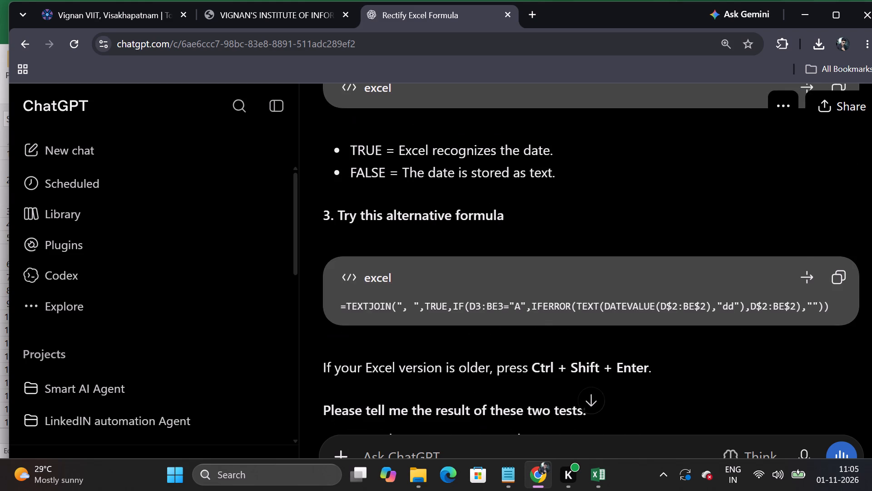
Copy ChatGPT's alternative formula and replace BF3's formula in Excel with =TEXTJOIN(", ",TRUE,IF(D3:BE3="A",IFERROR(TEXT(DATEVALUE(D$2:BE$2),"dd"),D$2:BE$2),"")).
{"action": "left_click", "coordinate": [836, 272]}
{"action": "left_click", "coordinate": [603, 470]}
{"action": "scroll", "coordinate": [678, 414], "scroll_direction": "up", "scroll_amount": 1}
{"action": "left_click", "coordinate": [678, 414]}
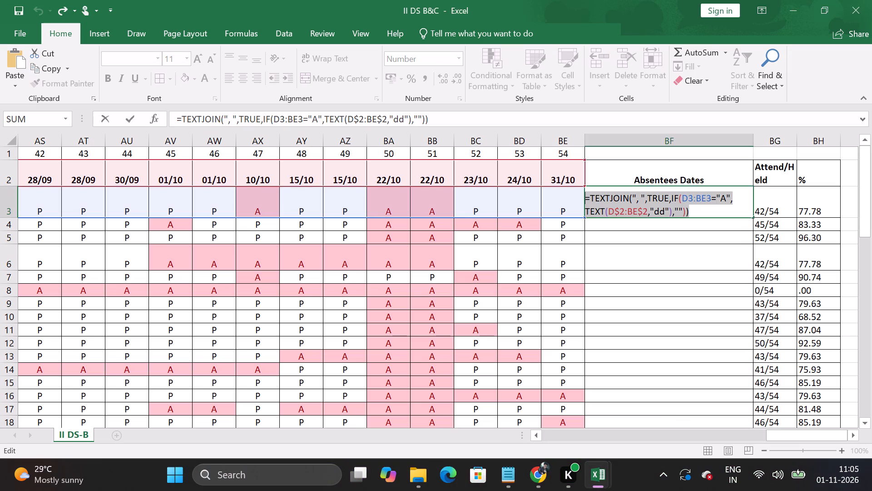
{"action": "key", "text": "Delete"}
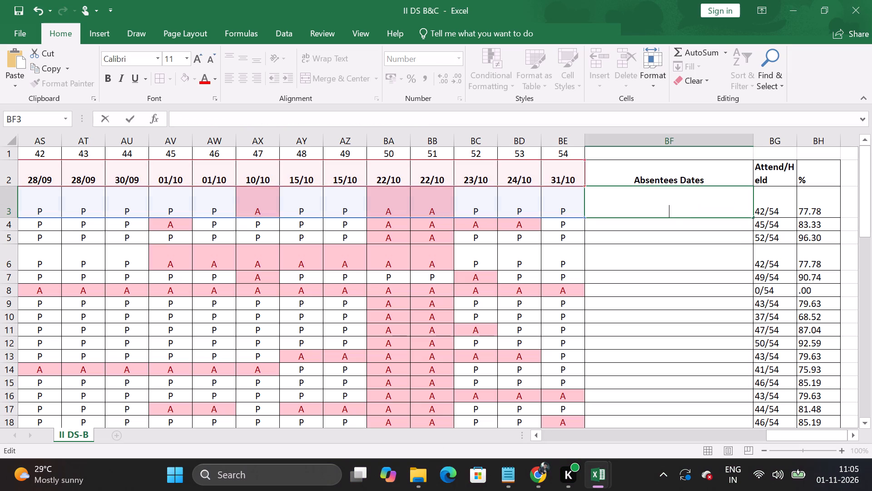
{"action": "left_click", "coordinate": [348, 124]}
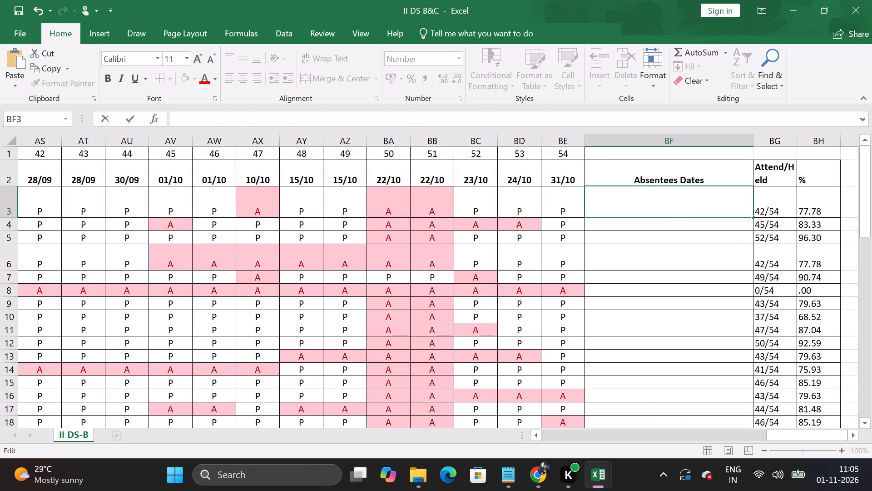
{"action": "key", "text": "ctrl+v"}
{"action": "key", "text": "Return"}
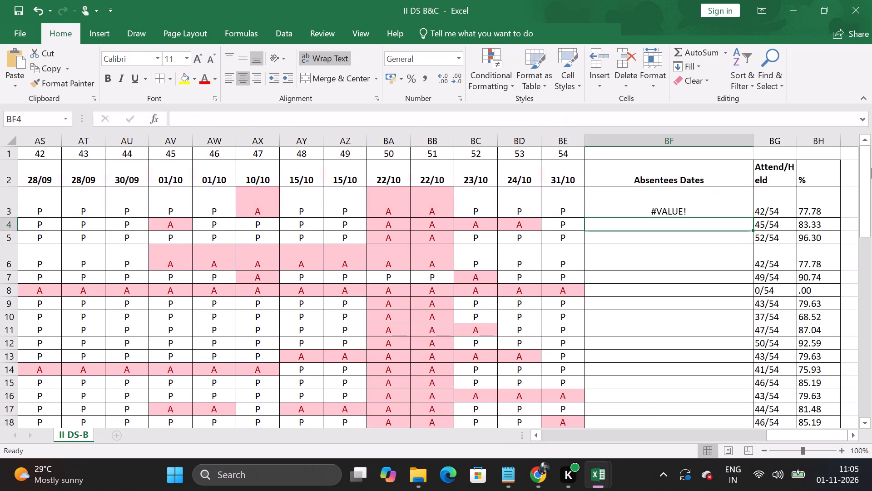
{"action": "left_click", "coordinate": [646, 208]}
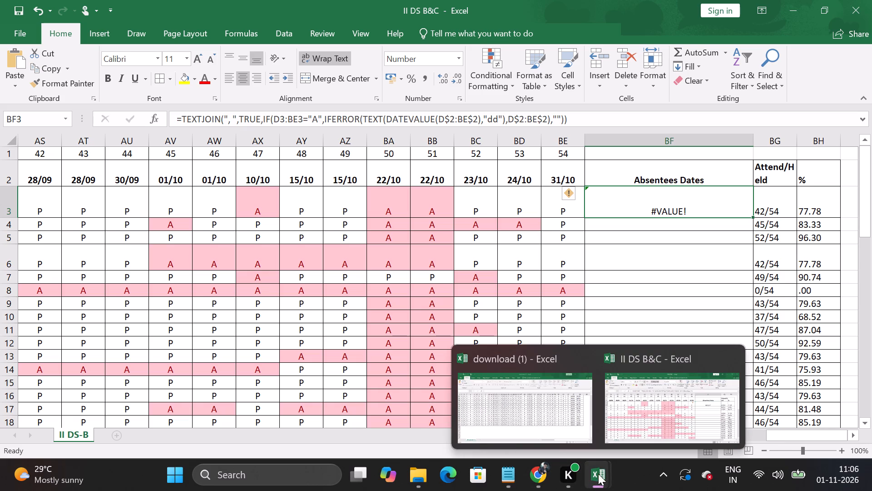
In the download (1) workbook, insert a blank column BF between the 31-Oct and Attend/Held columns and widen it.
{"action": "scroll", "coordinate": [834, 306], "scroll_direction": "up", "scroll_amount": 7}
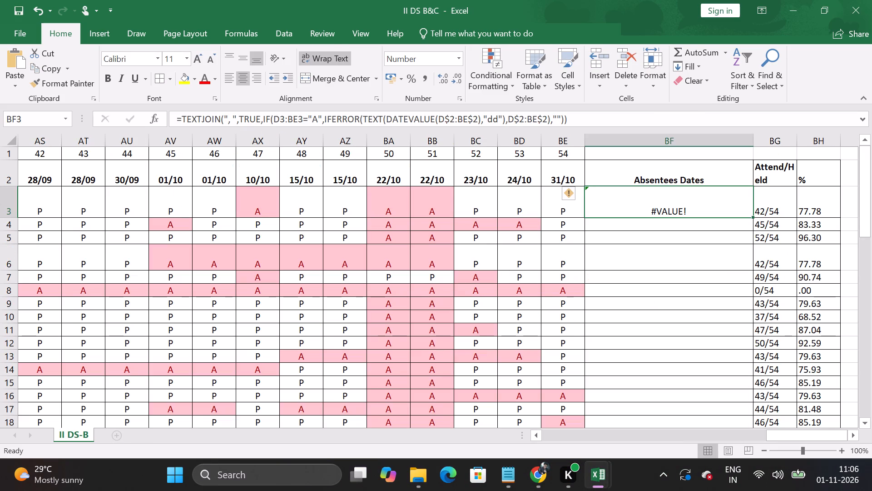
{"action": "left_click", "coordinate": [595, 476]}
{"action": "left_click", "coordinate": [536, 418]}
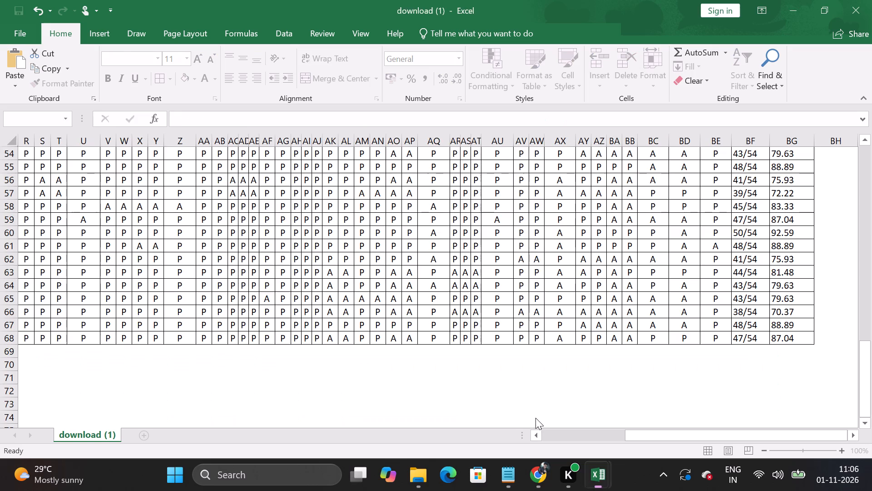
{"action": "scroll", "coordinate": [748, 289], "scroll_direction": "up", "scroll_amount": 4}
{"action": "left_click_drag", "start_coordinate": [678, 437], "coordinate": [817, 434]}
{"action": "scroll", "coordinate": [753, 307], "scroll_direction": "up", "scroll_amount": 2}
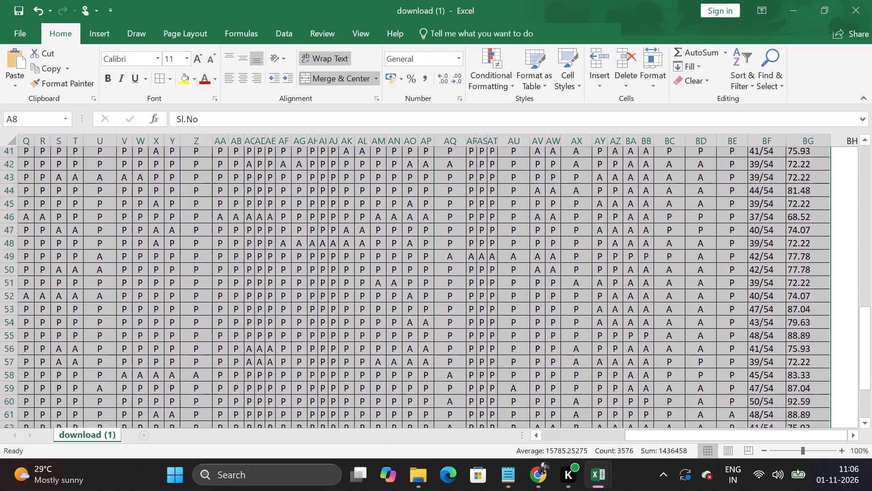
{"action": "scroll", "coordinate": [751, 306], "scroll_direction": "up", "scroll_amount": 12}
{"action": "left_click", "coordinate": [745, 311]}
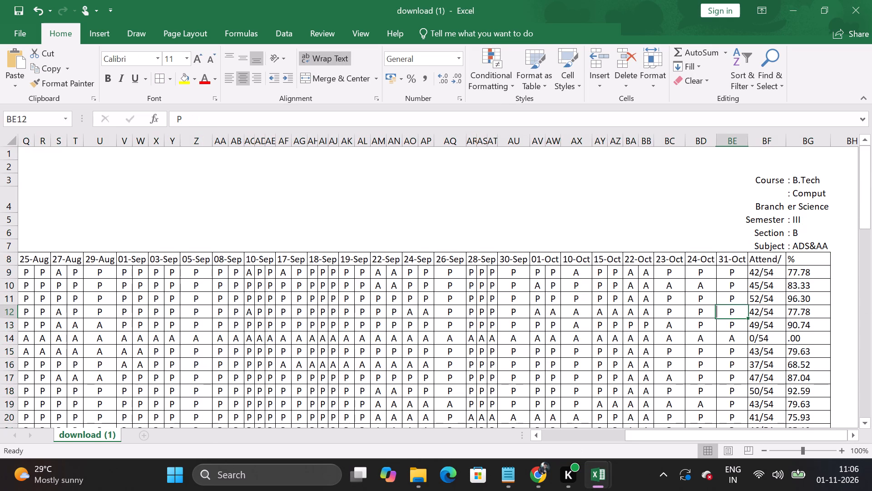
{"action": "right_click", "coordinate": [769, 141]}
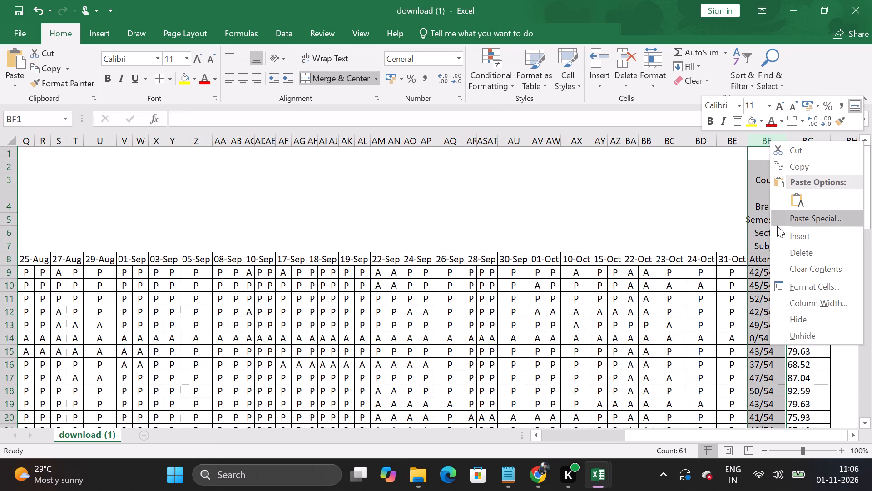
{"action": "left_click", "coordinate": [789, 235]}
{"action": "left_click", "coordinate": [782, 382]}
{"action": "scroll", "coordinate": [764, 372], "scroll_direction": "down", "scroll_amount": 3}
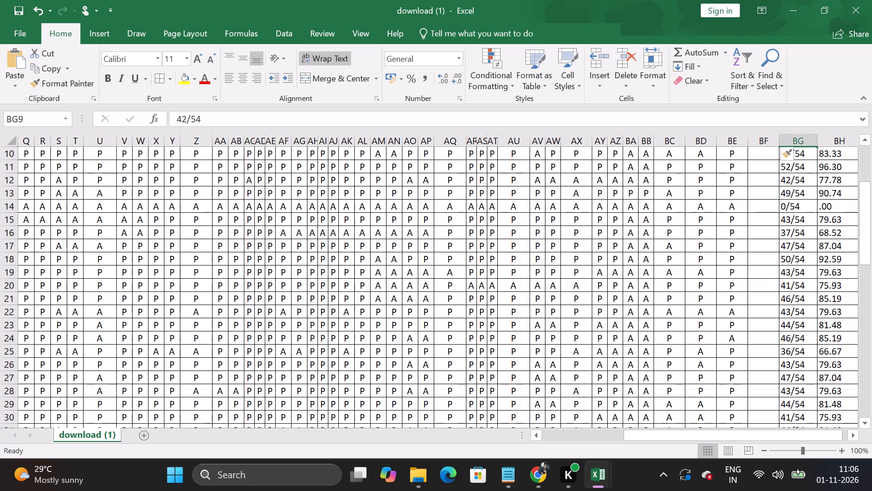
{"action": "left_click_drag", "start_coordinate": [780, 139], "coordinate": [849, 135]}
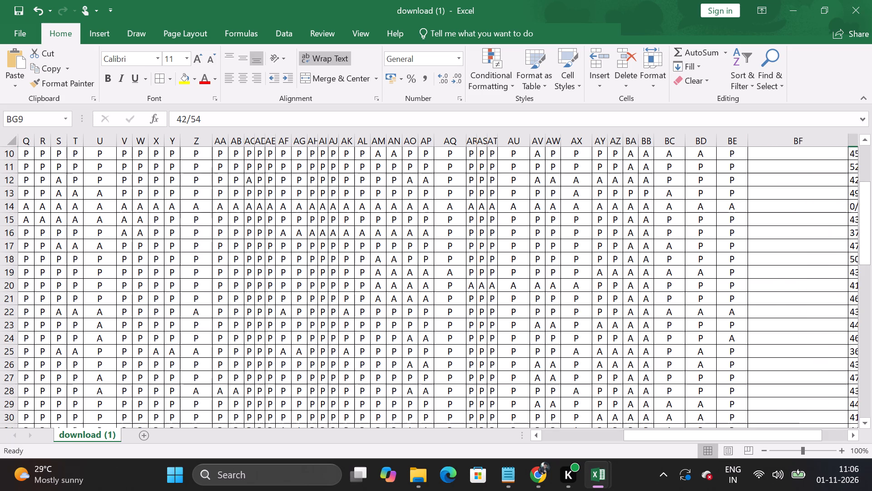
Paste the copied TEXTJOIN formula with IFERROR and DATEVALUE into cell BF9 of the new column.
{"action": "scroll", "coordinate": [804, 255], "scroll_direction": "up", "scroll_amount": 3}
{"action": "scroll", "coordinate": [795, 329], "scroll_direction": "down", "scroll_amount": 1}
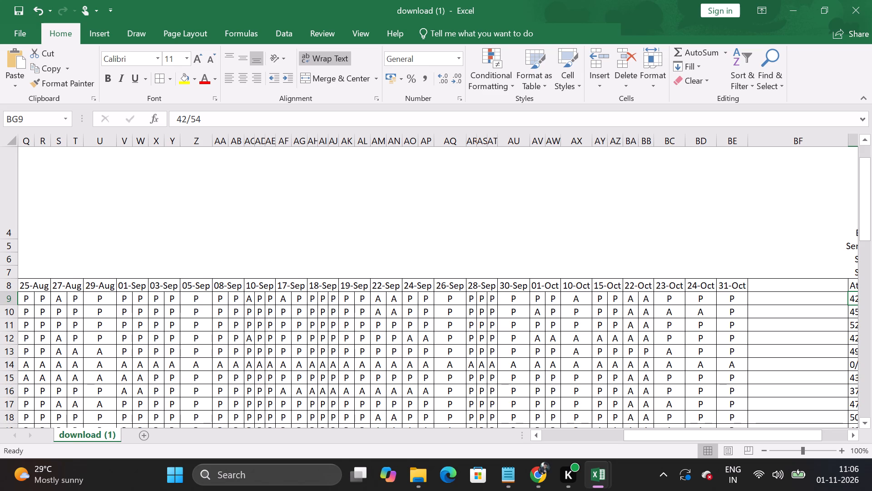
{"action": "double_click", "coordinate": [765, 300]}
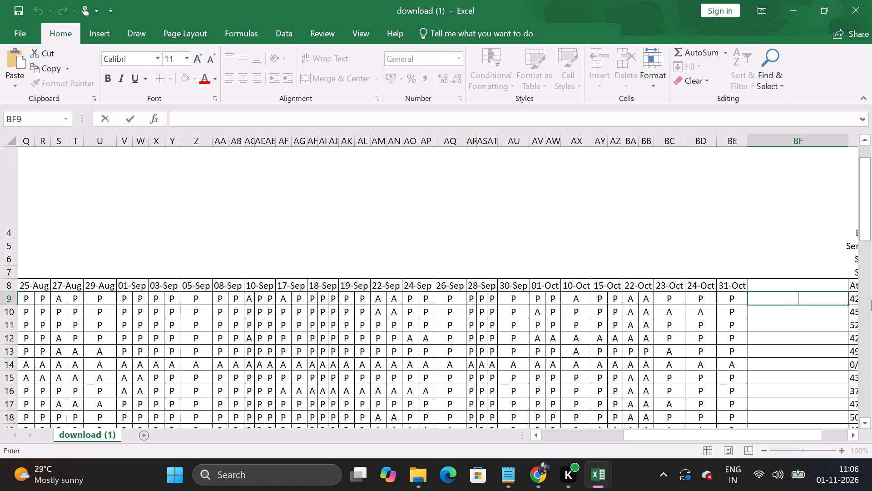
{"action": "key", "text": "ctrl+v"}
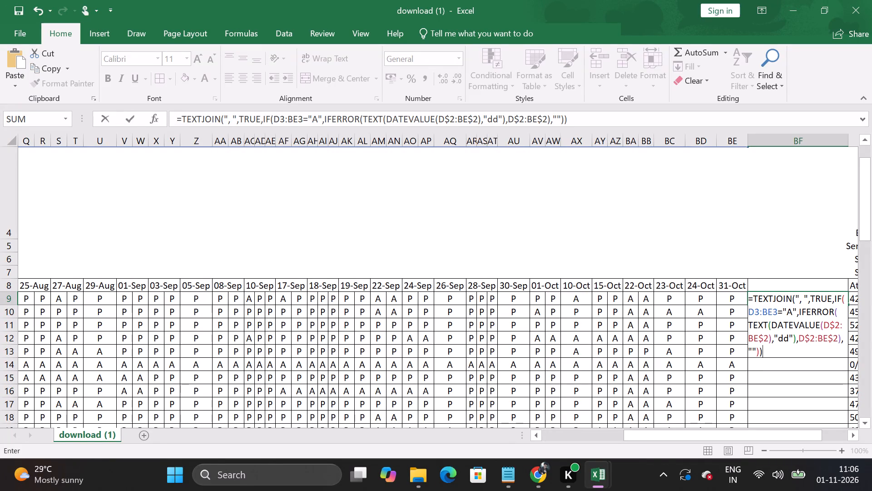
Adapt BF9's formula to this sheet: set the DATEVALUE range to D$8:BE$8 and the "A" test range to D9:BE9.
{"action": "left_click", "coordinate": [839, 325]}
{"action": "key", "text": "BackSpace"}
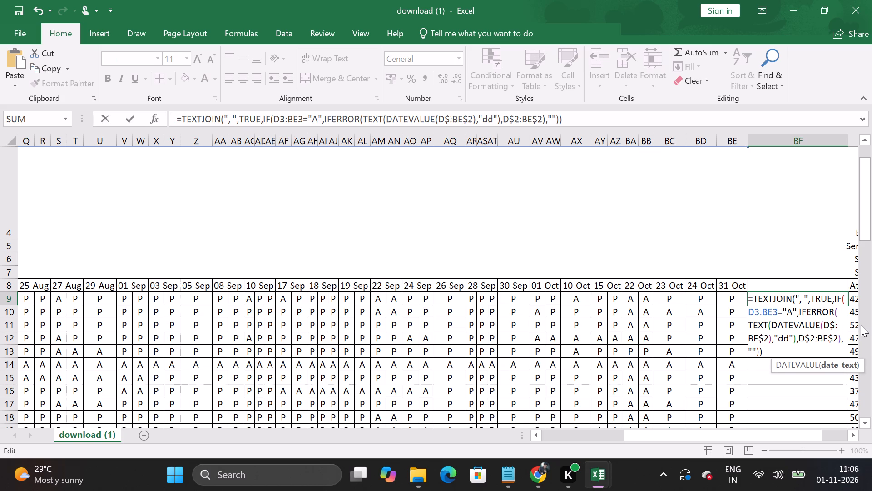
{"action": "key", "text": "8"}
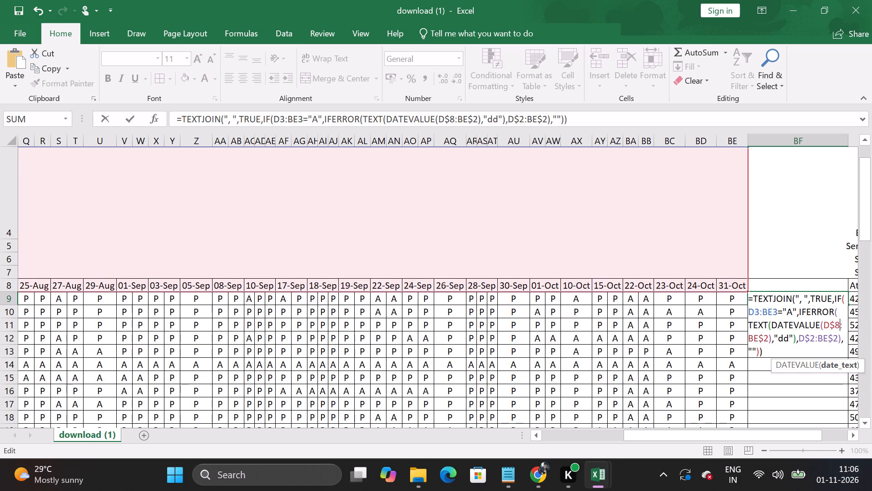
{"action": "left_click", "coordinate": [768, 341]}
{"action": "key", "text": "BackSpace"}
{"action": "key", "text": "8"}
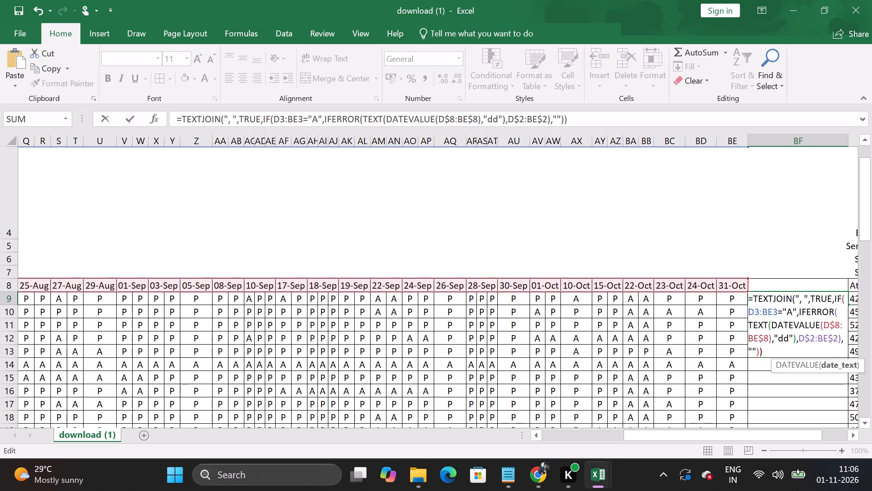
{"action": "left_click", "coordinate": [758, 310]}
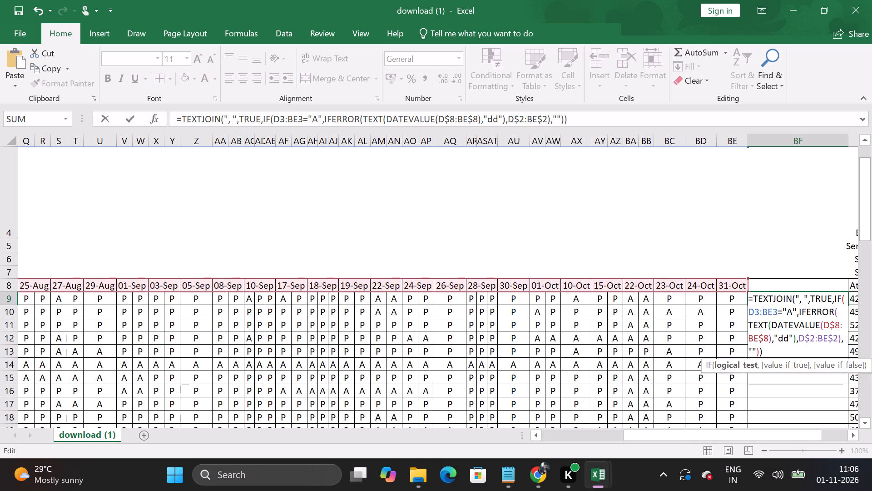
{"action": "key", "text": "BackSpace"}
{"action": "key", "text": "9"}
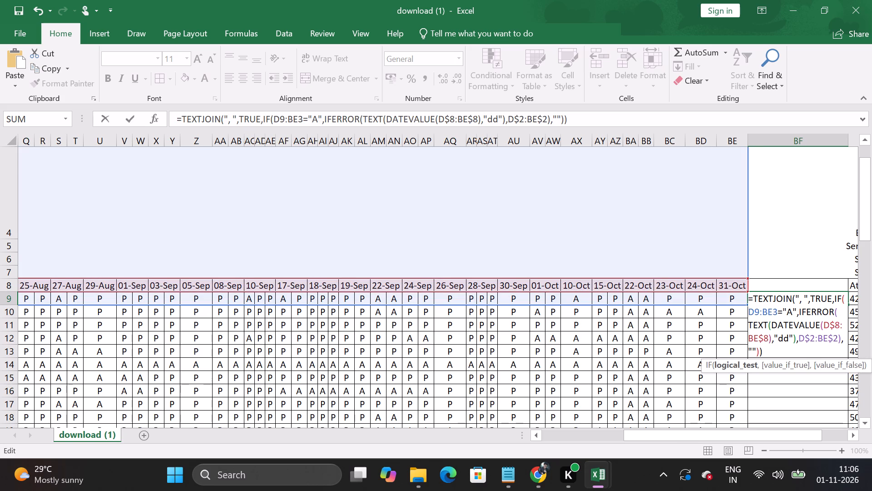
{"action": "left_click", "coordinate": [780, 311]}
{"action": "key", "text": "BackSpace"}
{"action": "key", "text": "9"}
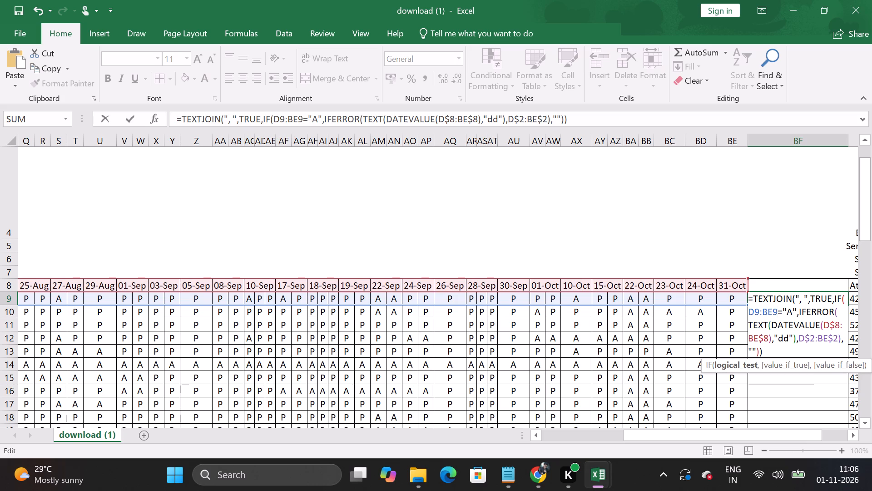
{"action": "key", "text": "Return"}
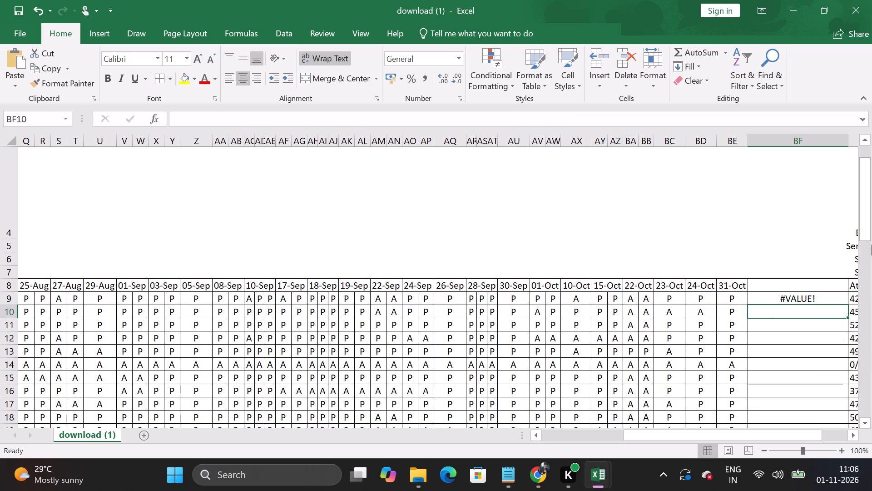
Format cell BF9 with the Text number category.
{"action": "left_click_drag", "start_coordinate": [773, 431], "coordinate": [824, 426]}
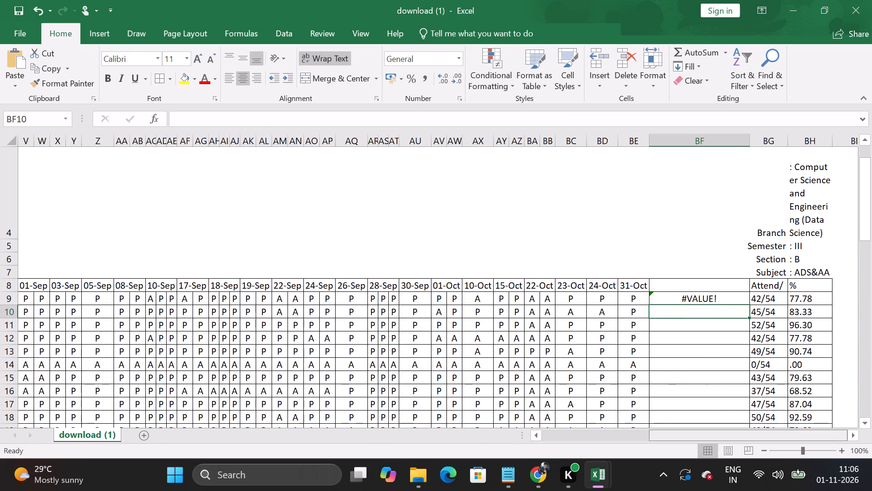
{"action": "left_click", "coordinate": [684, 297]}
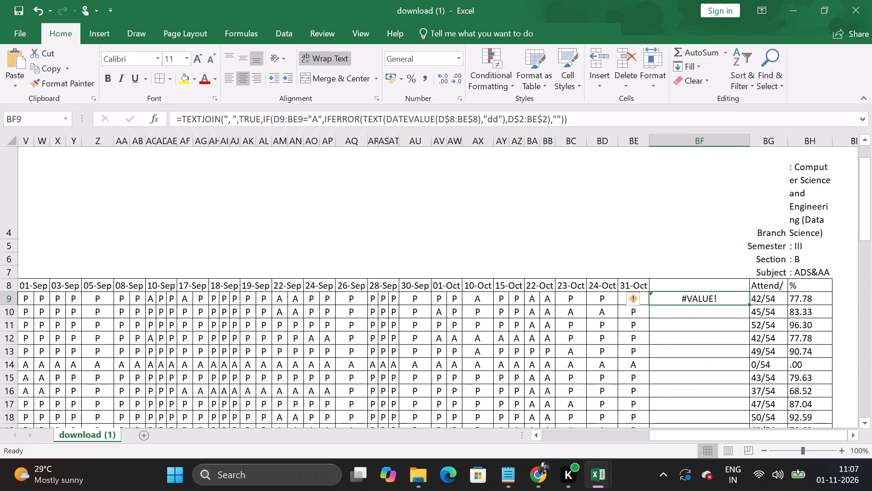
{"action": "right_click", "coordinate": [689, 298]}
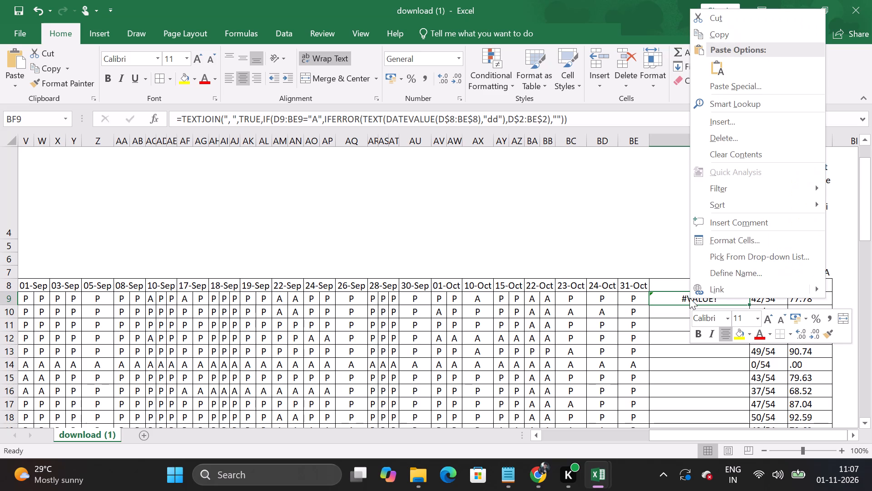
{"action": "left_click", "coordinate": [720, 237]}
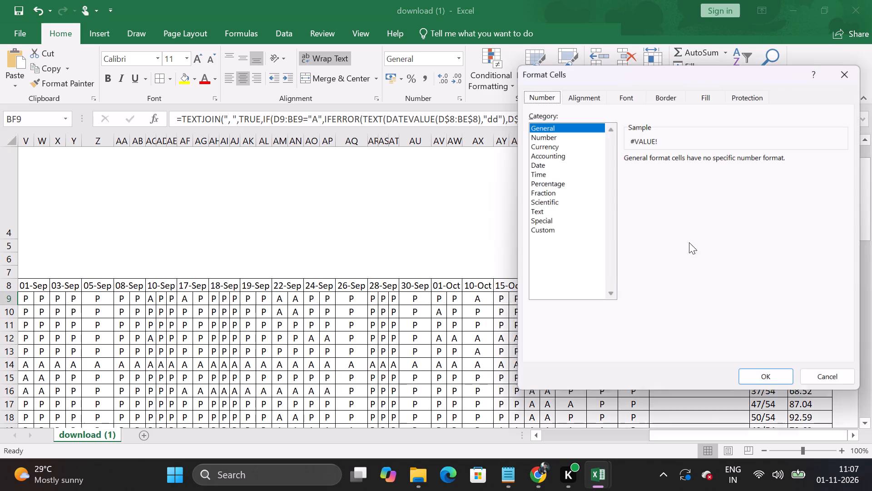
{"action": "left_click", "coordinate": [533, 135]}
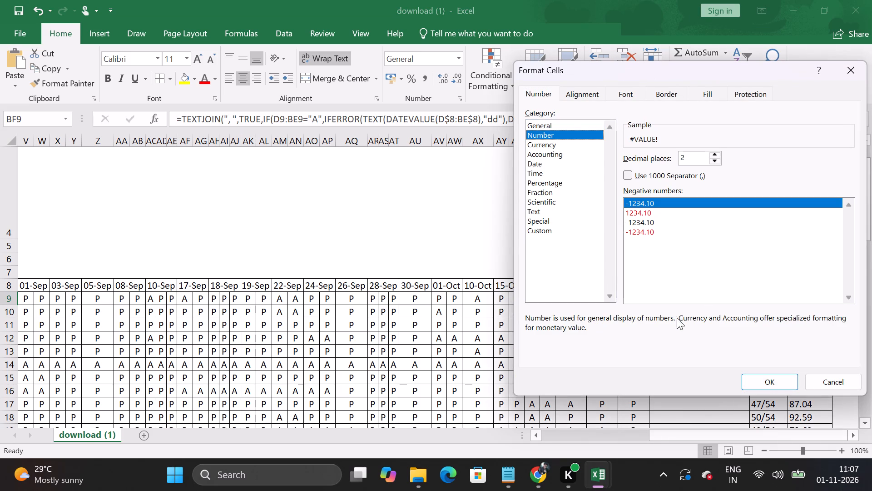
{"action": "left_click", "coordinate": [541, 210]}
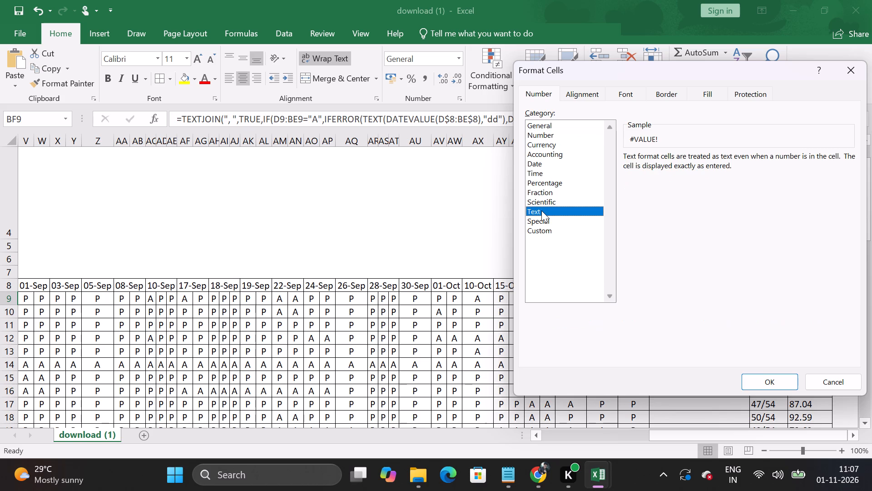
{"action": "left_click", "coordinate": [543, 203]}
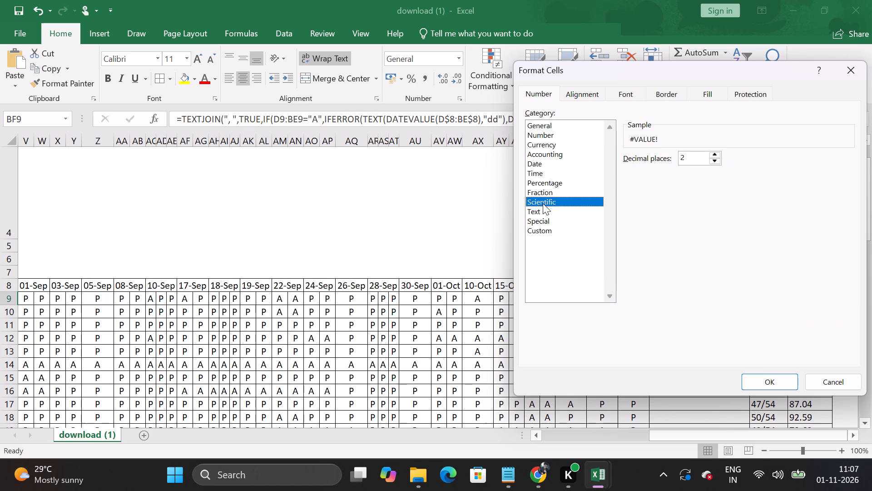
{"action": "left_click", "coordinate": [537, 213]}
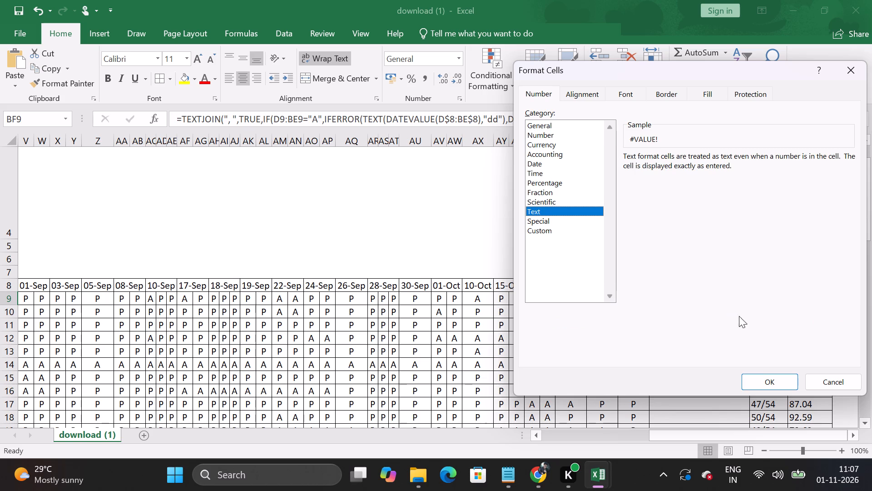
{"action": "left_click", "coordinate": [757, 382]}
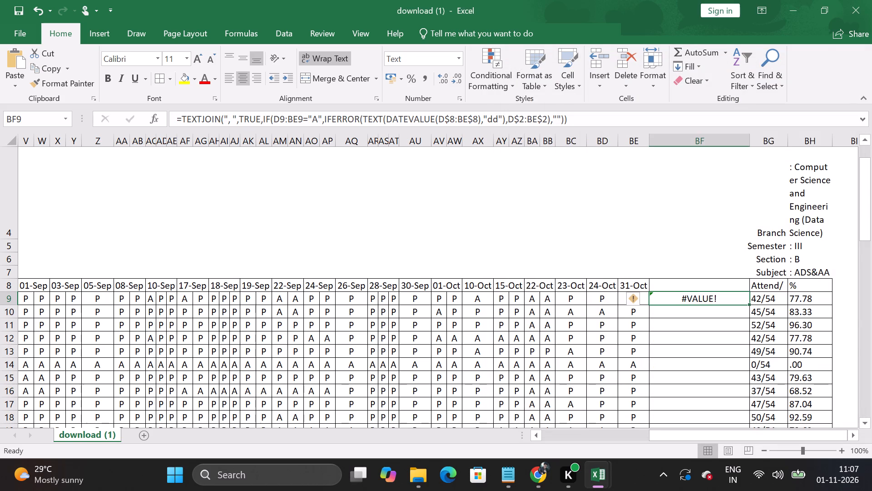
Format cell BF9 with the Date number category, using the *14-03-2012 type and English (India) locale.
{"action": "right_click", "coordinate": [711, 300]}
{"action": "left_click", "coordinate": [743, 243]}
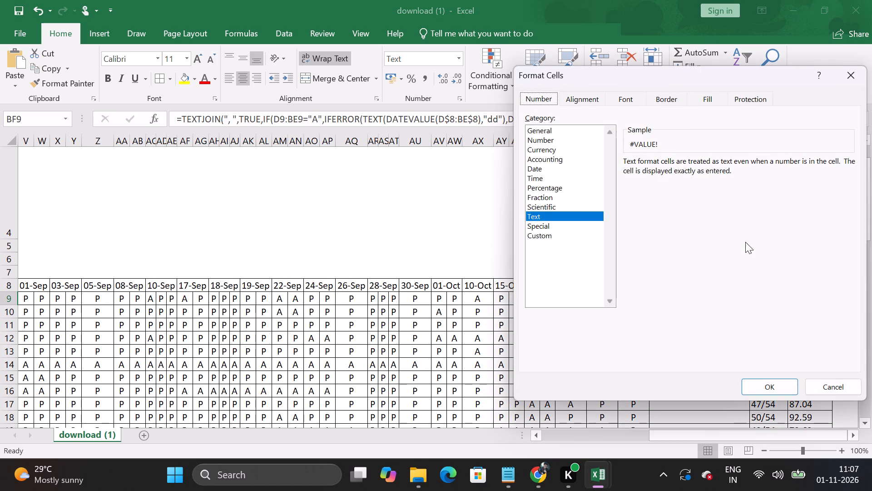
{"action": "left_click", "coordinate": [536, 173]}
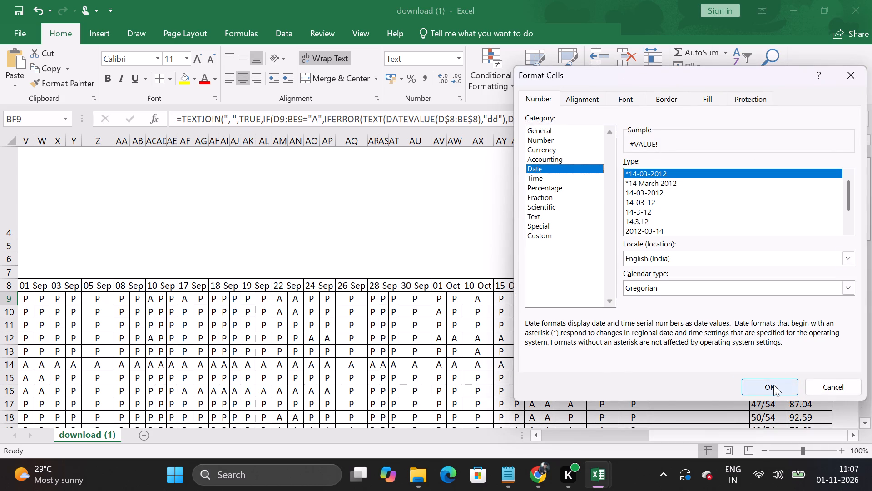
{"action": "left_click", "coordinate": [773, 385]}
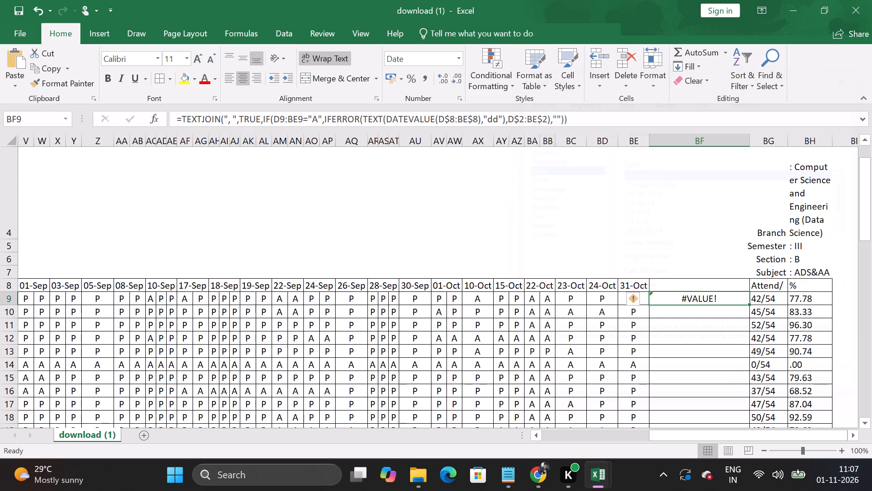
Clear the whole formula from cell BF9.
{"action": "left_click_drag", "start_coordinate": [575, 120], "coordinate": [501, 120]}
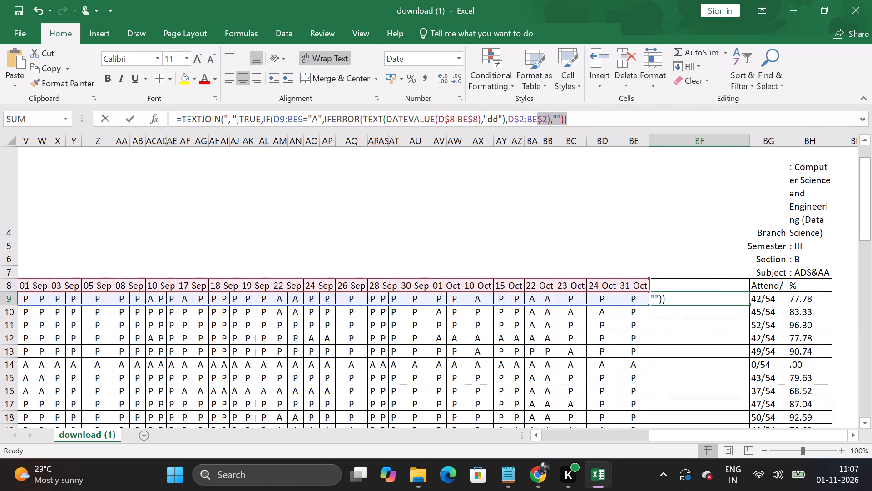
{"action": "left_click_drag", "start_coordinate": [501, 120], "coordinate": [127, 121]}
{"action": "key", "text": "BackSpace"}
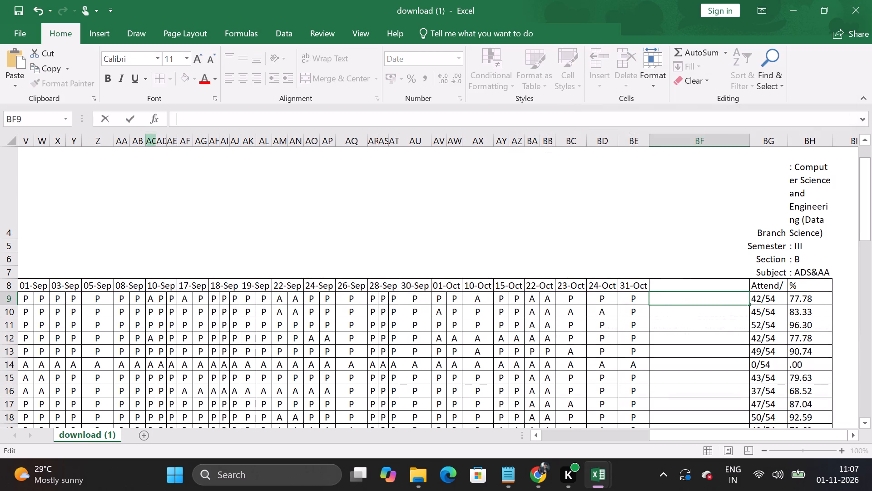
{"action": "left_click", "coordinate": [545, 475]}
{"action": "scroll", "coordinate": [609, 367], "scroll_direction": "up", "scroll_amount": 5}
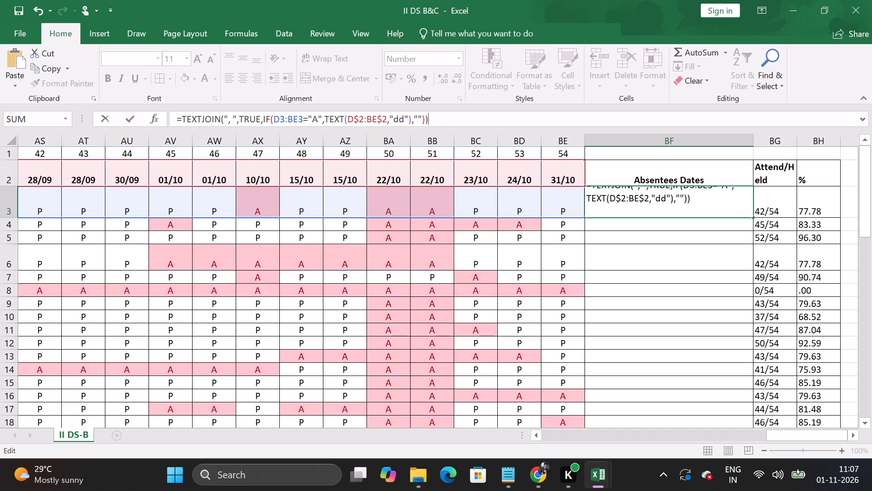
{"action": "key", "text": "Return"}
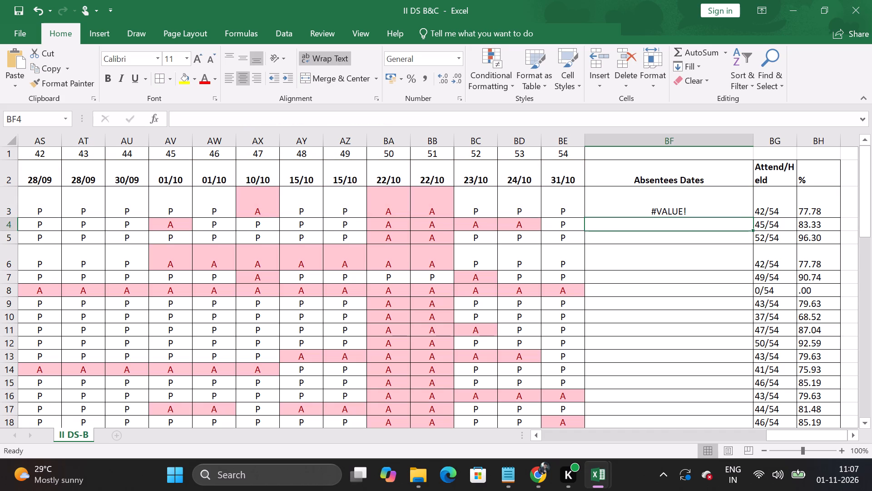
Switch to the download (1) workbook, paste the copied TEXTJOIN formula into BF9 and set its attendance range to D9:BE9.
{"action": "left_click", "coordinate": [599, 472]}
{"action": "left_click", "coordinate": [546, 420]}
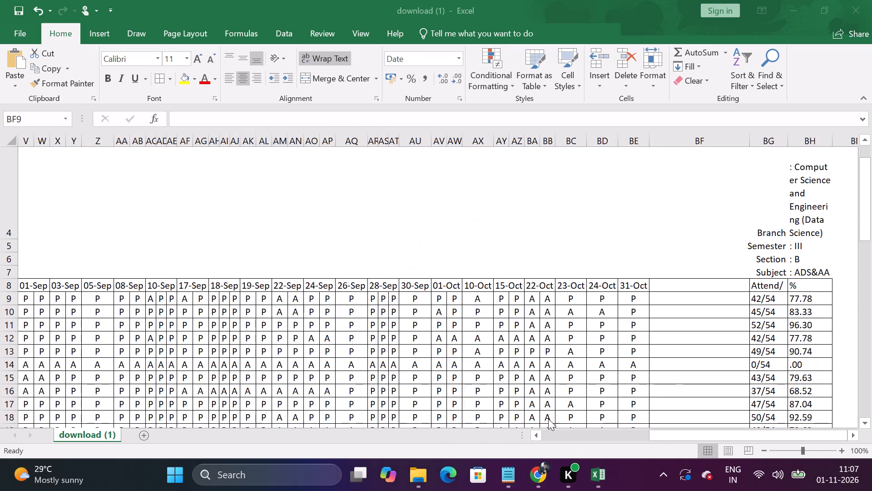
{"action": "double_click", "coordinate": [700, 298]}
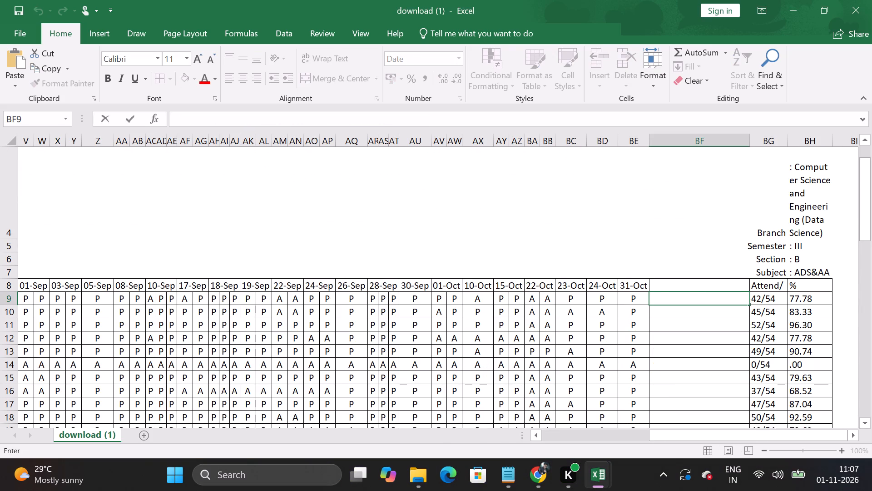
{"action": "key", "text": "ctrl+v"}
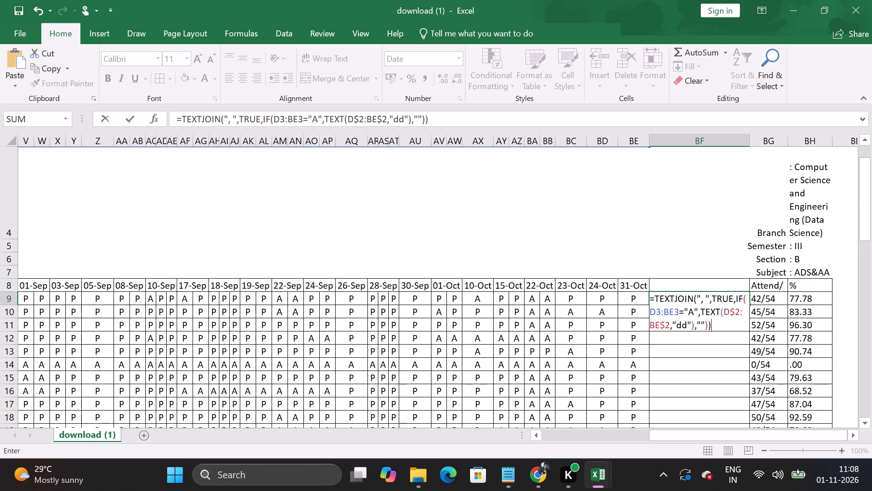
{"action": "left_click", "coordinate": [662, 313]}
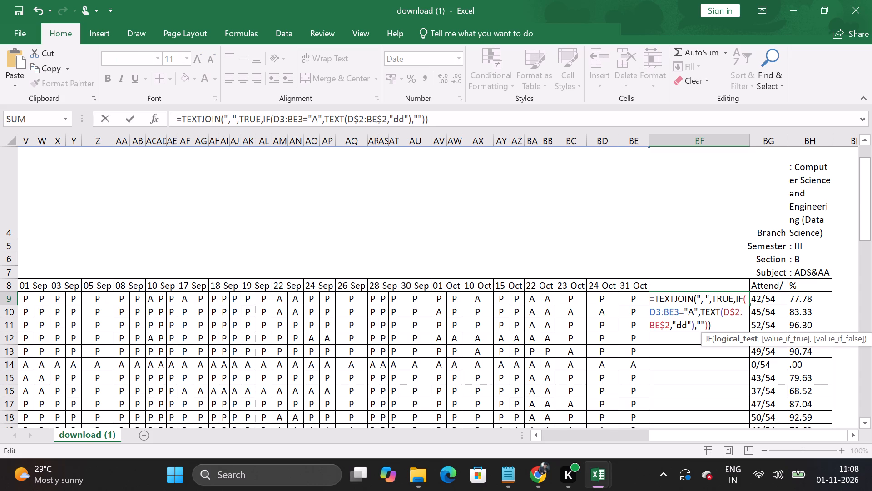
{"action": "key", "text": "BackSpace"}
{"action": "key", "text": "9"}
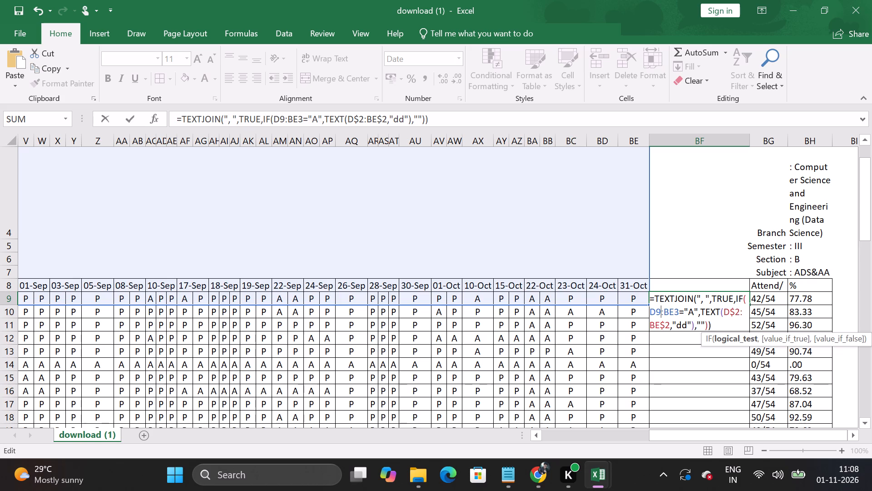
{"action": "left_click", "coordinate": [677, 314]}
{"action": "key", "text": "BackSpace"}
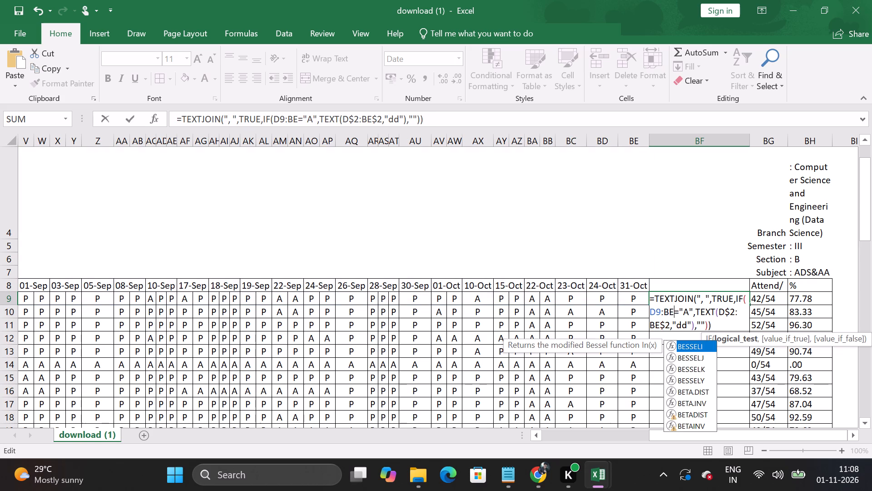
{"action": "key", "text": "9"}
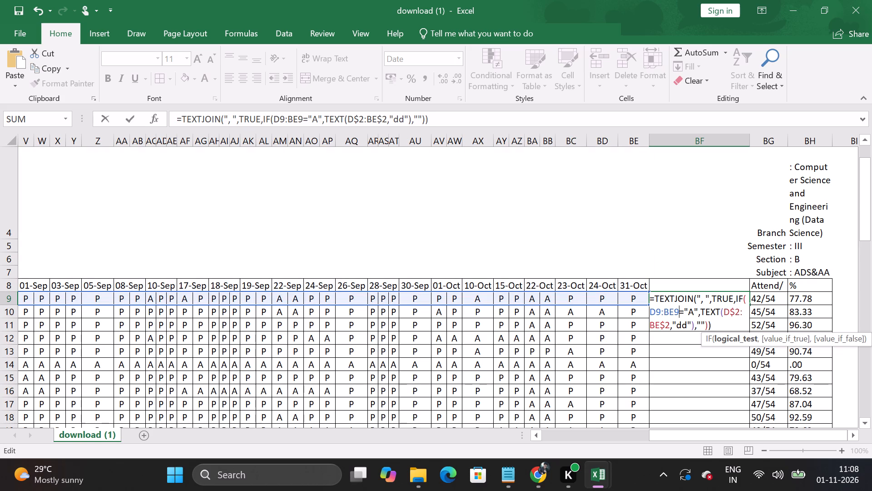
Set the date range inside BF9's TEXT function to D$8:BE$8 and enter the formula.
{"action": "left_click", "coordinate": [740, 312]}
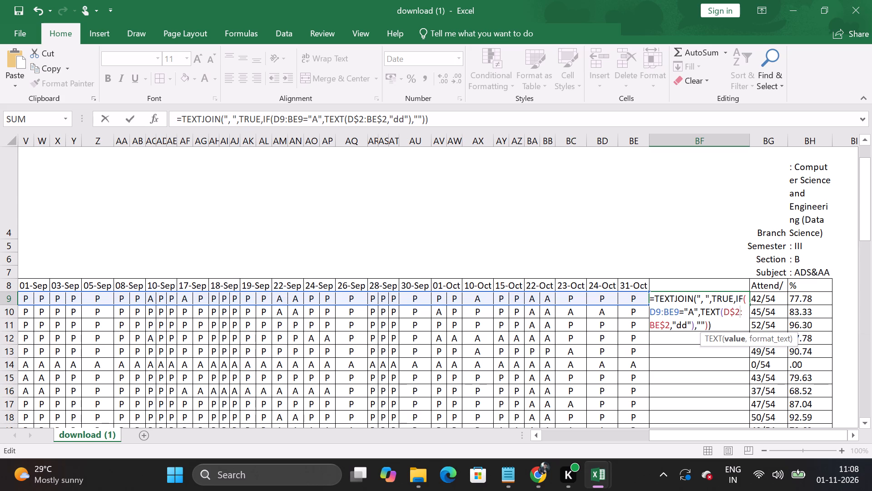
{"action": "key", "text": "BackSpace"}
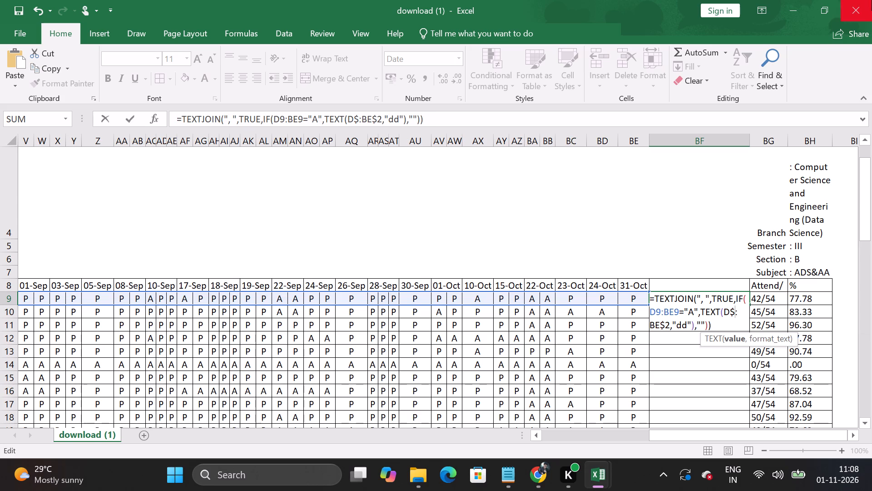
{"action": "key", "text": "9"}
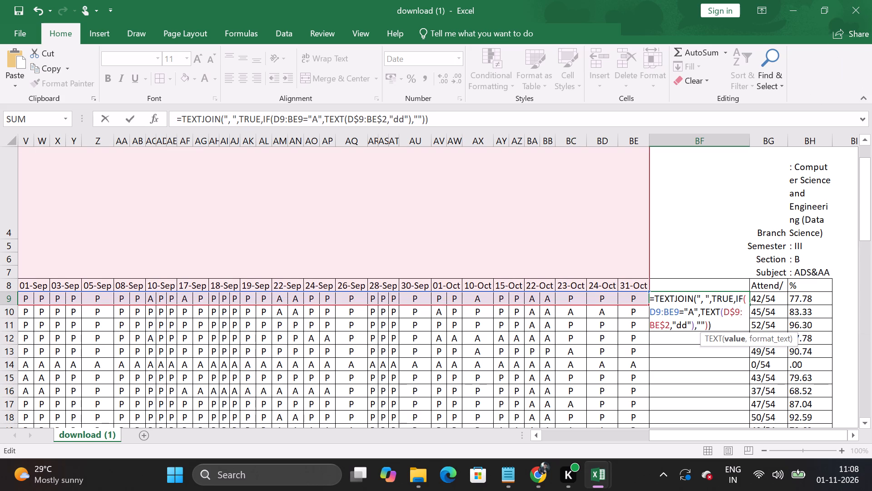
{"action": "key", "text": "BackSpace"}
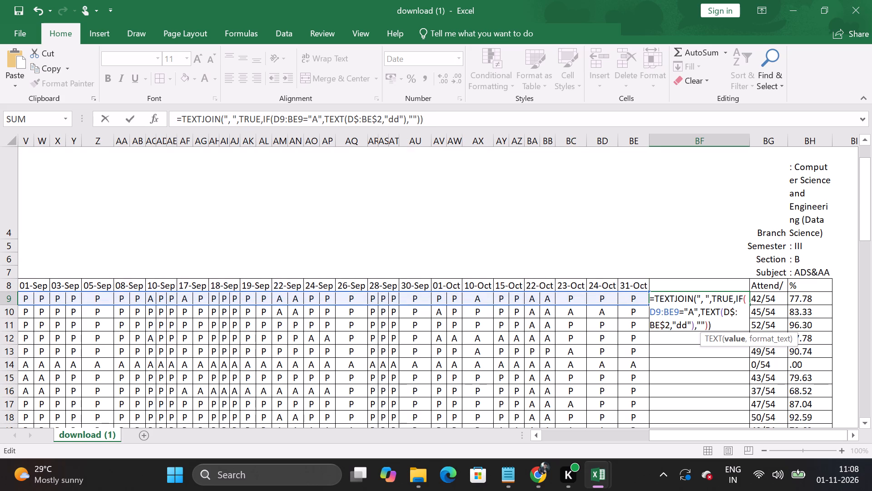
{"action": "key", "text": "8"}
{"action": "left_click", "coordinate": [669, 327]}
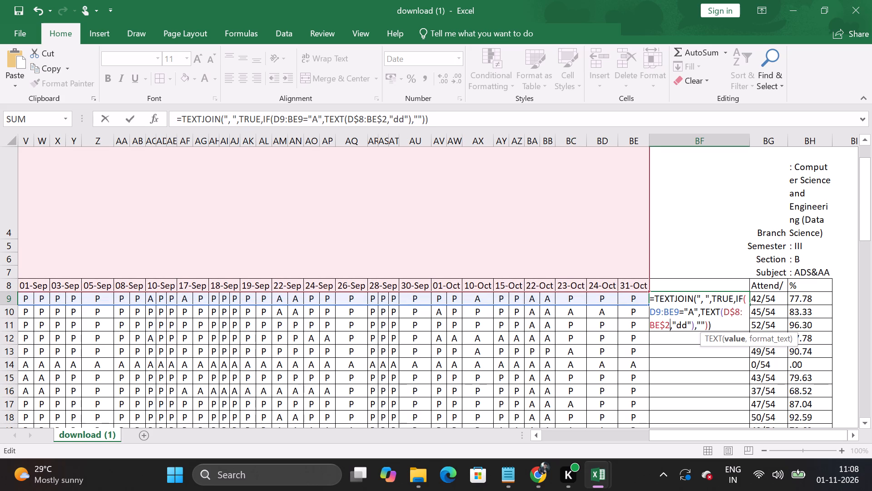
{"action": "key", "text": "BackSpace"}
{"action": "key", "text": "8"}
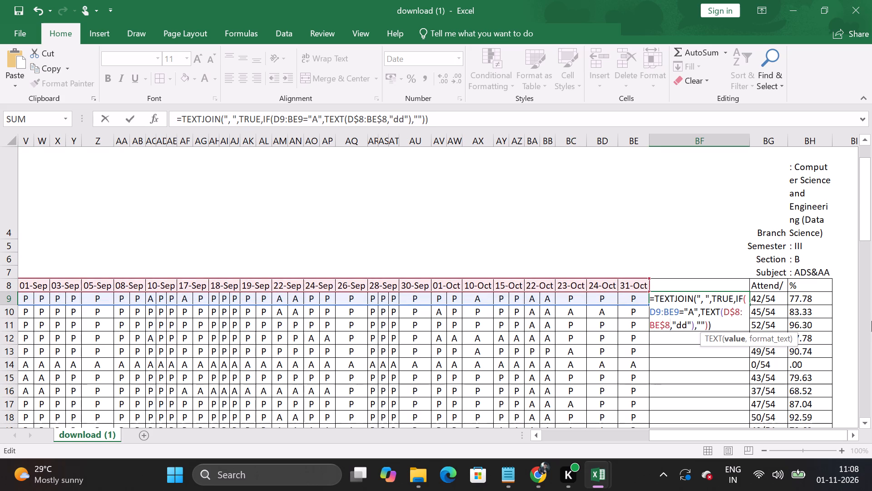
{"action": "key", "text": "Return"}
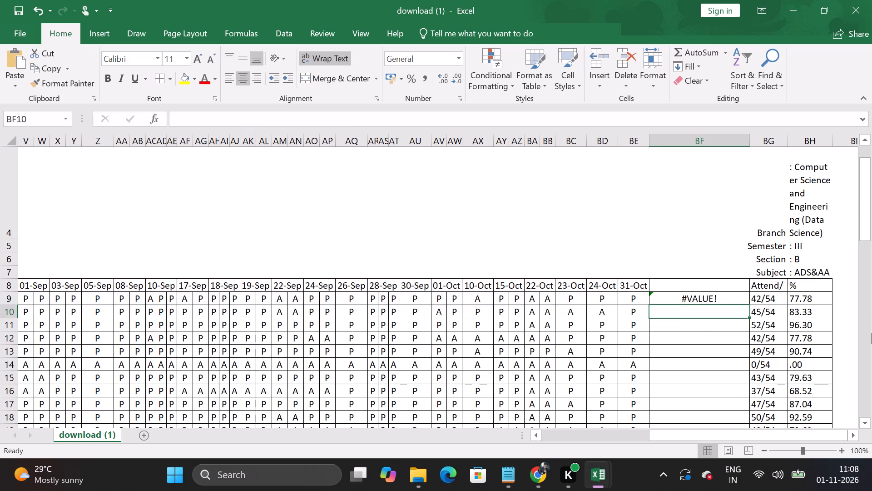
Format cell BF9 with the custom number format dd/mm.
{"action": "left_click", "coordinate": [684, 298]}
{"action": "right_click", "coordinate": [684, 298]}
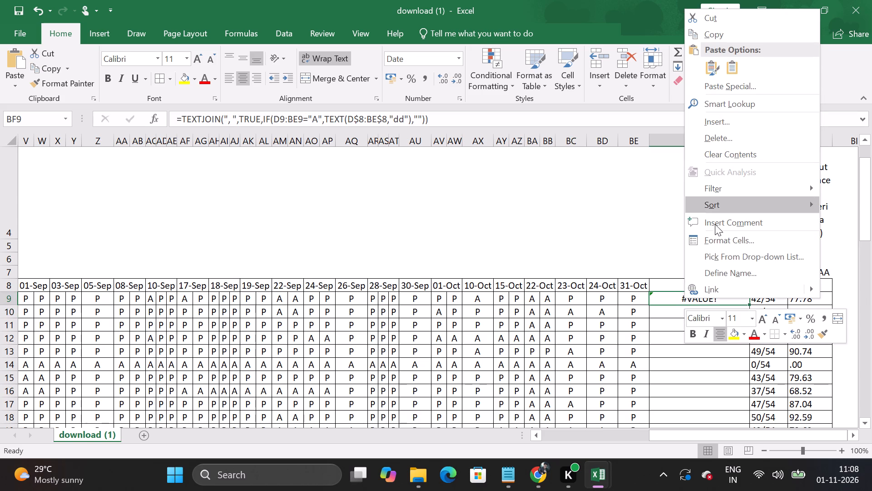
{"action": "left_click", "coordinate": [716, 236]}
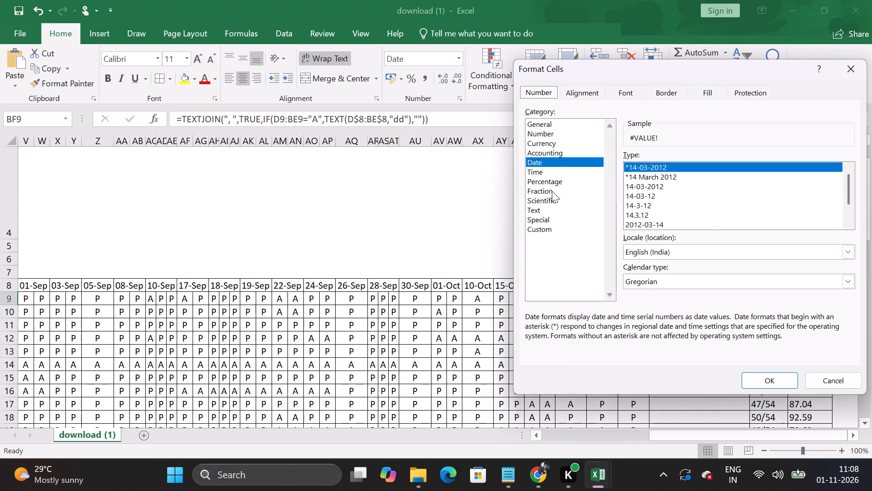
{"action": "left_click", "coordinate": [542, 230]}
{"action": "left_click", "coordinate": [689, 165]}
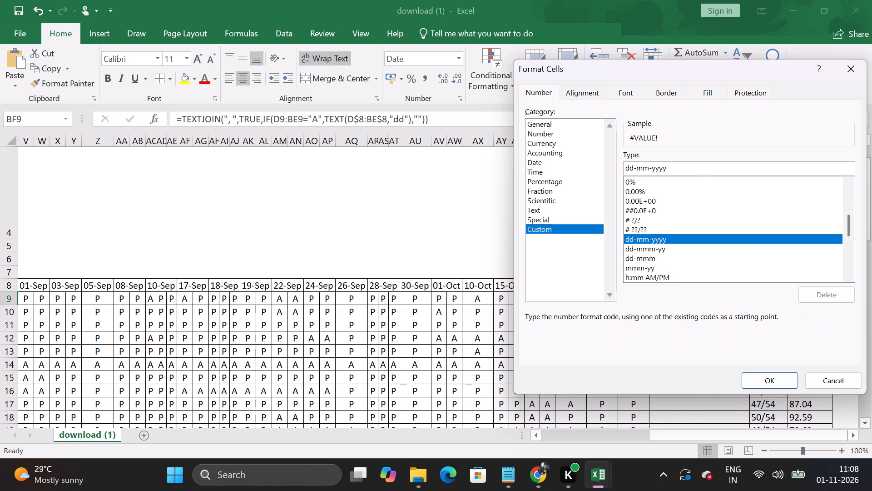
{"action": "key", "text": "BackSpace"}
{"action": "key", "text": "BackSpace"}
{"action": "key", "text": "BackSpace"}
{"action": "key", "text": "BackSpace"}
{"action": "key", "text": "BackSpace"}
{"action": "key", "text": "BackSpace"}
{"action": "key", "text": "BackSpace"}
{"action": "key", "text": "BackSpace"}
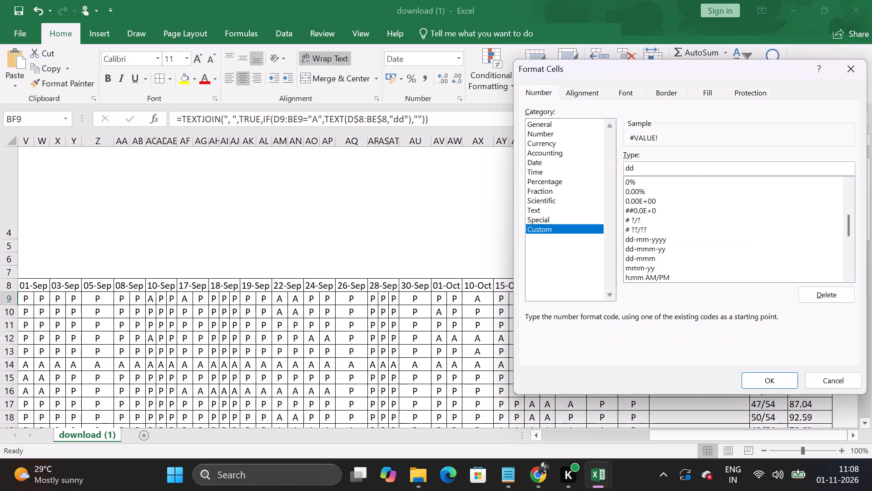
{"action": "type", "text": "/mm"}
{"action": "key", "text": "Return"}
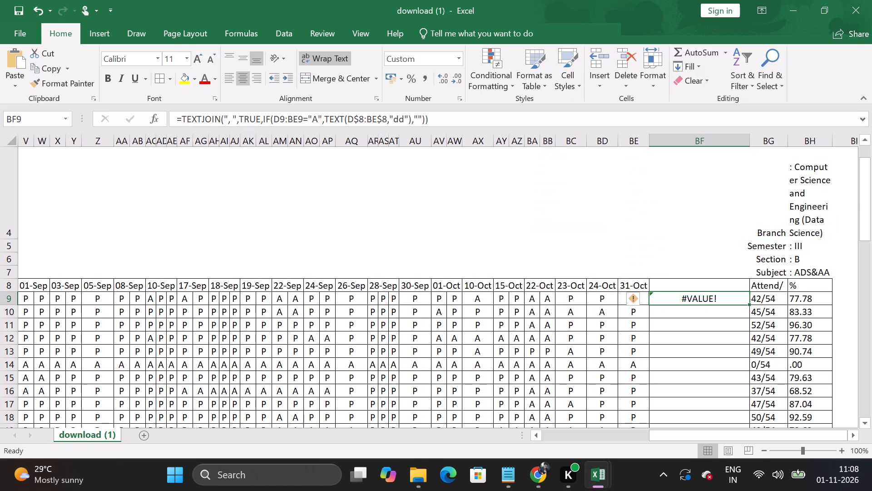
Set the custom number format of cell BF9 to dd.
{"action": "right_click", "coordinate": [682, 300]}
{"action": "left_click", "coordinate": [713, 245]}
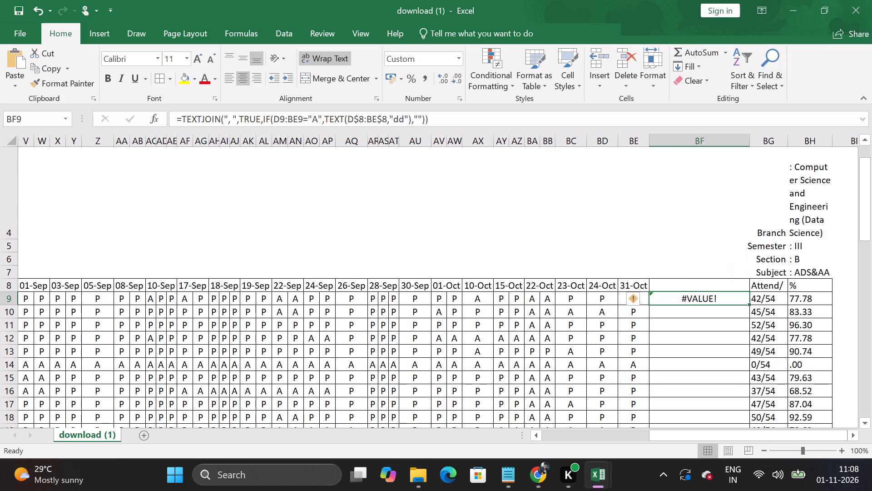
{"action": "left_click", "coordinate": [655, 172]}
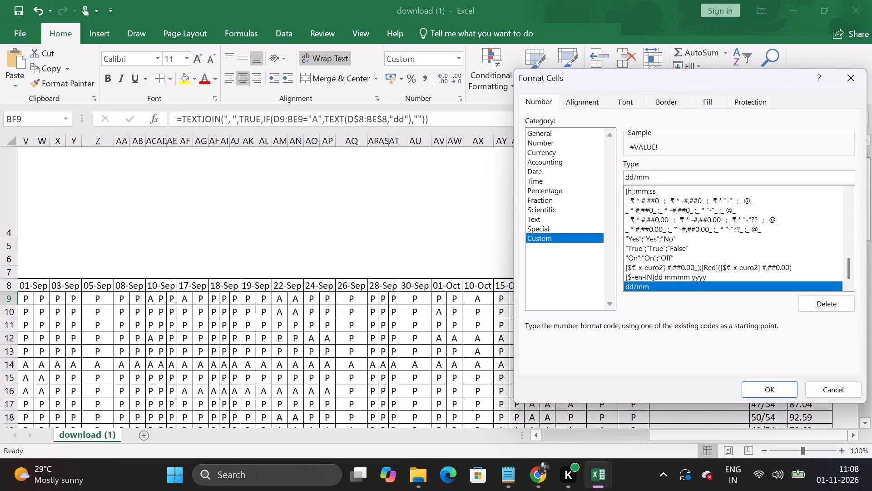
{"action": "key", "text": "BackSpace"}
{"action": "key", "text": "BackSpace"}
{"action": "key", "text": "BackSpace"}
{"action": "key", "text": "BackSpace"}
{"action": "key", "text": "d"}
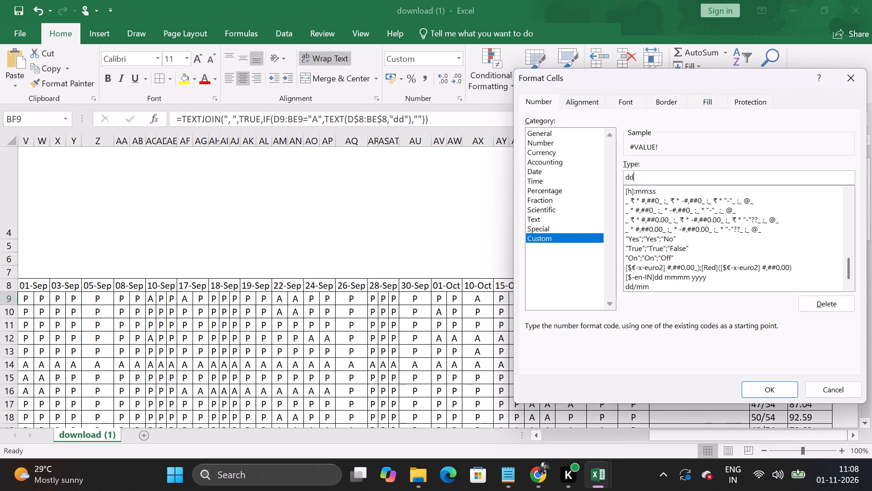
{"action": "key", "text": "Return"}
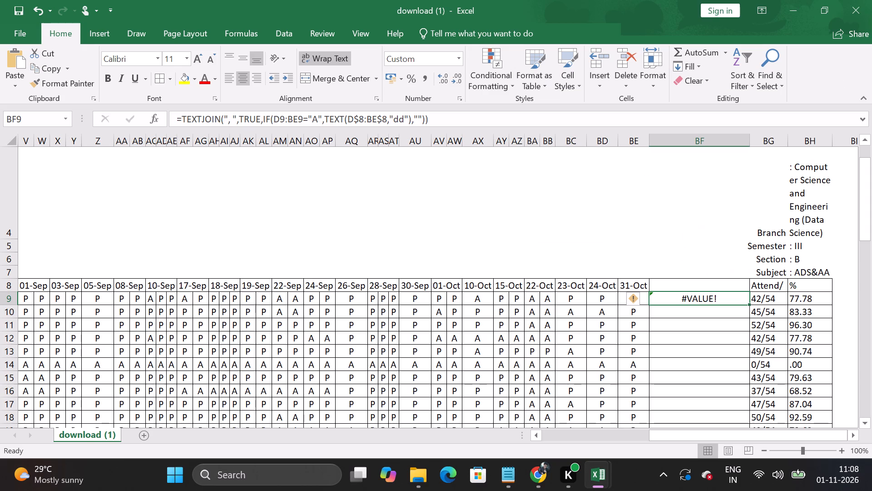
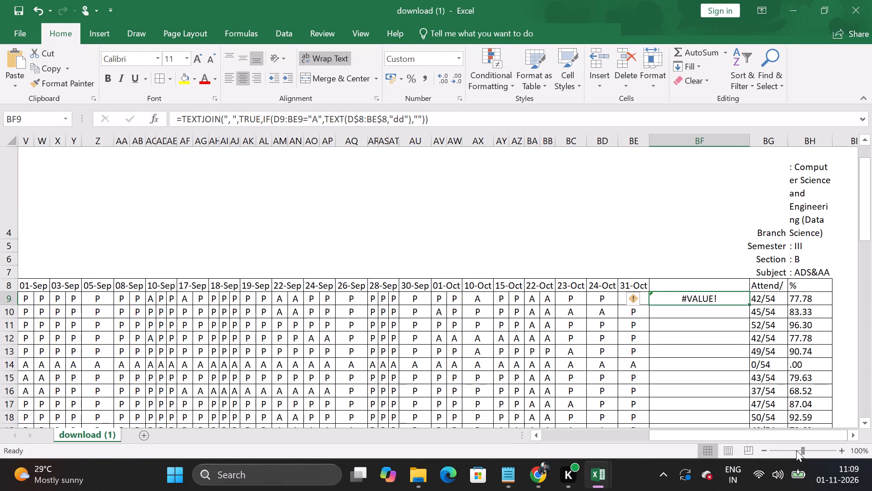
Switch to the II DS B&C workbook and delete the TEXTJOIN formula from cell BF3 under Absentees Dates.
{"action": "left_click", "coordinate": [594, 475]}
{"action": "left_click", "coordinate": [673, 400]}
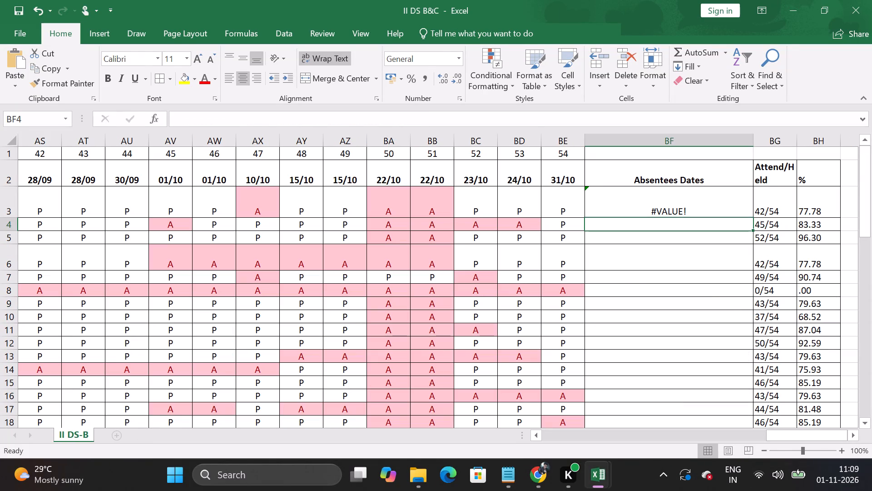
{"action": "left_click", "coordinate": [680, 213]}
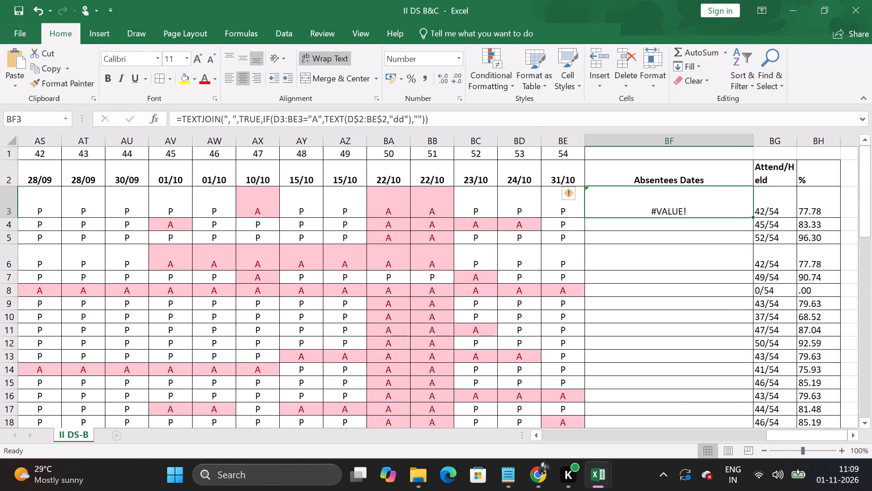
{"action": "key", "text": "Delete"}
{"action": "left_click", "coordinate": [697, 315]}
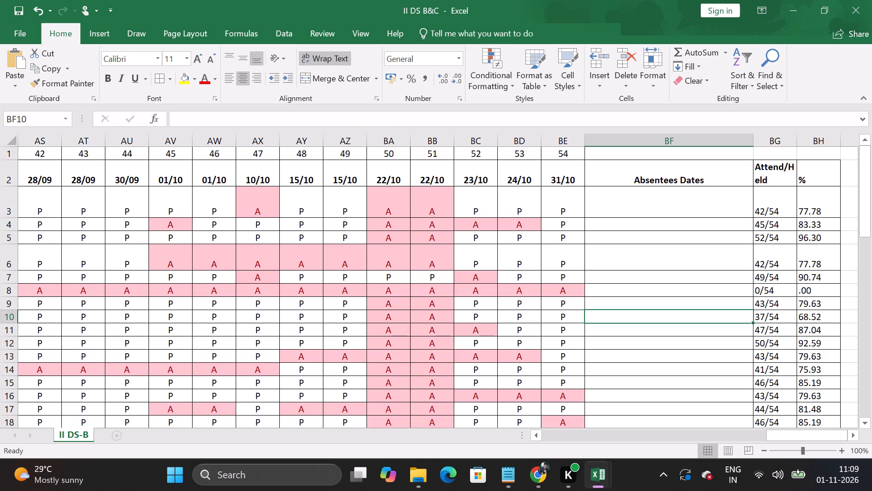
{"action": "scroll", "coordinate": [666, 333], "scroll_direction": "down", "scroll_amount": 1}
{"action": "scroll", "coordinate": [664, 336], "scroll_direction": "up", "scroll_amount": 8}
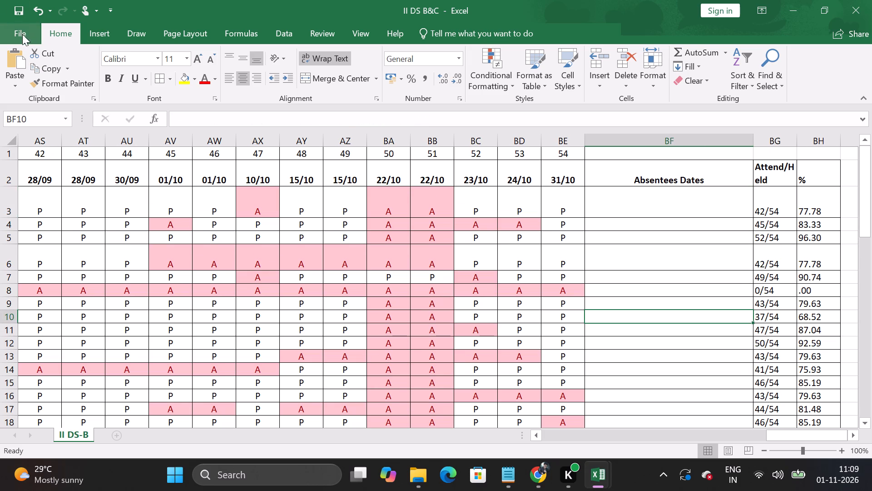
{"action": "left_click", "coordinate": [22, 34]}
{"action": "left_click", "coordinate": [20, 121]}
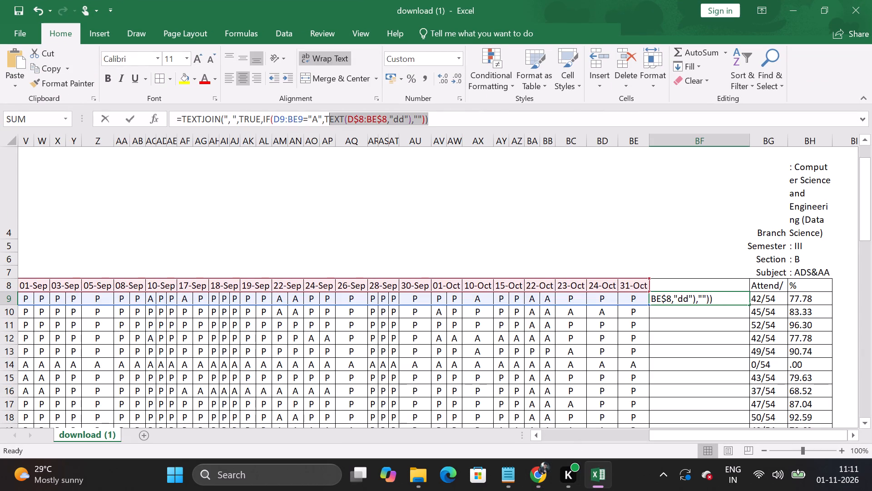
{"action": "left_click_drag", "start_coordinate": [276, 114], "coordinate": [123, 114]}
{"action": "key", "text": "ctrl+v"}
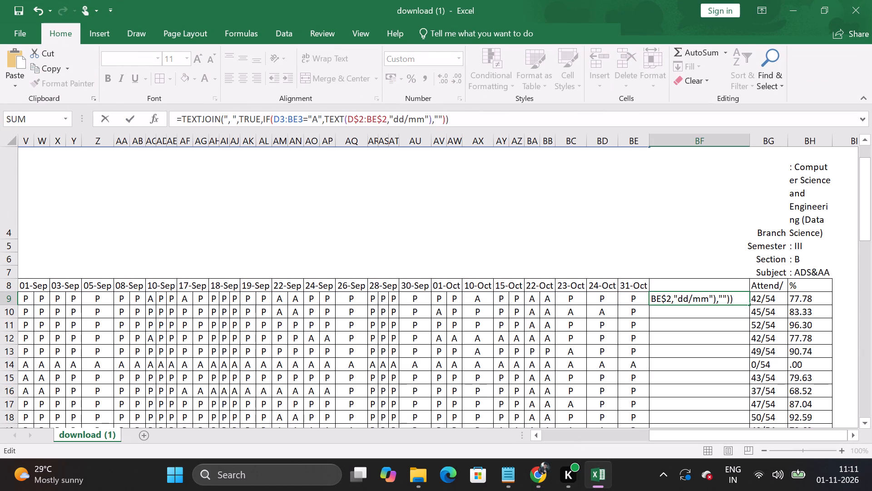
{"action": "key", "text": "ctrl+shift+Return"}
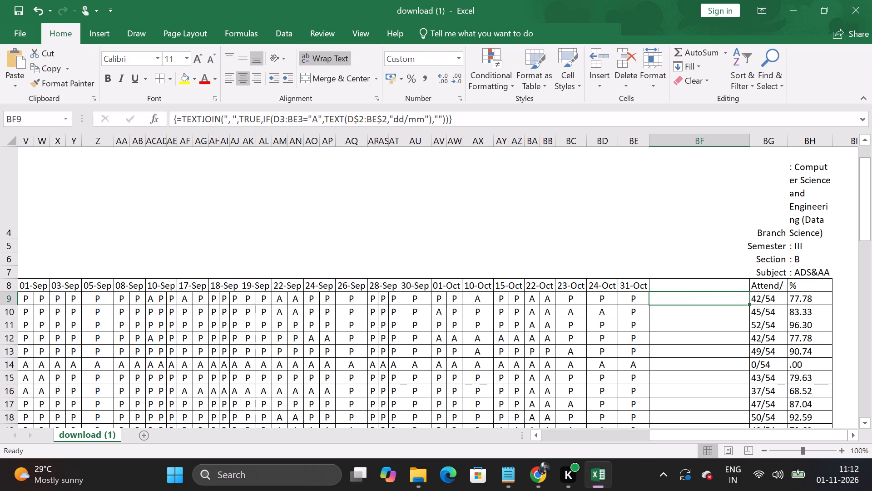
Edit the formula in BF9 of download (1), inserting a reference to BC12 ahead of TEXTJOIN.
{"action": "left_click", "coordinate": [669, 299]}
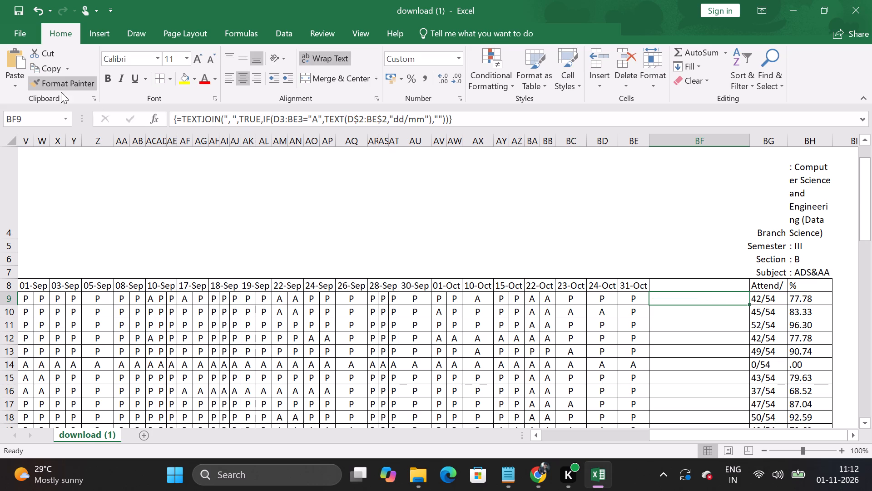
{"action": "left_click", "coordinate": [178, 114]}
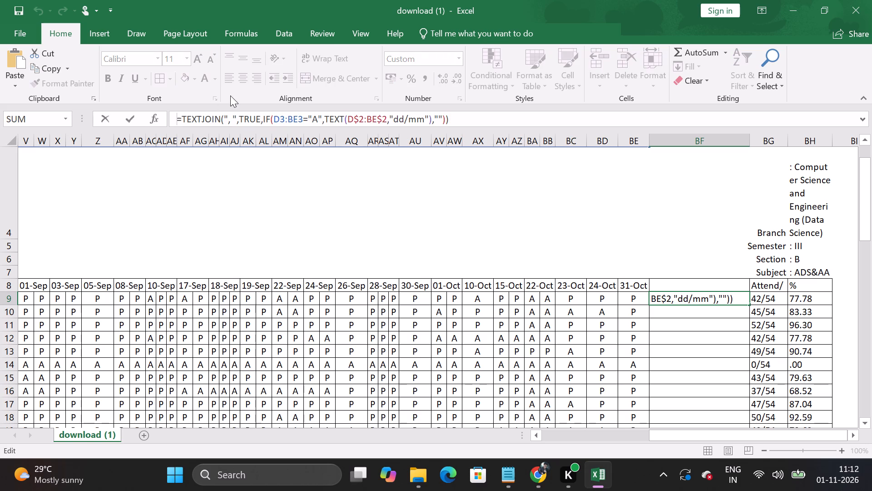
{"action": "key", "text": "BackSpace"}
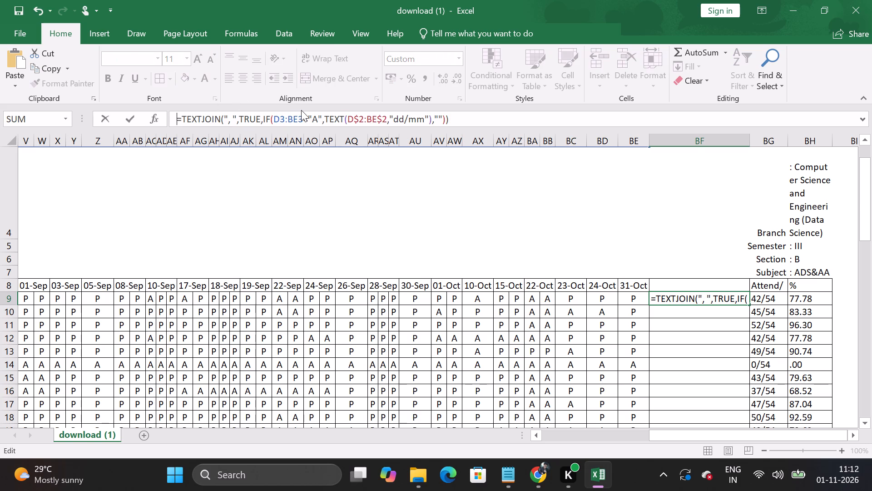
{"action": "left_click", "coordinate": [372, 212]}
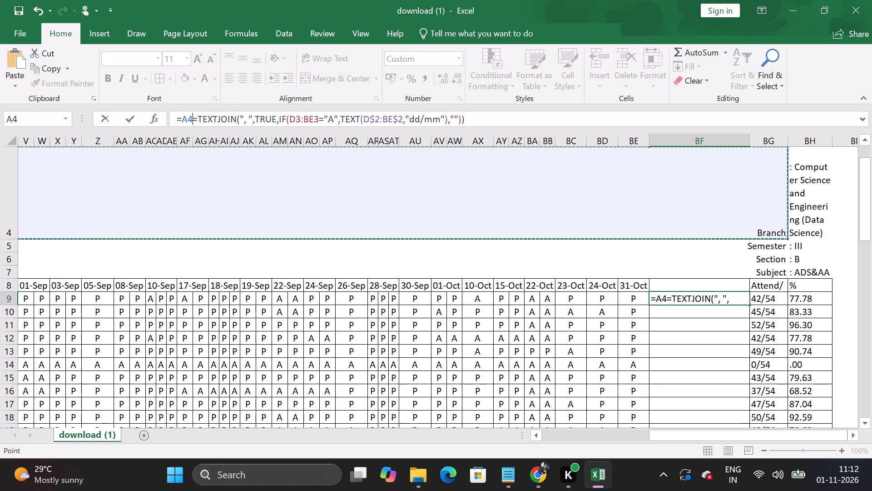
{"action": "left_click", "coordinate": [485, 116]}
{"action": "key", "text": "ctrl+z"}
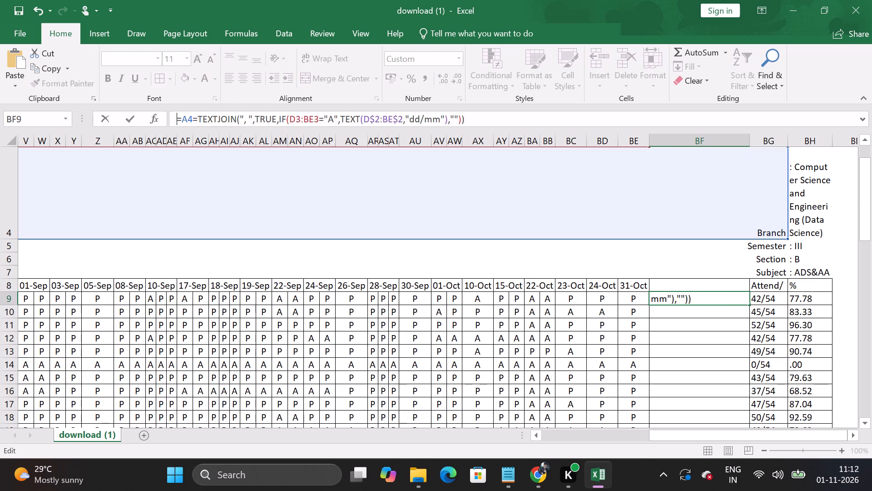
{"action": "left_click", "coordinate": [566, 339]}
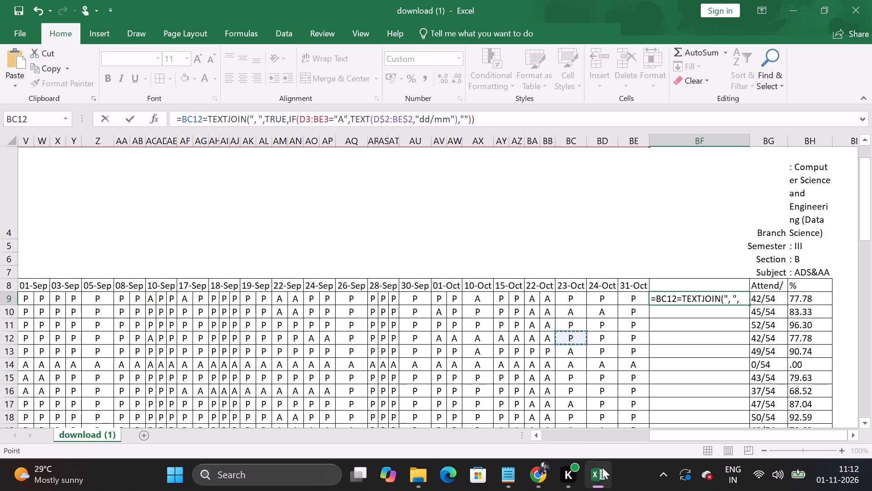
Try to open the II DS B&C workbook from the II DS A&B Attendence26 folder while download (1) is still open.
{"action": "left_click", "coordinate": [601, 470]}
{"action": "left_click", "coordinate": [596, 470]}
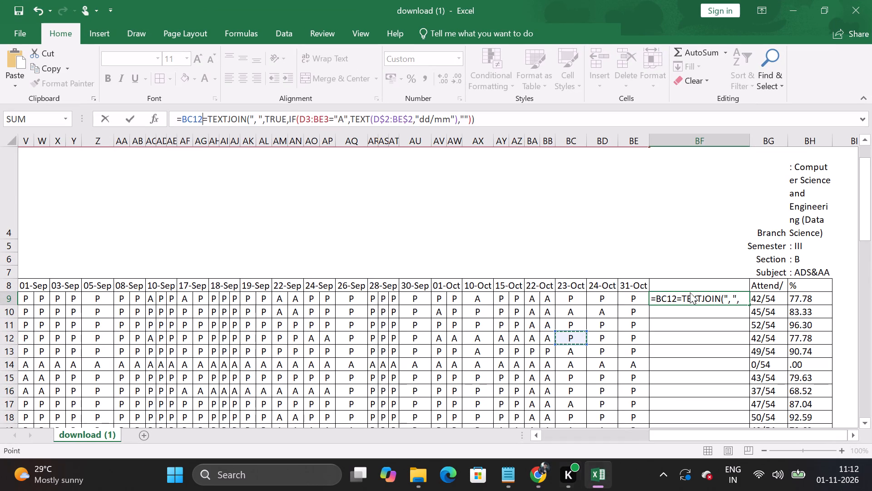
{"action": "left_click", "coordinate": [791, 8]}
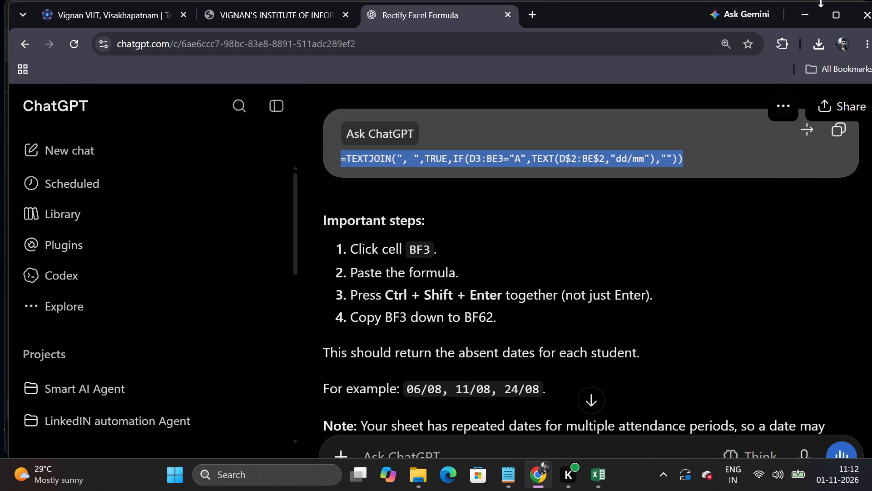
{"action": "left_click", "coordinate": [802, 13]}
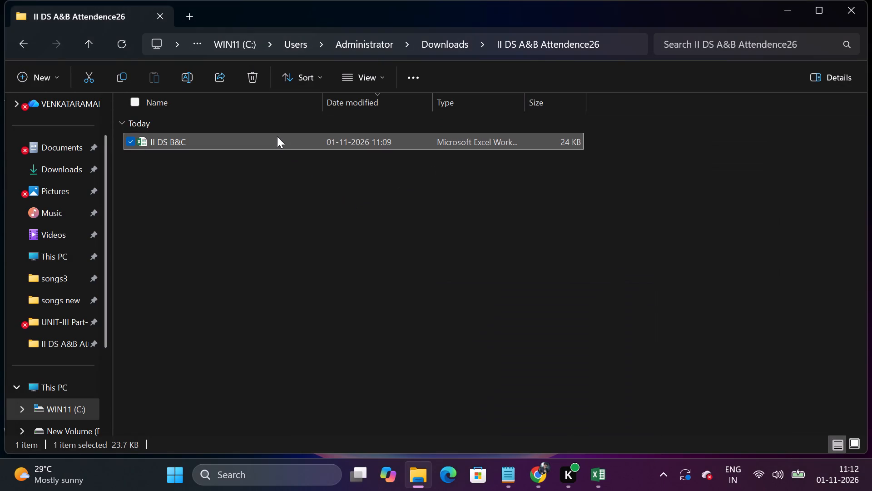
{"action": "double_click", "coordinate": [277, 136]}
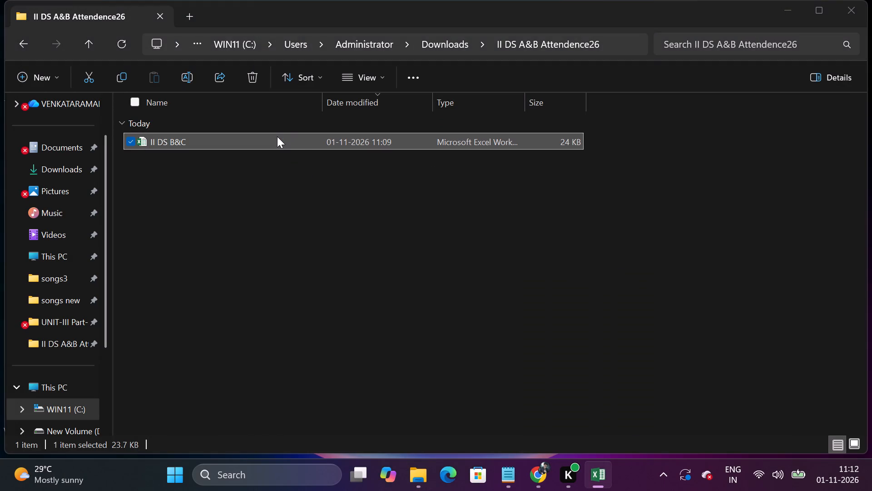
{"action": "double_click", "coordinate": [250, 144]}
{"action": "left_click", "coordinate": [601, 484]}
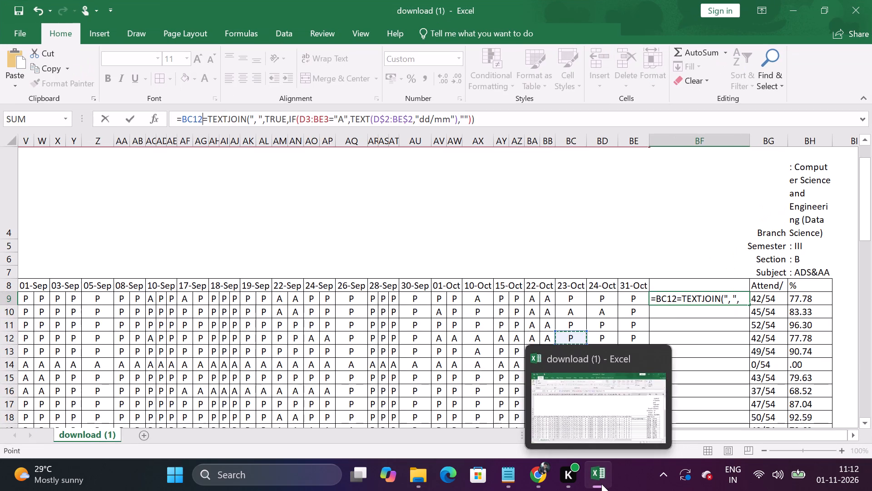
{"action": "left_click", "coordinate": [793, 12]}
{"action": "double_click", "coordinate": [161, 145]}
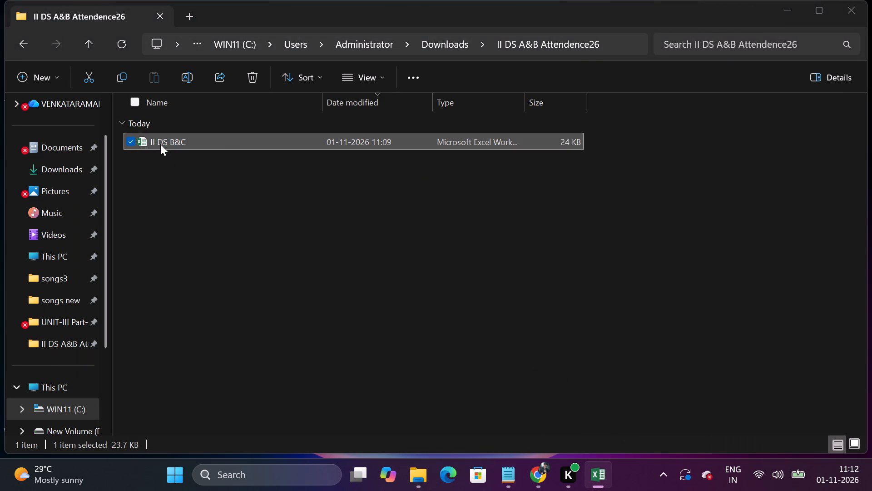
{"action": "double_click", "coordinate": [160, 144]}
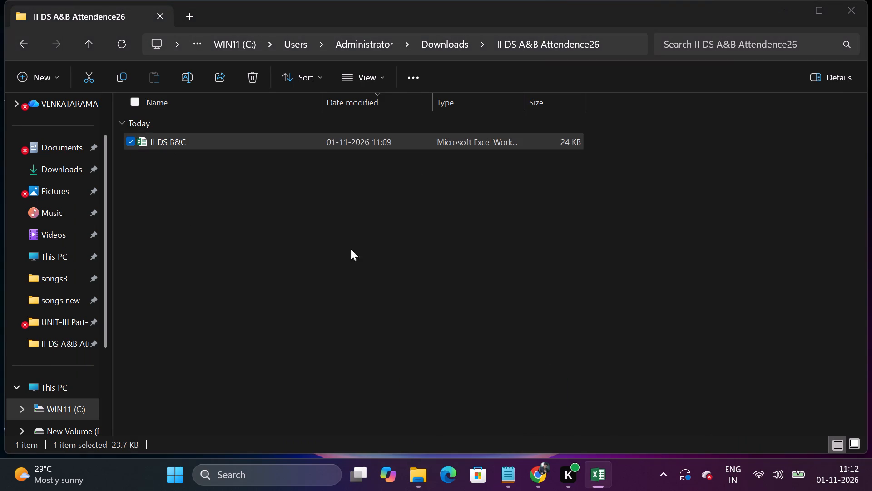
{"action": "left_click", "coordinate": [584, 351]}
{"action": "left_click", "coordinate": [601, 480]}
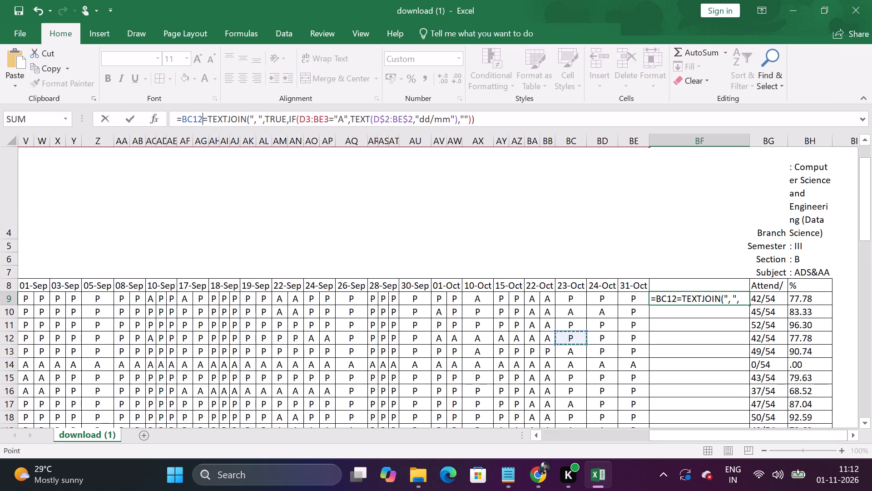
Close download (1) with its changes saved, and open the II DS B&C workbook from the II DS A&B Attendence26 folder.
{"action": "left_click", "coordinate": [862, 5]}
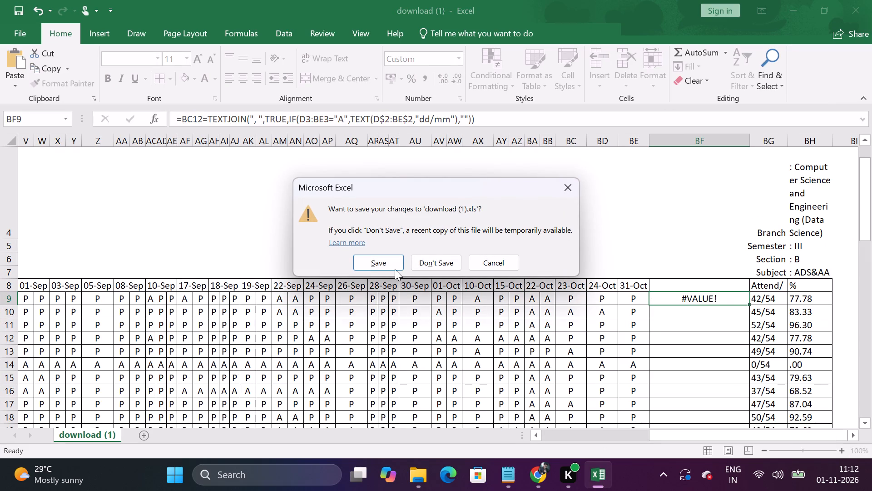
{"action": "left_click", "coordinate": [377, 265]}
{"action": "left_click", "coordinate": [242, 245]}
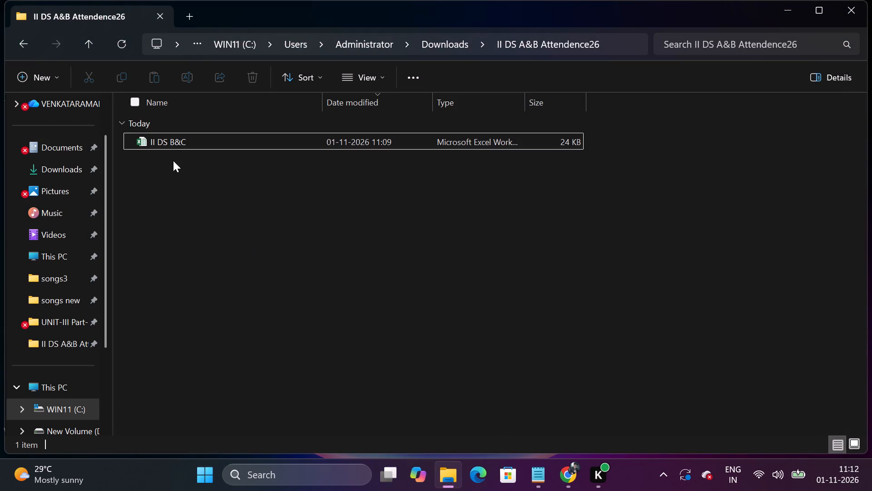
{"action": "double_click", "coordinate": [168, 144]}
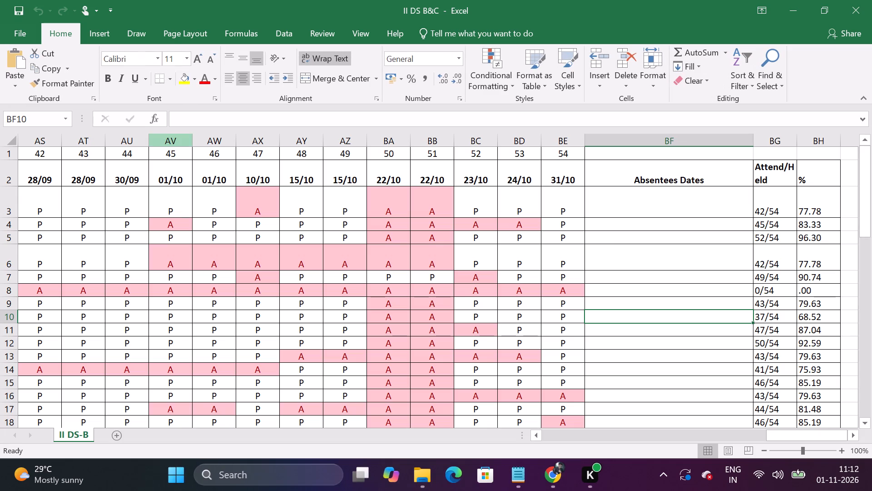
Enter ChatGPT's copied TEXTJOIN formula with the "dd/mm" format in BF3, under Absentees Dates, as an array formula.
{"action": "double_click", "coordinate": [669, 210]}
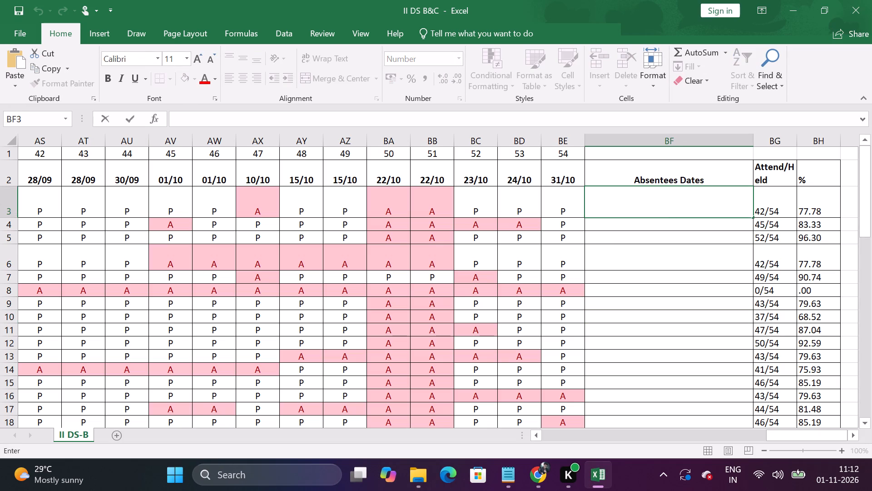
{"action": "key", "text": "ctrl+v"}
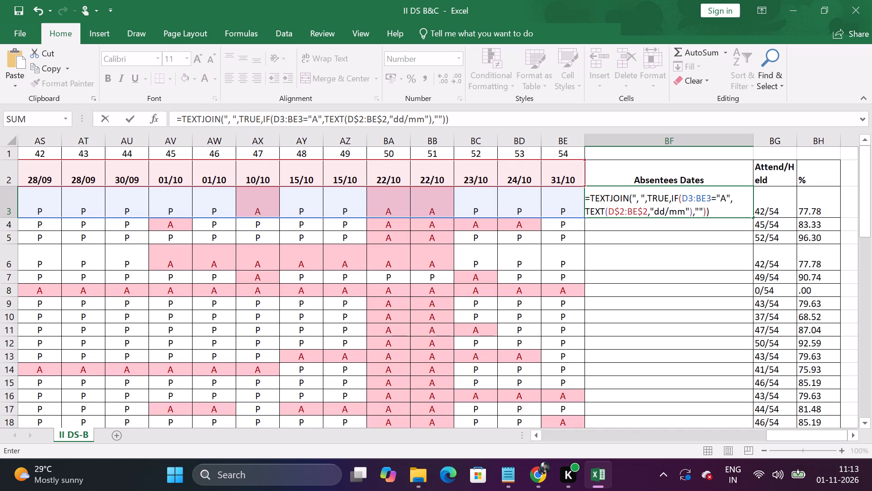
{"action": "key", "text": "ctrl+shift+Return"}
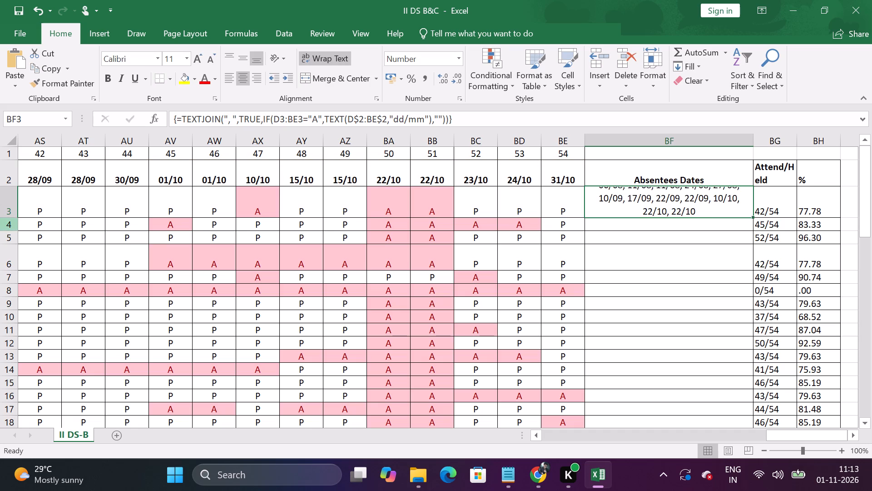
Increase the height of row 3 so that the full list of dates in BF3 fits.
{"action": "left_click_drag", "start_coordinate": [15, 218], "coordinate": [11, 236]}
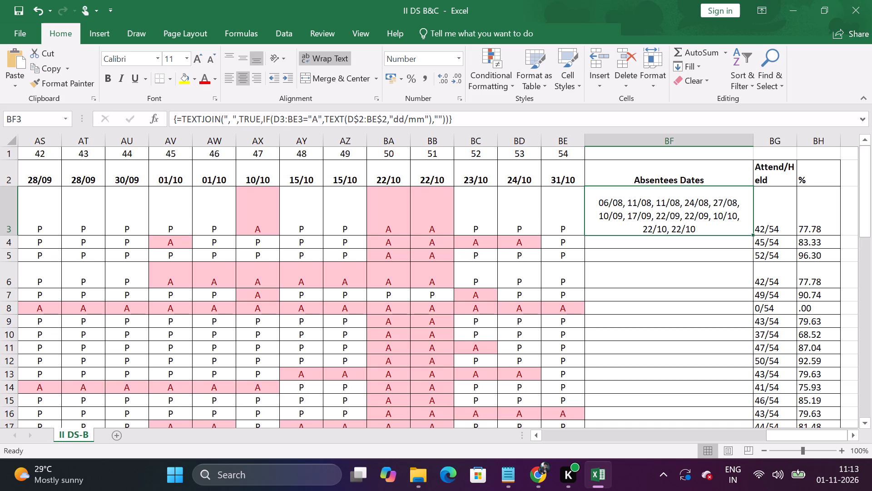
Fill the array formula in BF3 down the Absentees Dates column through BF62.
{"action": "left_click", "coordinate": [729, 227]}
{"action": "left_click", "coordinate": [690, 216]}
{"action": "left_click_drag", "start_coordinate": [752, 235], "coordinate": [749, 362]}
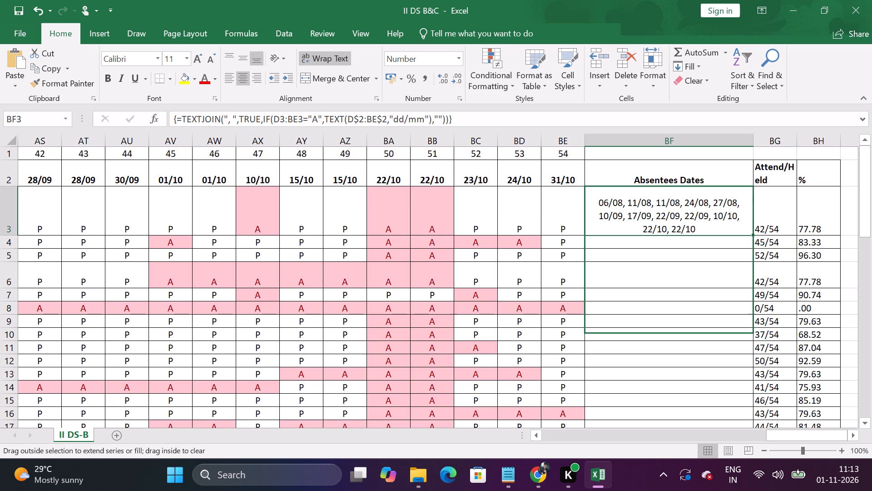
{"action": "left_click_drag", "start_coordinate": [749, 362], "coordinate": [754, 490]}
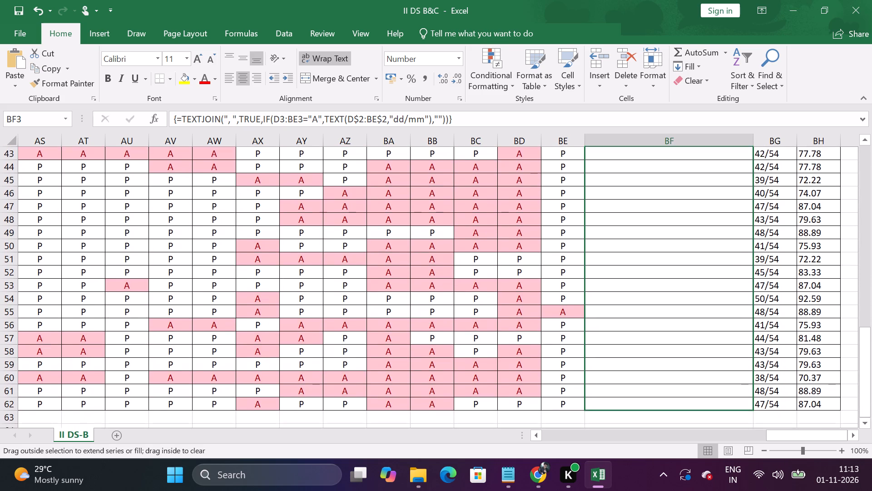
{"action": "left_click_drag", "start_coordinate": [754, 490], "coordinate": [756, 383]}
{"action": "scroll", "coordinate": [616, 320], "scroll_direction": "down", "scroll_amount": 4}
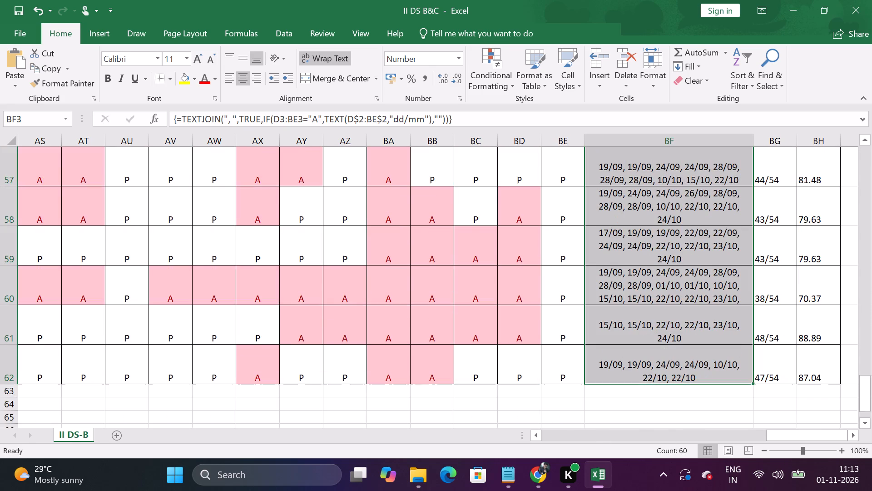
Left-align the absentee dates in BF3 to BF62.
{"action": "scroll", "coordinate": [627, 339], "scroll_direction": "down", "scroll_amount": 1}
{"action": "scroll", "coordinate": [368, 224], "scroll_direction": "up", "scroll_amount": 6}
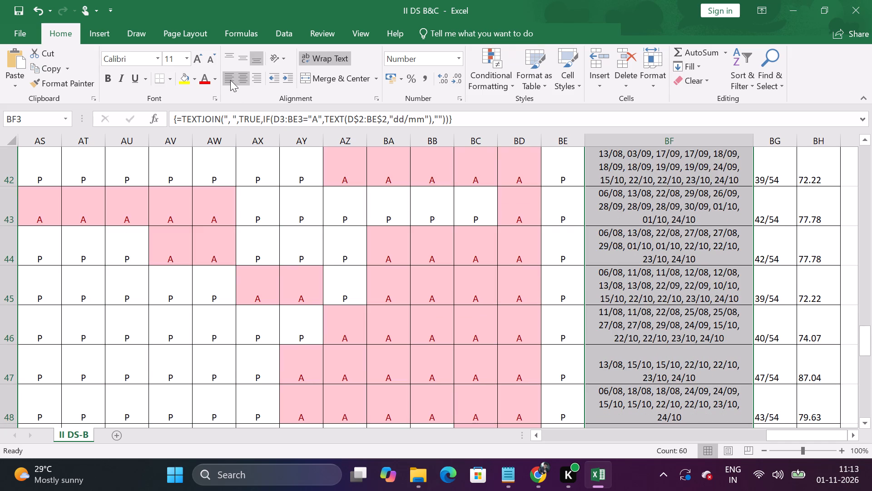
{"action": "left_click", "coordinate": [228, 78]}
{"action": "left_click", "coordinate": [672, 245]}
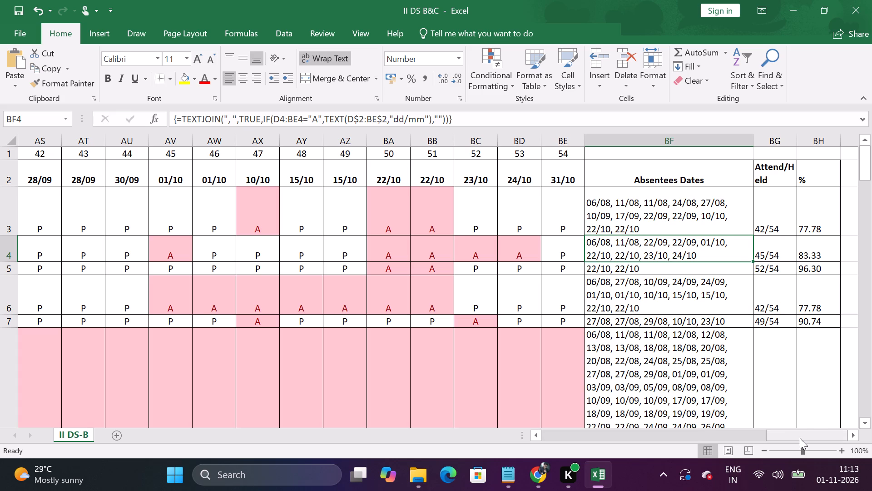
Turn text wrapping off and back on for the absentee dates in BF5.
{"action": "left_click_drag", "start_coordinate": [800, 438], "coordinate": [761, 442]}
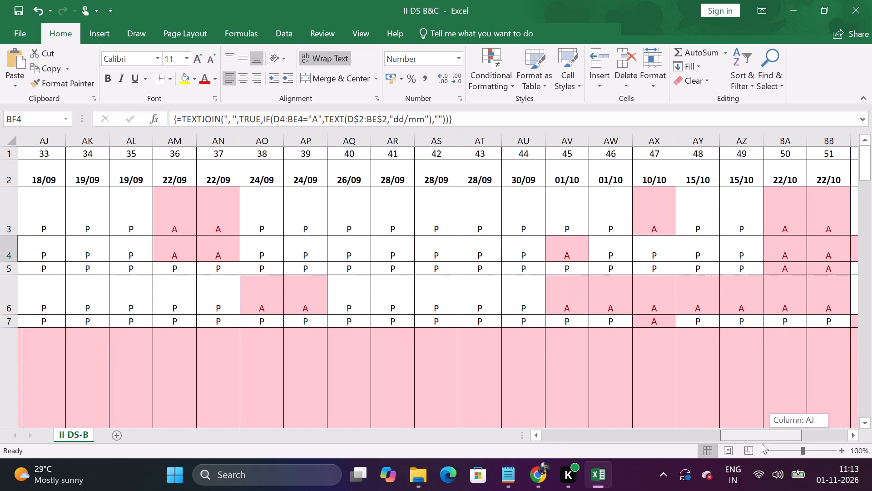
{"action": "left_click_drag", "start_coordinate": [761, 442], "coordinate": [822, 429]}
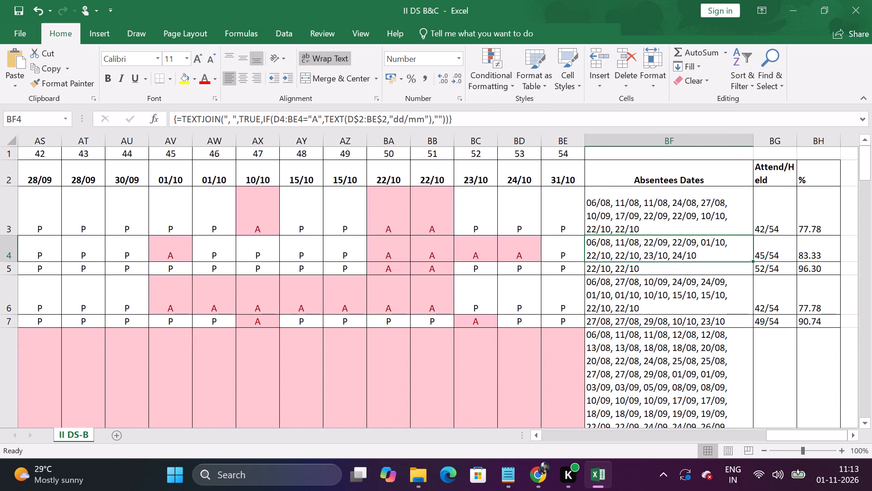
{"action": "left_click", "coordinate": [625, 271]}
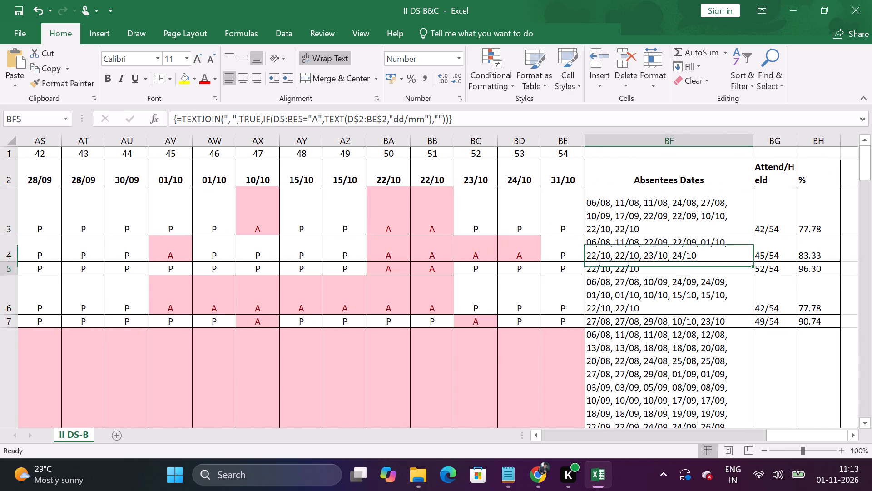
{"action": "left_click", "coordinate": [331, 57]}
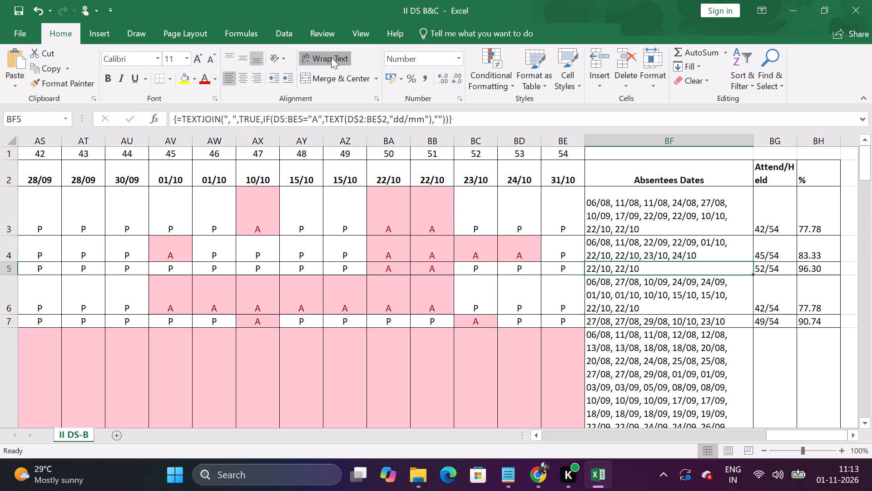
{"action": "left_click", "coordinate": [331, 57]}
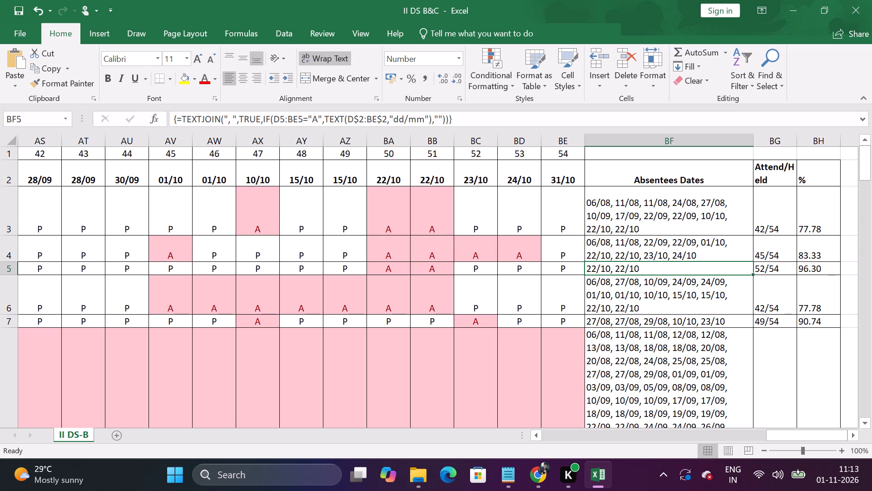
Review the attendance marks in row 5 from the last dates back to the Student Name column.
{"action": "left_click", "coordinate": [199, 269]}
{"action": "key", "text": "Left"}
{"action": "key", "text": "Left"}
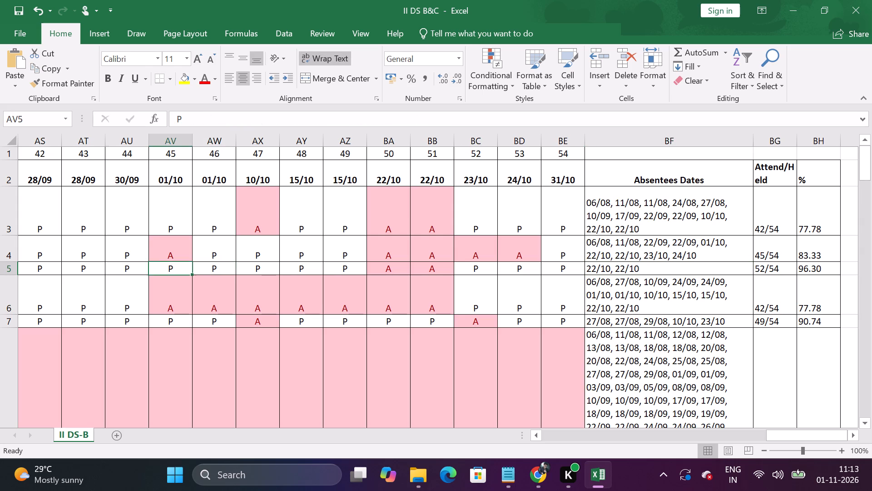
{"action": "key", "text": "Left"}
{"action": "key", "text": "Left"}
{"action": "key", "text": "Left"}
{"action": "key", "text": "Left"}
{"action": "key", "text": "Left"}
{"action": "key", "text": "Left"}
{"action": "key", "text": "Left"}
{"action": "key", "text": "Left"}
{"action": "key", "text": "Left"}
{"action": "key", "text": "Left"}
{"action": "key", "text": "Left"}
{"action": "key", "text": "Left"}
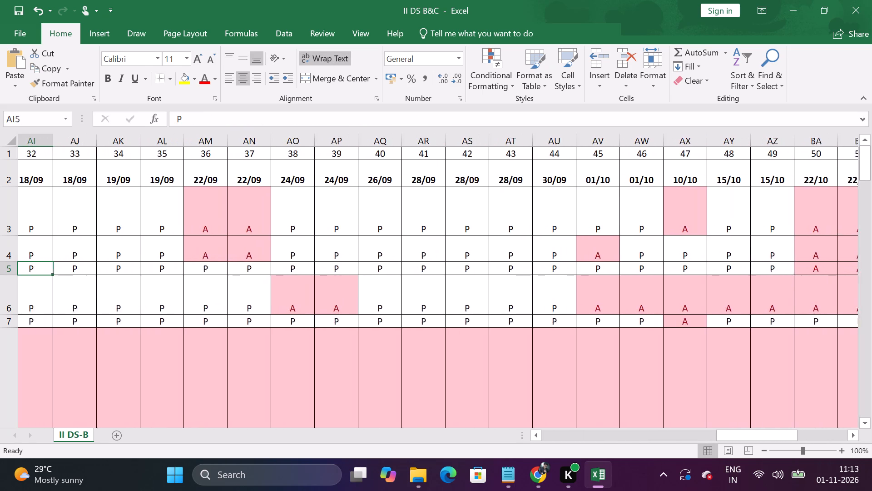
{"action": "key", "text": "Left"}
{"action": "key", "text": "Left"}
{"action": "key", "text": "Left"}
{"action": "key", "text": "Left"}
{"action": "key", "text": "Left"}
{"action": "key", "text": "Left"}
{"action": "key", "text": "Left"}
{"action": "key", "text": "Left"}
{"action": "key", "text": "Left"}
{"action": "key", "text": "Left"}
{"action": "key", "text": "Left"}
{"action": "key", "text": "Left"}
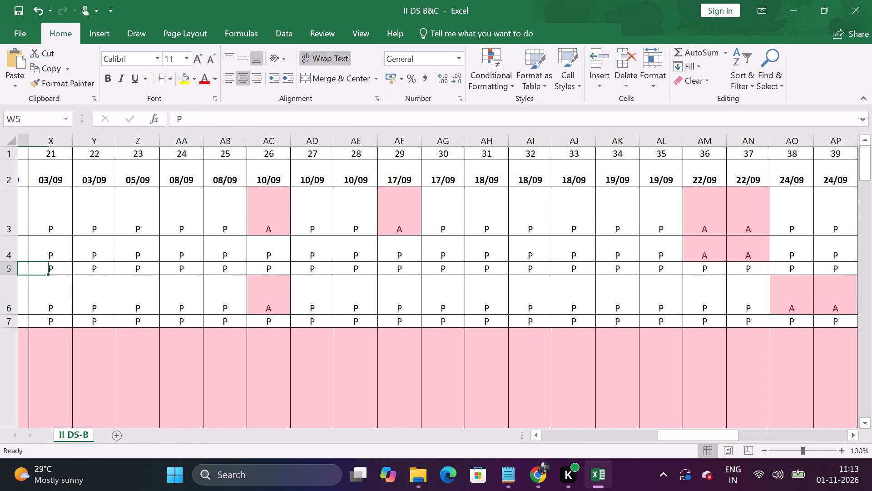
{"action": "key", "text": "Left"}
{"action": "key", "text": "Left"}
{"action": "key", "text": "Left"}
{"action": "key", "text": "Left"}
{"action": "key", "text": "Left"}
{"action": "key", "text": "Left"}
{"action": "key", "text": "Left"}
{"action": "key", "text": "Left"}
{"action": "key", "text": "Left"}
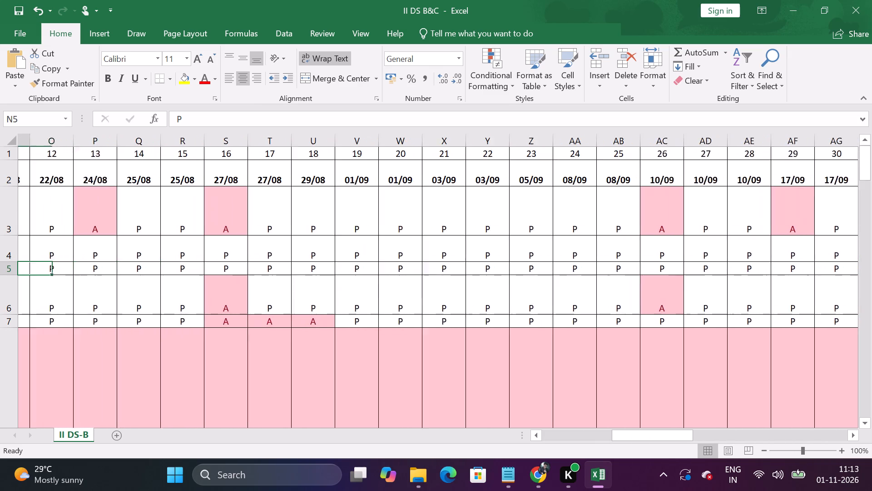
{"action": "key", "text": "Left"}
{"action": "key", "text": "Left"}
{"action": "key", "text": "Left"}
{"action": "key", "text": "Left"}
{"action": "key", "text": "Left"}
{"action": "key", "text": "Left"}
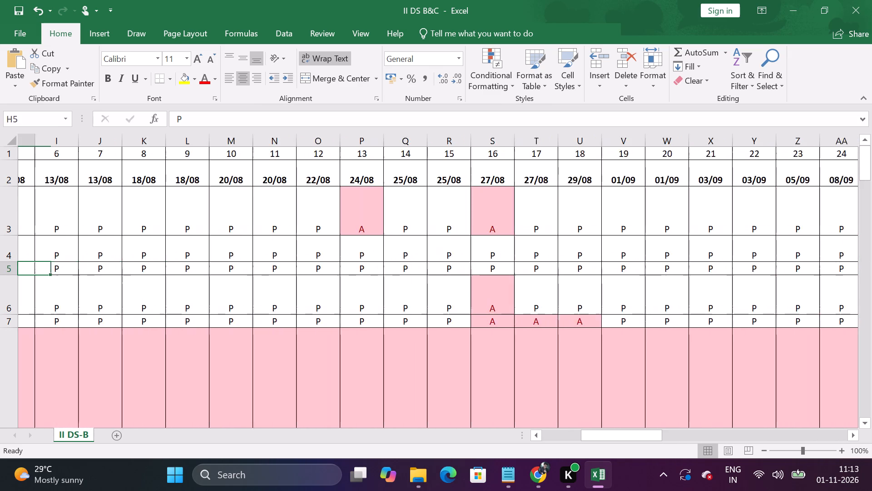
{"action": "key", "text": "Left"}
{"action": "key", "text": "Left"}
{"action": "key", "text": "Left"}
{"action": "key", "text": "Left"}
{"action": "key", "text": "Left"}
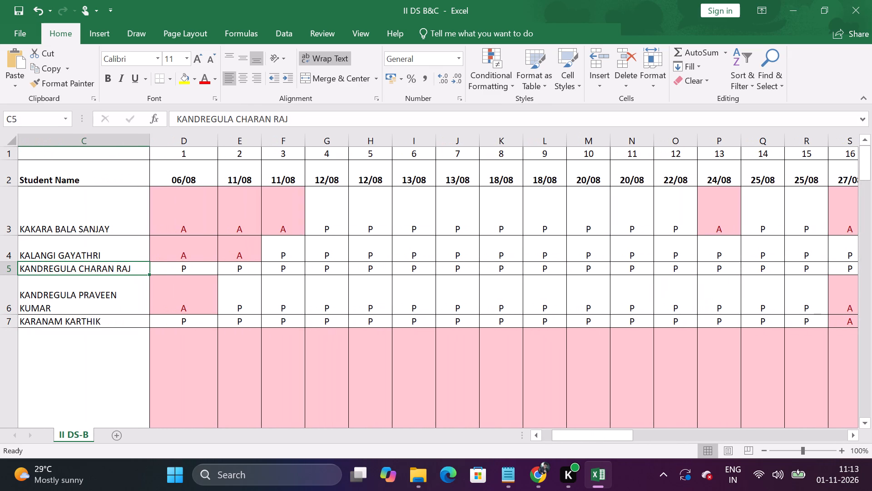
Compare the attendance marks in rows 7 to 11 with the dates listed in the Absentees Dates column.
{"action": "left_click", "coordinate": [422, 236]}
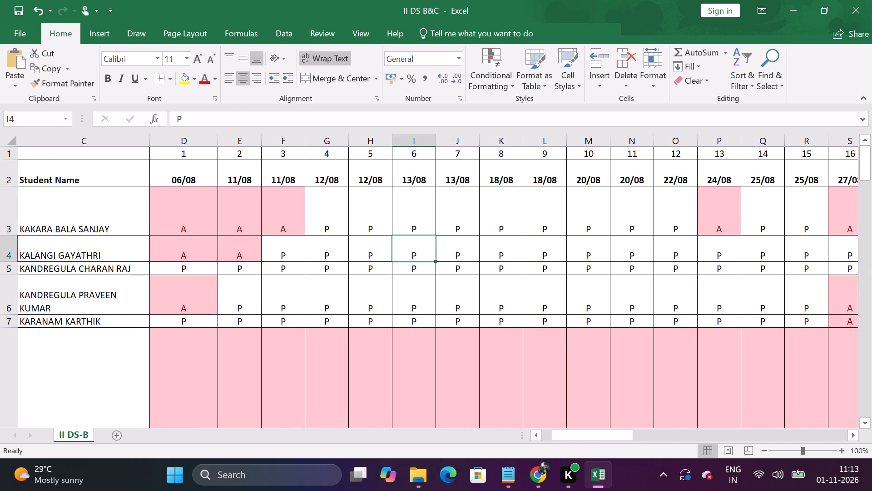
{"action": "scroll", "coordinate": [553, 396], "scroll_direction": "down", "scroll_amount": 2}
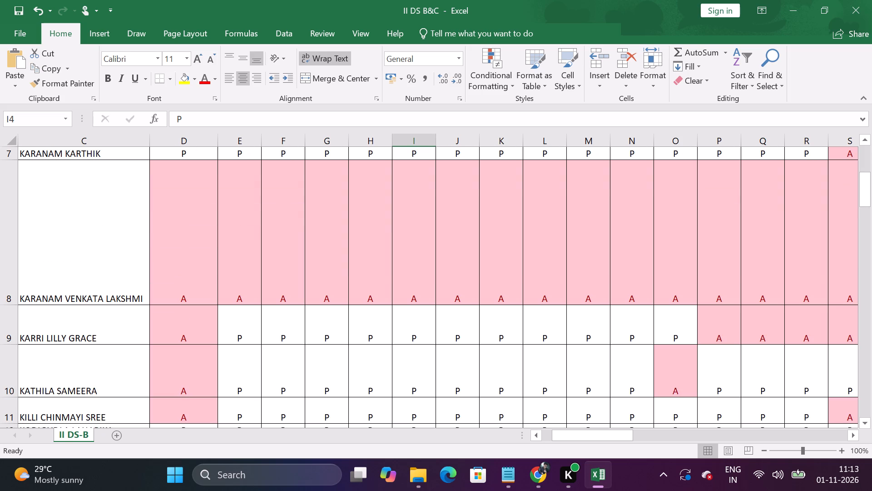
{"action": "left_click_drag", "start_coordinate": [608, 436], "coordinate": [705, 440]}
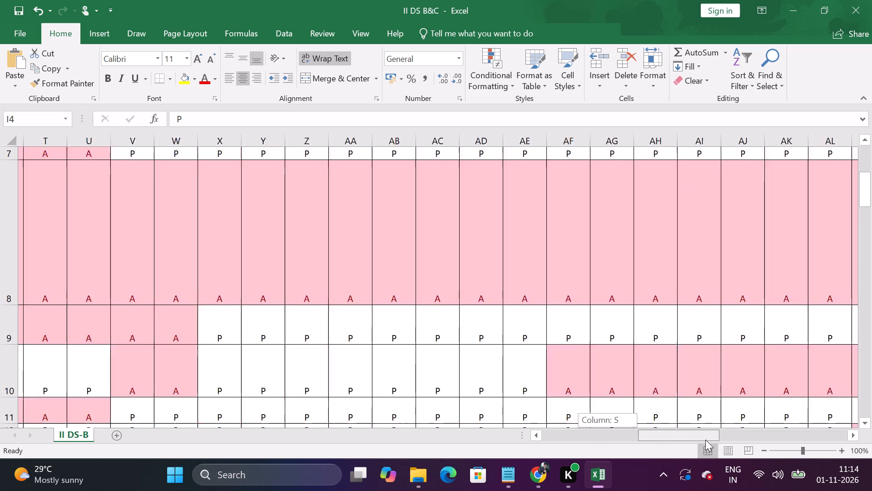
{"action": "left_click_drag", "start_coordinate": [705, 440], "coordinate": [857, 440]}
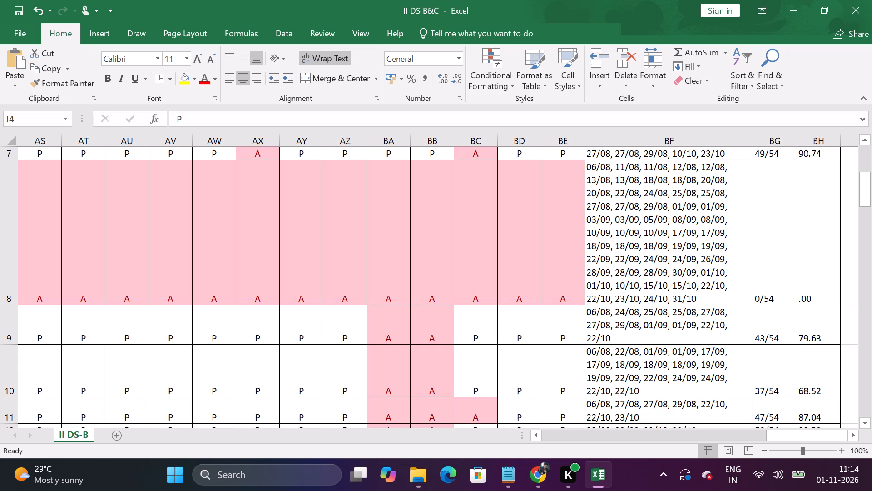
{"action": "scroll", "coordinate": [579, 401], "scroll_direction": "up", "scroll_amount": 2}
{"action": "scroll", "coordinate": [587, 401], "scroll_direction": "down", "scroll_amount": 2}
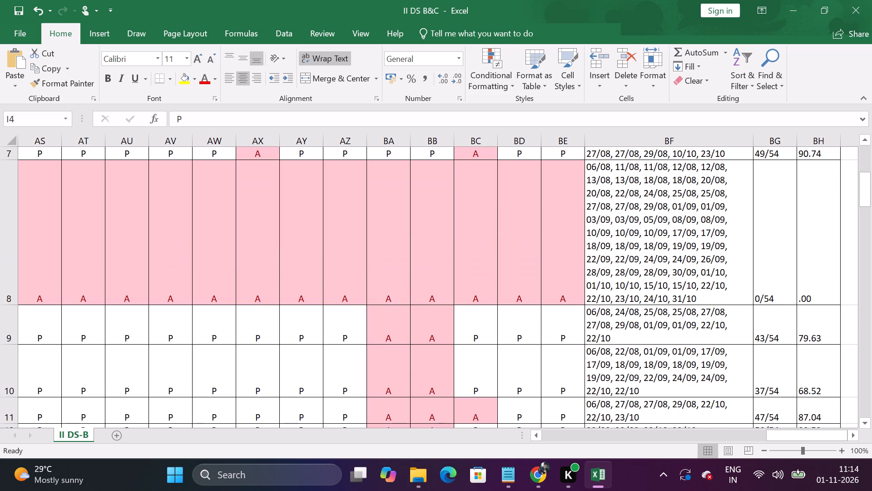
{"action": "left_click_drag", "start_coordinate": [783, 436], "coordinate": [679, 446]}
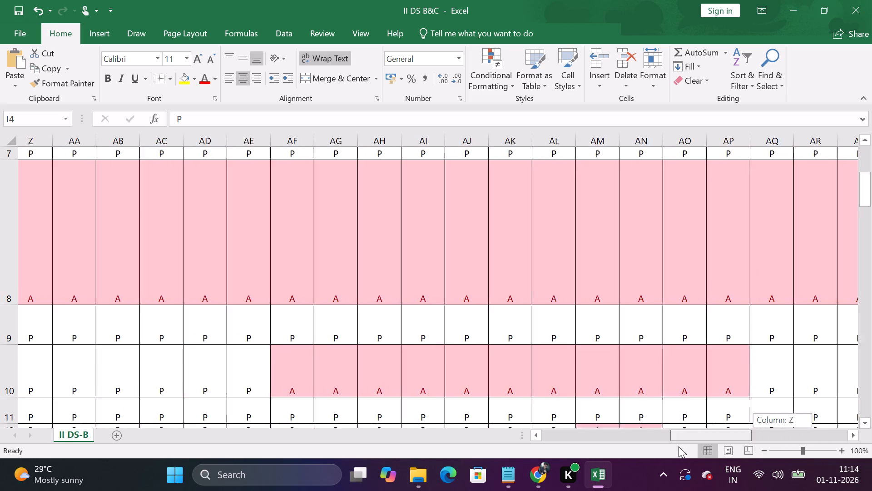
{"action": "left_click_drag", "start_coordinate": [679, 446], "coordinate": [863, 444]}
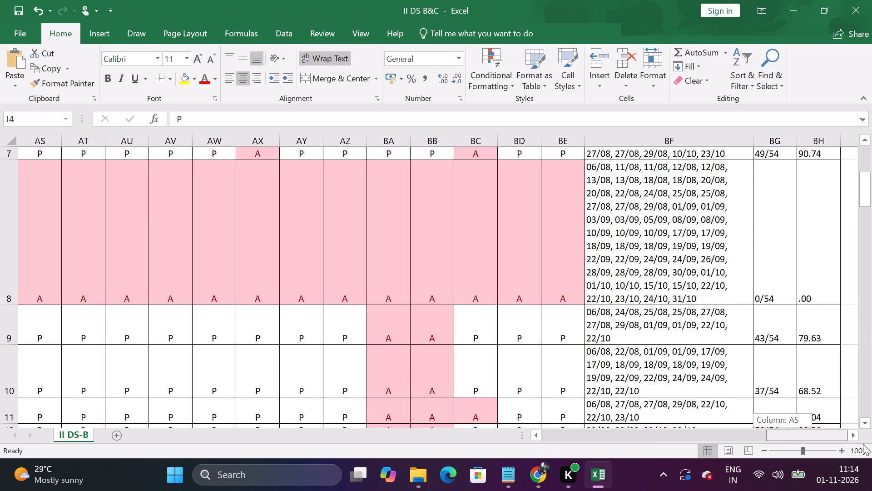
{"action": "left_click_drag", "start_coordinate": [863, 444], "coordinate": [871, 442]}
{"action": "scroll", "coordinate": [626, 281], "scroll_direction": "up", "scroll_amount": 7}
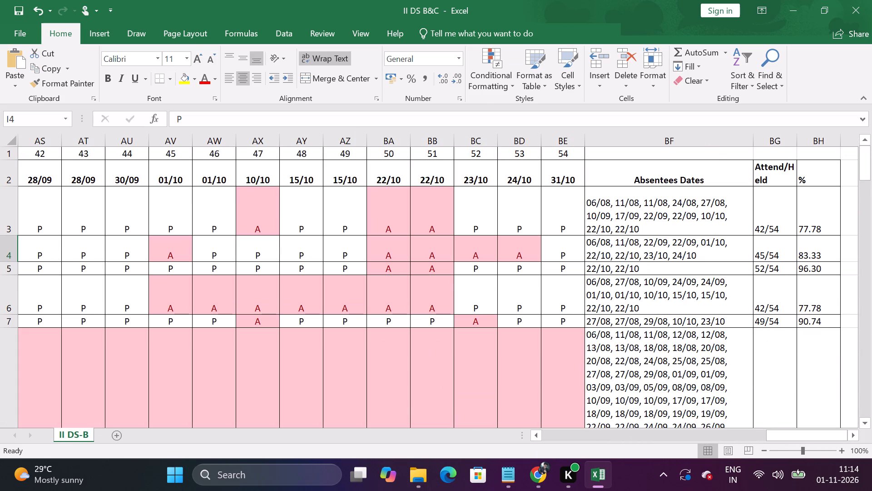
Copy the TEXTJOIN formula text from BF3 and paste it below the last formula in the Notepad formulas file, leaving a blank line between.
{"action": "left_click", "coordinate": [661, 204]}
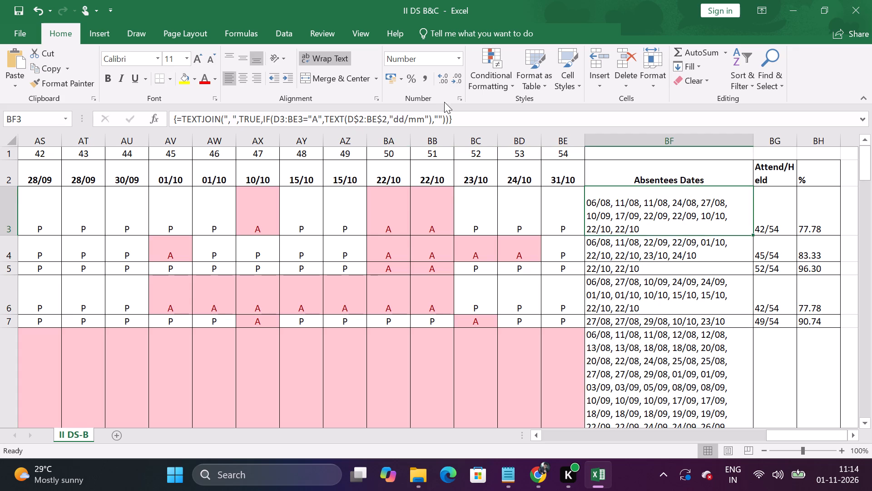
{"action": "left_click_drag", "start_coordinate": [463, 119], "coordinate": [30, 114]}
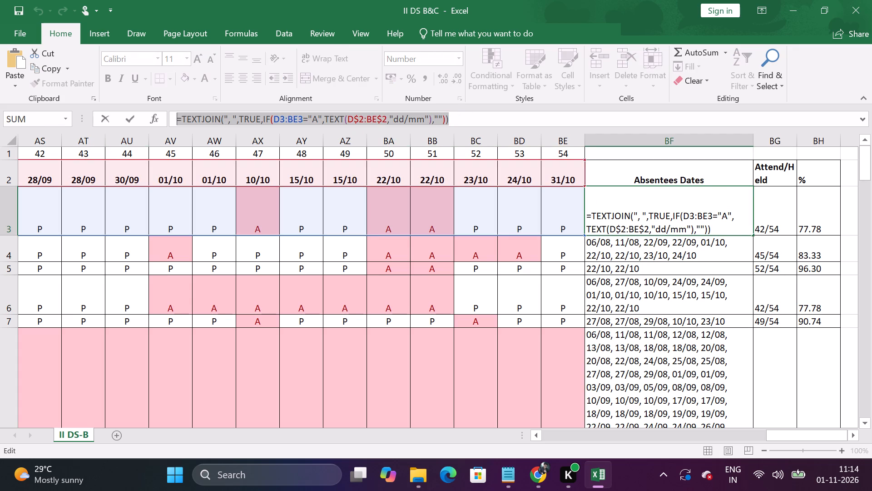
{"action": "key", "text": "ctrl+c"}
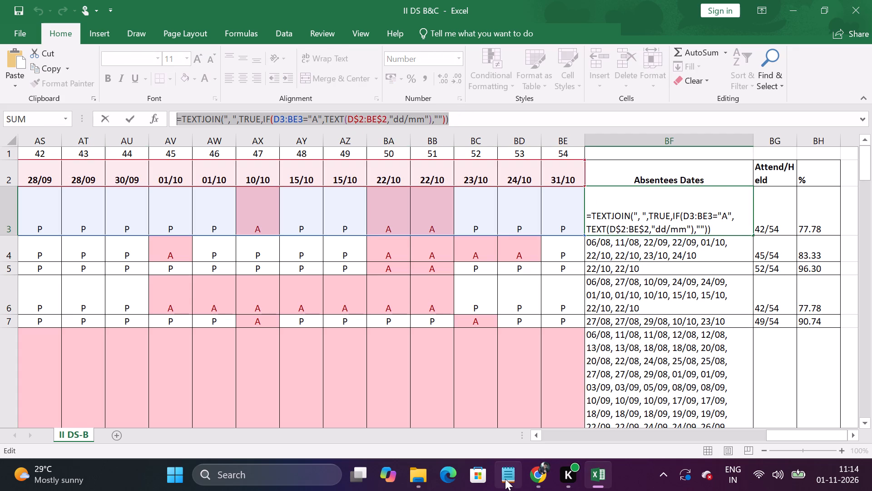
{"action": "left_click", "coordinate": [506, 478]}
{"action": "left_click", "coordinate": [402, 239]}
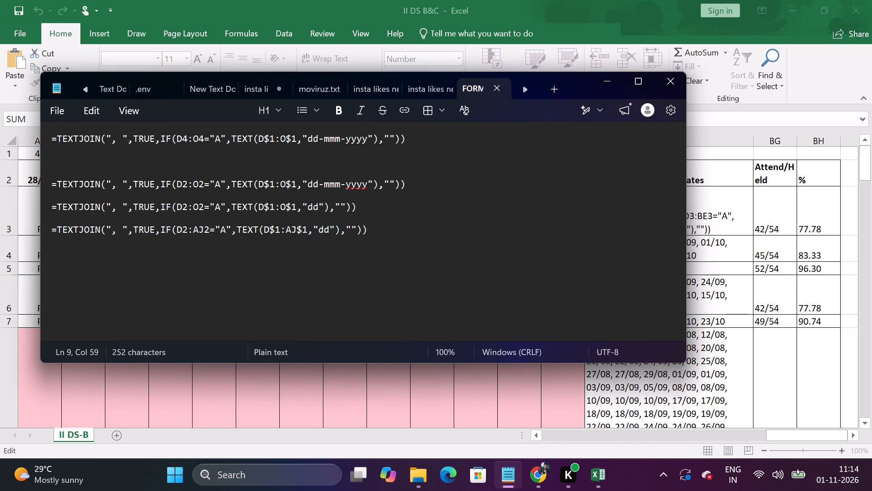
{"action": "key", "text": "Return"}
{"action": "key", "text": "Return"}
{"action": "key", "text": "ctrl+v"}
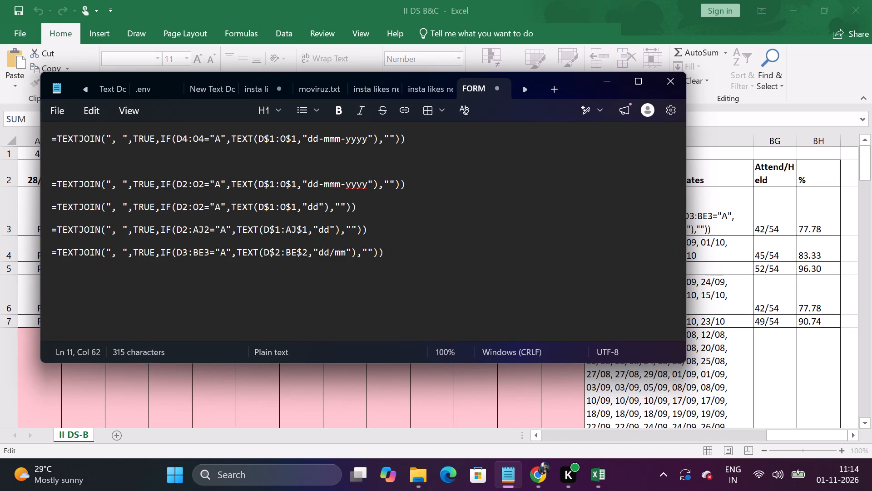
Add the note "ctr+shit+enter" after the pasted formula, separated by three spaces.
{"action": "key", "text": "space"}
{"action": "key", "text": "space"}
{"action": "key", "text": "space"}
{"action": "type", "text": "ctr+shit"}
{"action": "type", "text": "+enet"}
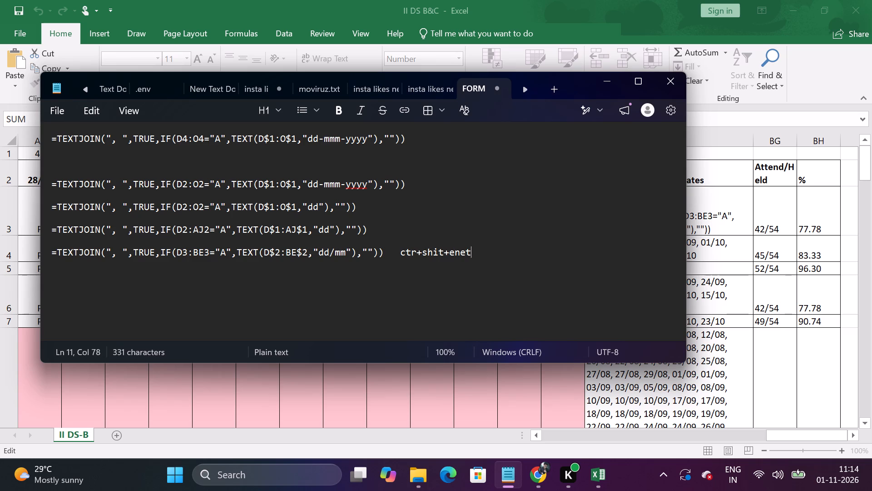
{"action": "key", "text": "BackSpace"}
{"action": "key", "text": "BackSpace"}
{"action": "type", "text": "ter"}
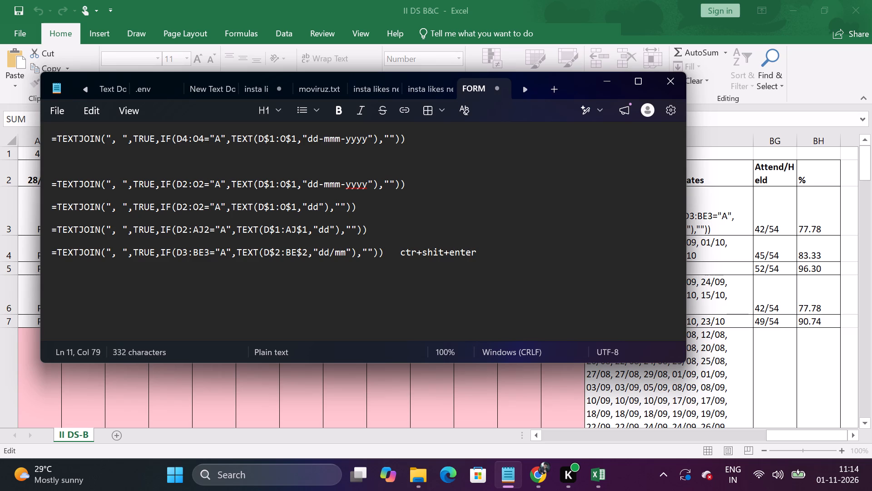
Save the Notepad formulas file and minimize its window.
{"action": "left_click", "coordinate": [62, 113]}
{"action": "left_click", "coordinate": [68, 249]}
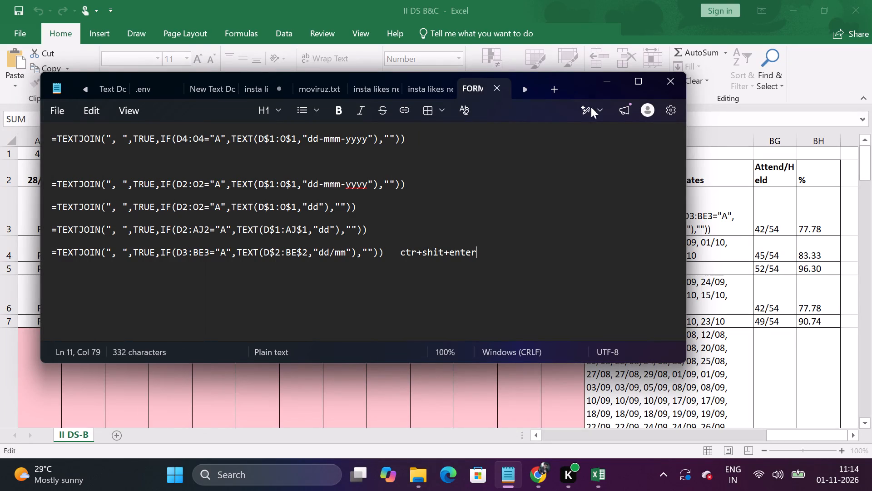
{"action": "left_click", "coordinate": [609, 82]}
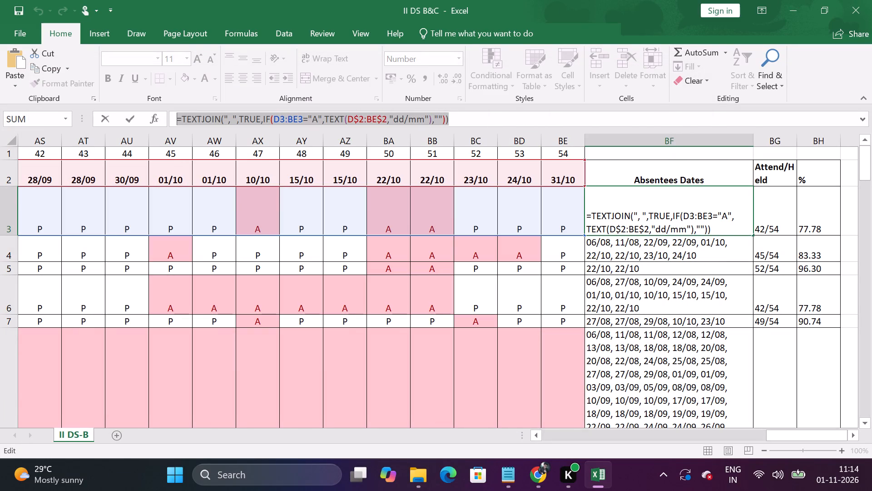
Save the II DS B&C workbook in Excel.
{"action": "left_click", "coordinate": [15, 30]}
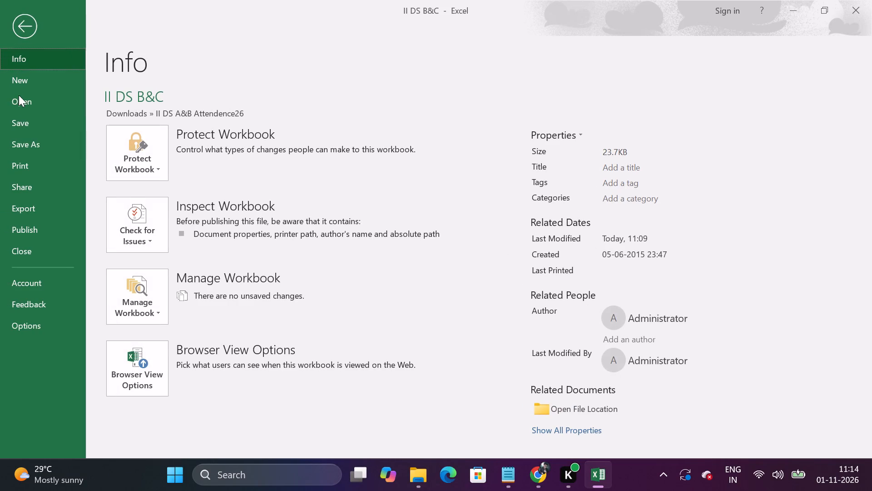
{"action": "left_click", "coordinate": [19, 120]}
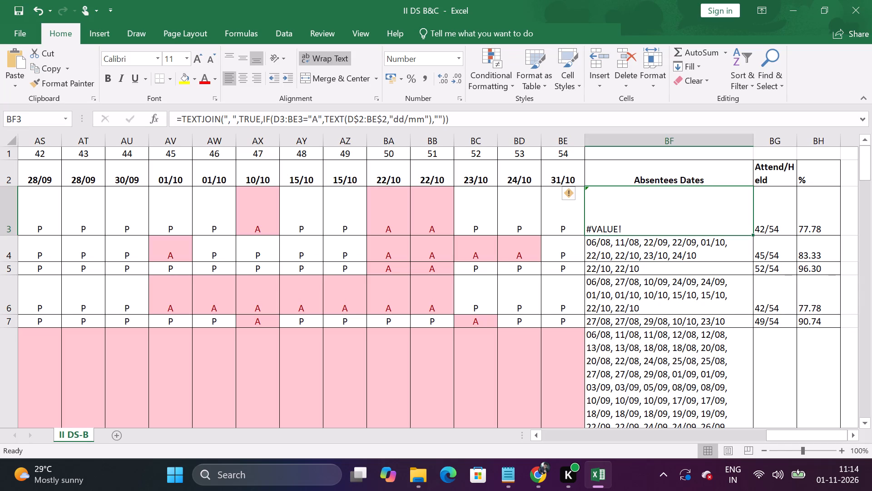
Look over the sheet and undo the last change to the formula in BF3.
{"action": "left_click_drag", "start_coordinate": [791, 431], "coordinate": [461, 426]}
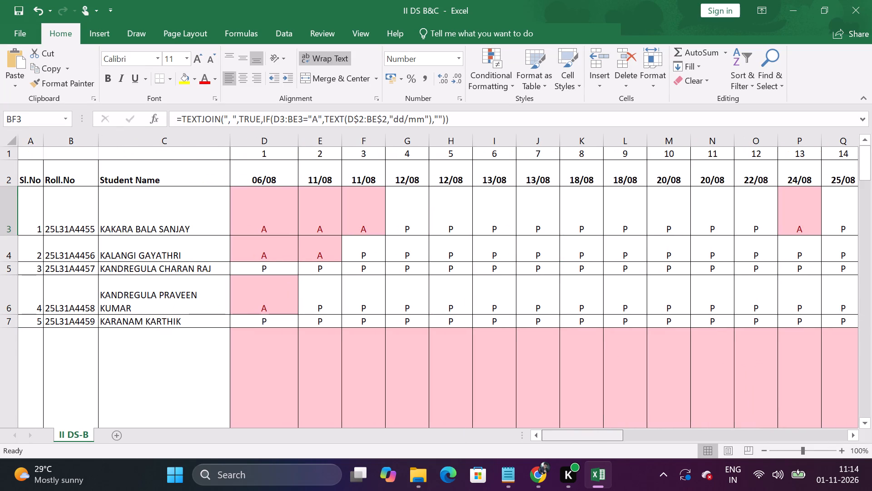
{"action": "left_click", "coordinate": [476, 300]}
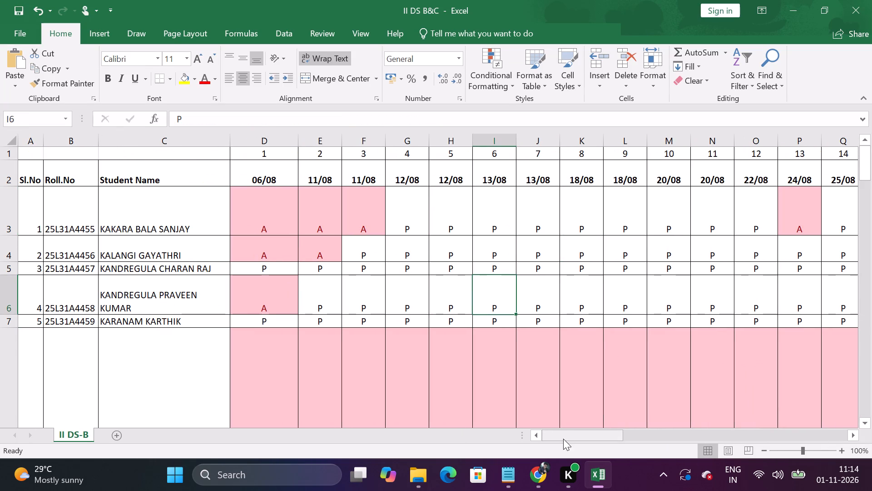
{"action": "left_click_drag", "start_coordinate": [567, 436], "coordinate": [618, 436]}
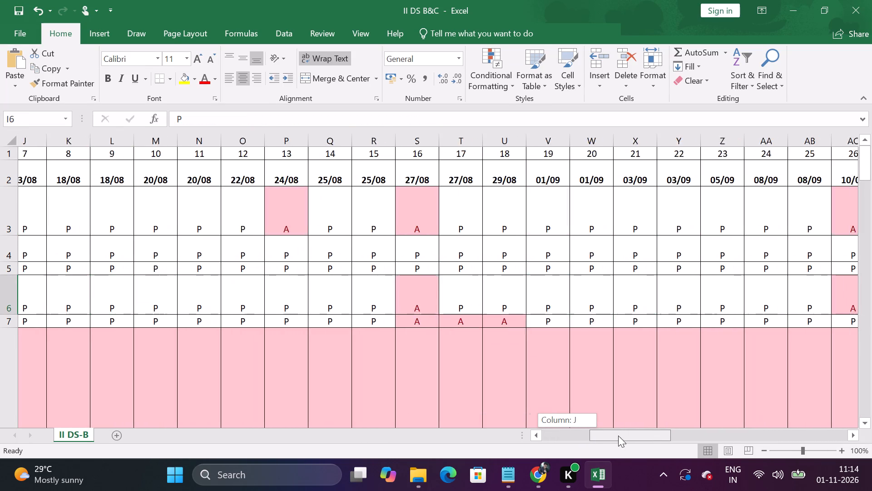
{"action": "left_click_drag", "start_coordinate": [618, 436], "coordinate": [871, 439]}
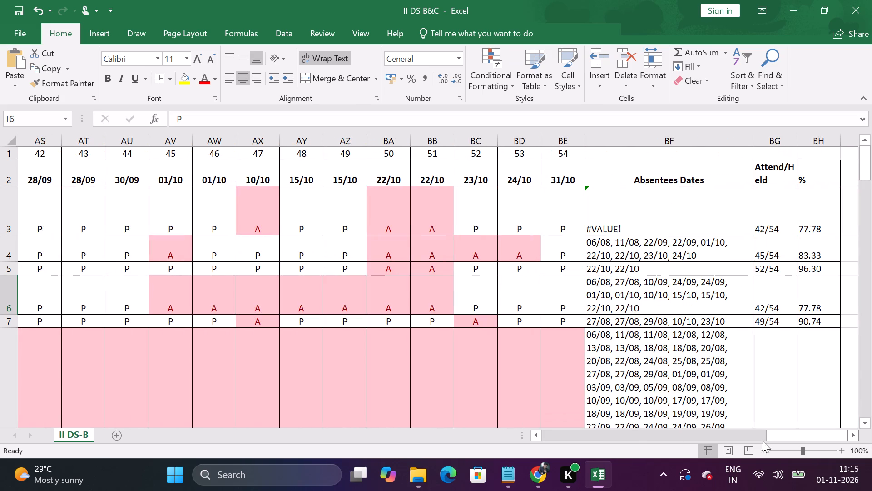
{"action": "left_click", "coordinate": [666, 215]}
{"action": "left_click", "coordinate": [754, 361]}
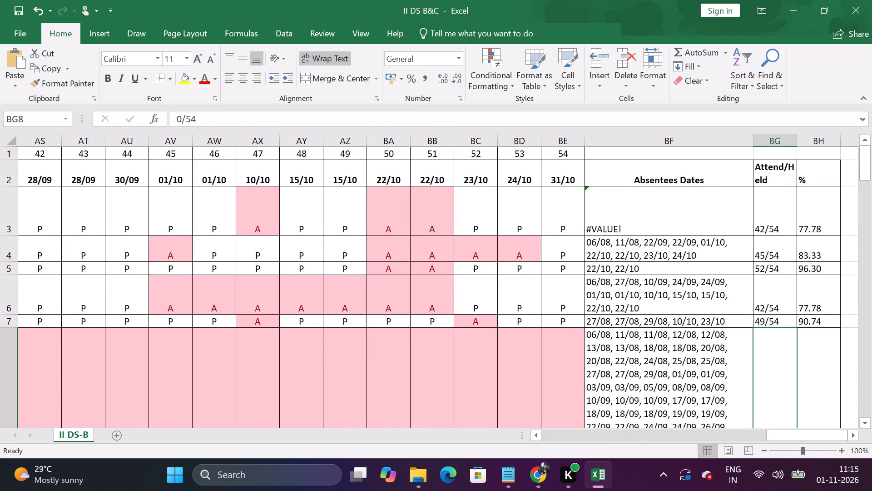
{"action": "key", "text": "ctrl+z"}
{"action": "scroll", "coordinate": [657, 296], "scroll_direction": "up", "scroll_amount": 3}
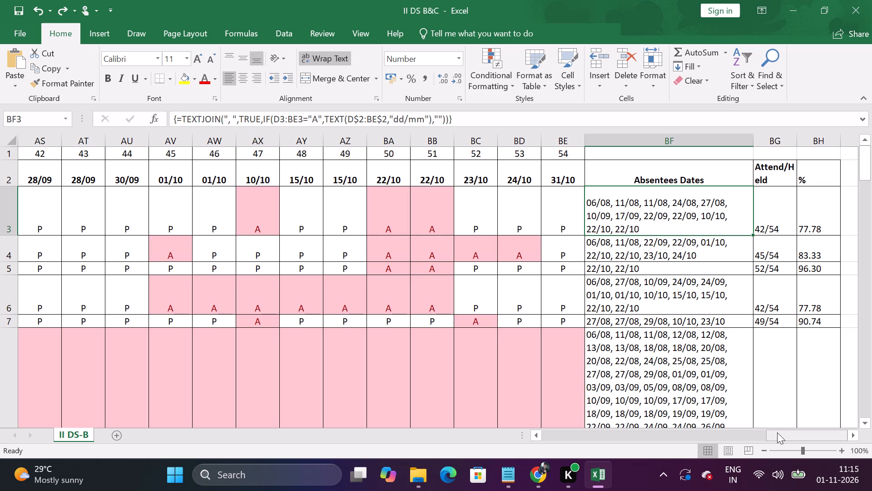
Look across the II DS-B attendance columns and save the II DS B&C workbook.
{"action": "left_click_drag", "start_coordinate": [783, 436], "coordinate": [729, 439]}
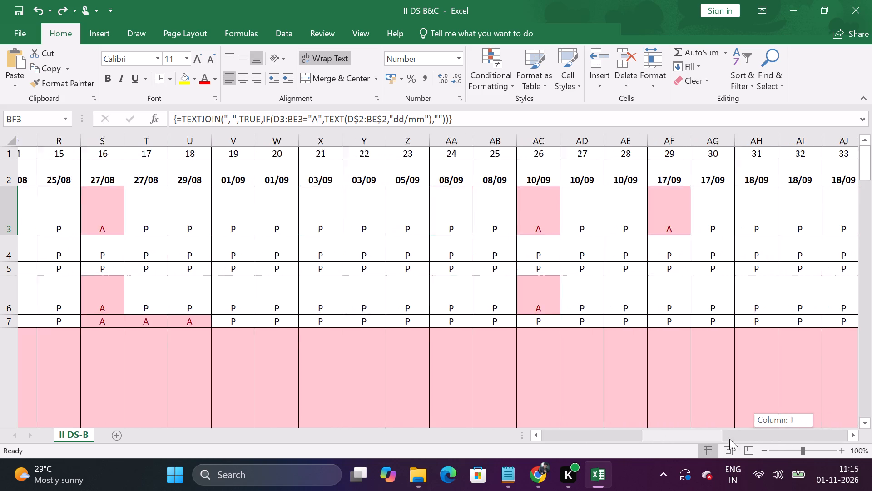
{"action": "left_click_drag", "start_coordinate": [729, 439], "coordinate": [871, 438]}
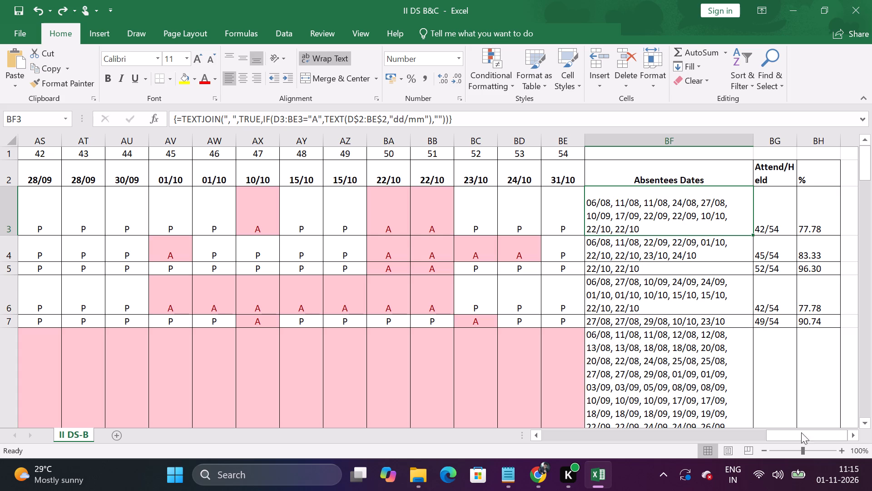
{"action": "left_click_drag", "start_coordinate": [796, 433], "coordinate": [276, 417]}
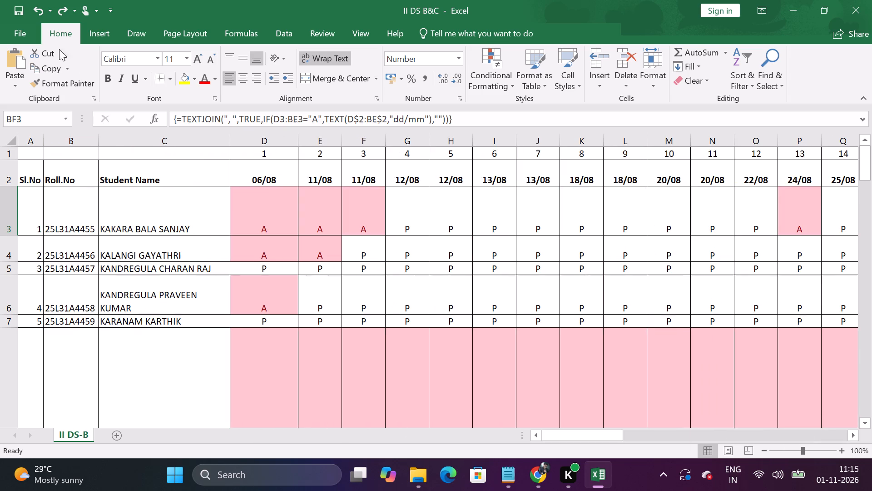
{"action": "left_click", "coordinate": [18, 32]}
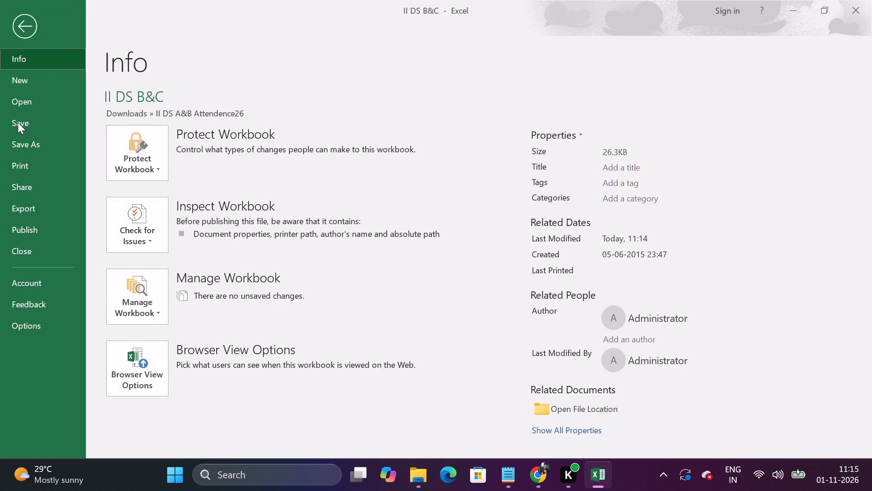
{"action": "left_click", "coordinate": [18, 122]}
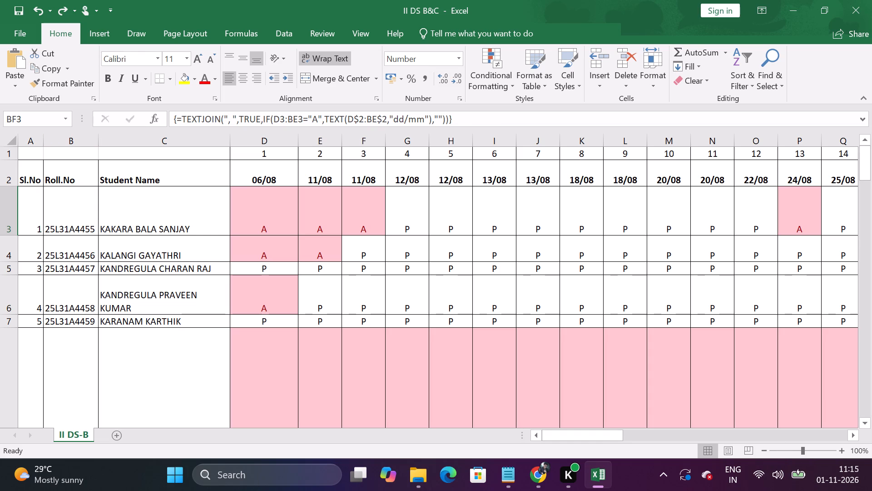
Examine the II DS-B sheet's attendance marks, Absentees Dates, Attend/Held and % columns.
{"action": "left_click_drag", "start_coordinate": [601, 437], "coordinate": [674, 439]}
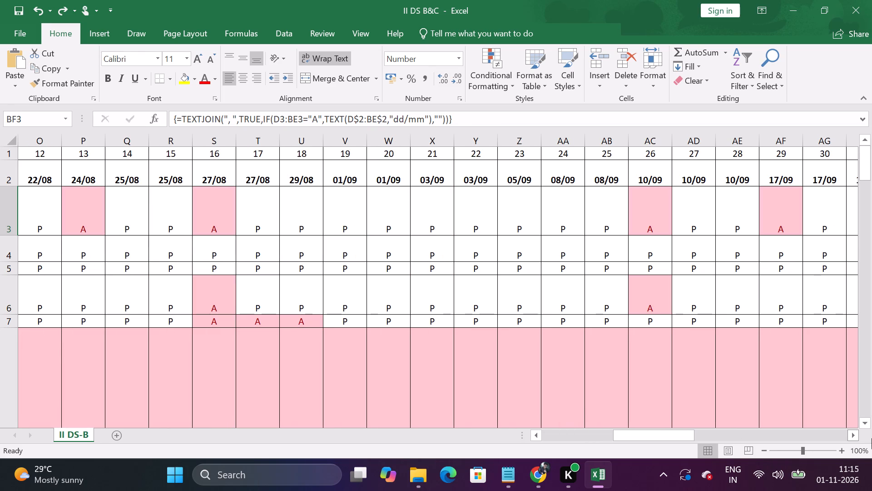
{"action": "left_click", "coordinate": [871, 438]}
{"action": "left_click_drag", "start_coordinate": [654, 436], "coordinate": [863, 434]}
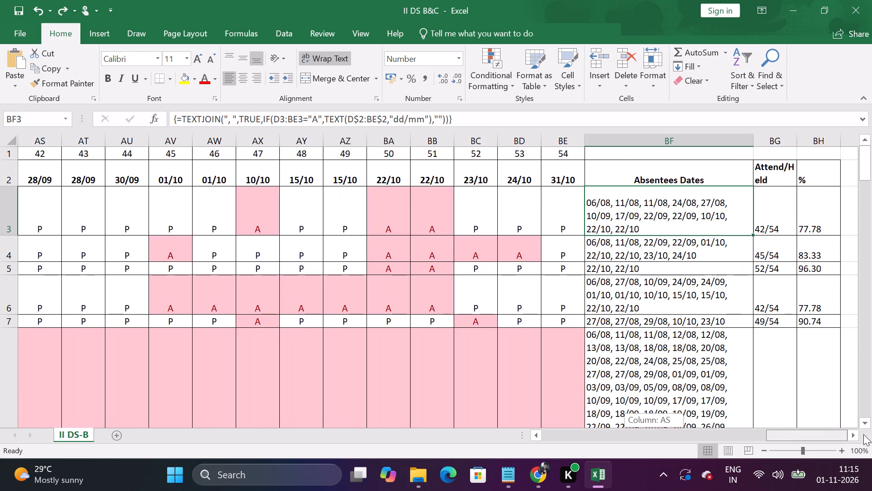
{"action": "left_click_drag", "start_coordinate": [863, 434], "coordinate": [871, 434]}
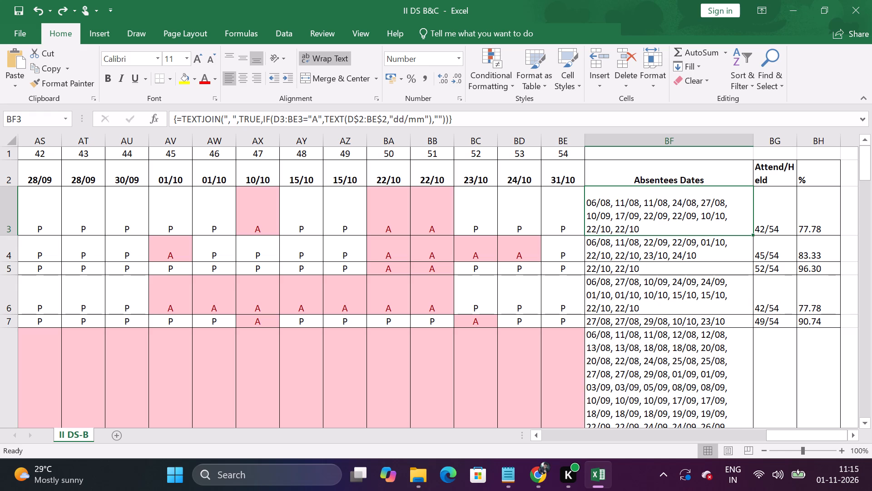
{"action": "scroll", "coordinate": [763, 347], "scroll_direction": "up", "scroll_amount": 2}
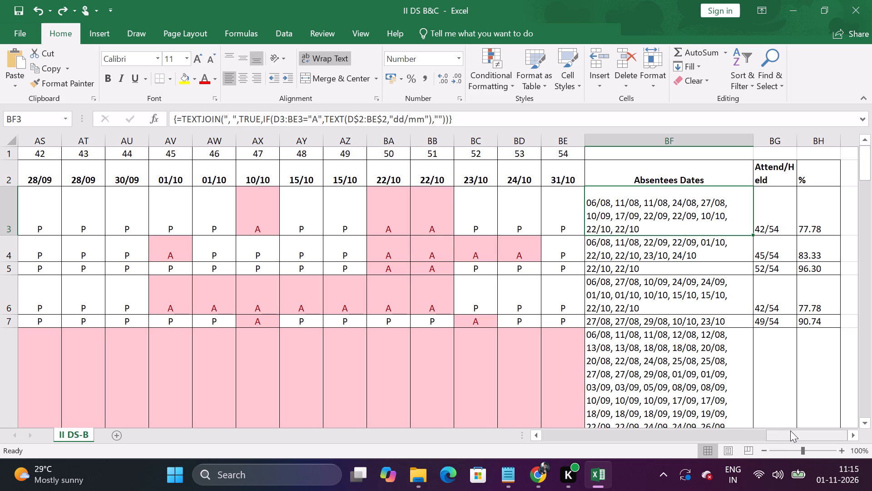
{"action": "left_click_drag", "start_coordinate": [794, 433], "coordinate": [610, 436]}
{"action": "left_click_drag", "start_coordinate": [562, 439], "coordinate": [555, 439]}
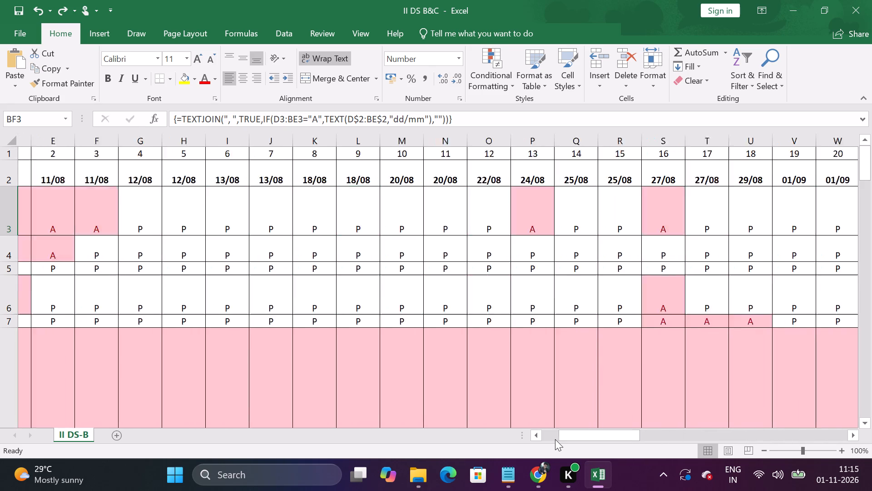
{"action": "left_click_drag", "start_coordinate": [555, 439], "coordinate": [555, 439]}
{"action": "left_click_drag", "start_coordinate": [572, 436], "coordinate": [750, 436]}
{"action": "left_click", "coordinate": [871, 431]}
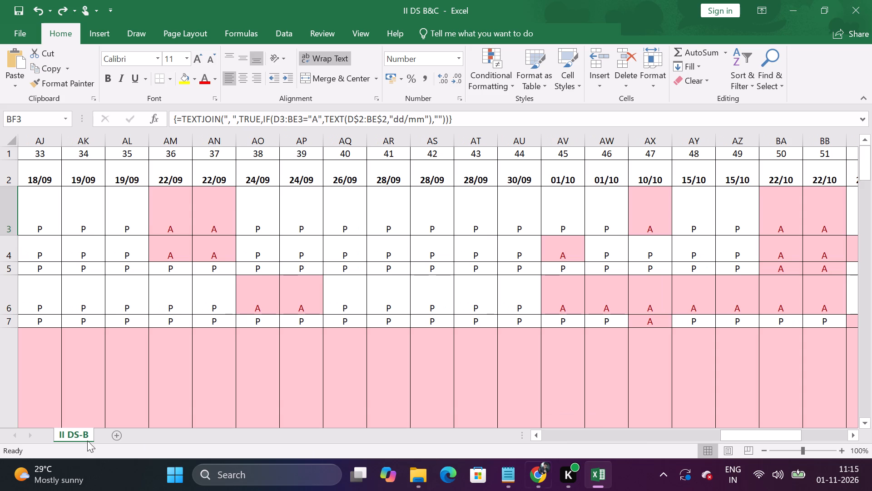
{"action": "scroll", "coordinate": [234, 305], "scroll_direction": "up", "scroll_amount": 3}
{"action": "scroll", "coordinate": [263, 279], "scroll_direction": "down", "scroll_amount": 5}
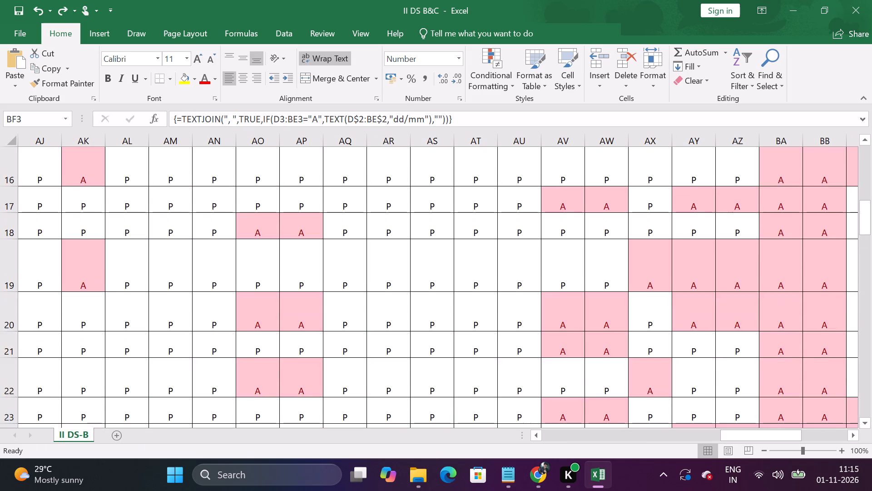
{"action": "scroll", "coordinate": [263, 280], "scroll_direction": "up", "scroll_amount": 8}
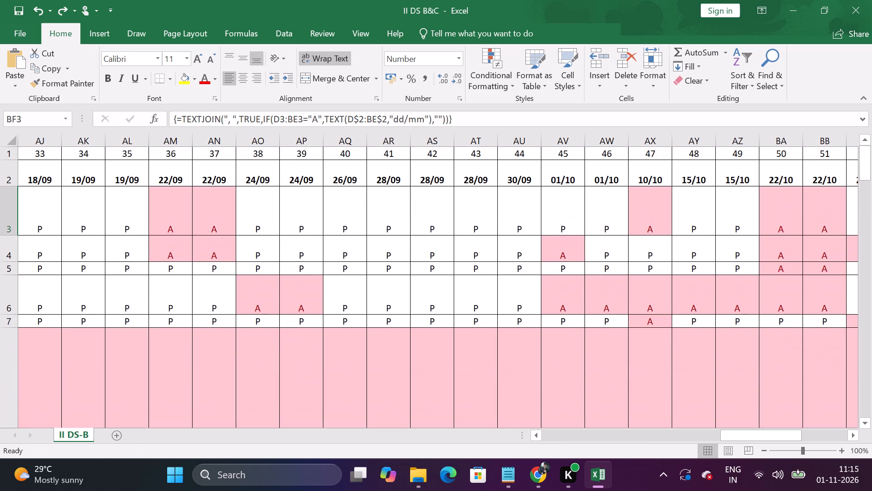
{"action": "left_click_drag", "start_coordinate": [772, 438], "coordinate": [829, 436]}
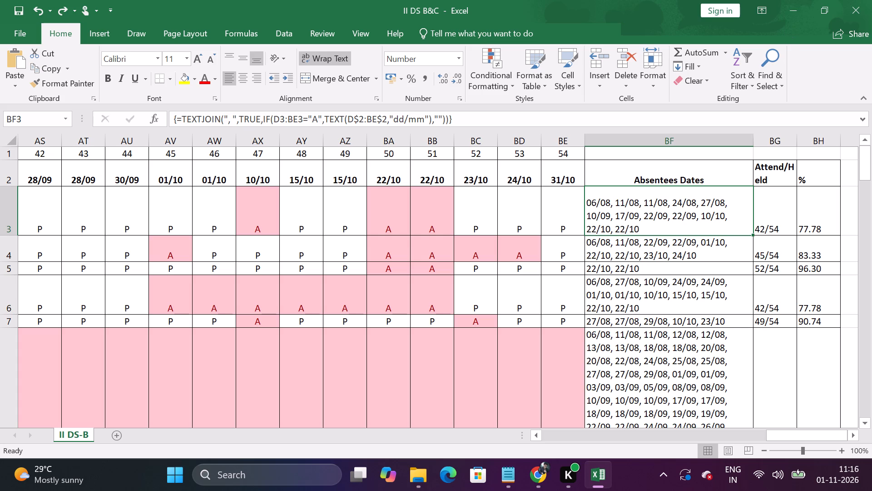
Save the II DS B&C workbook again.
{"action": "left_click", "coordinate": [21, 32]}
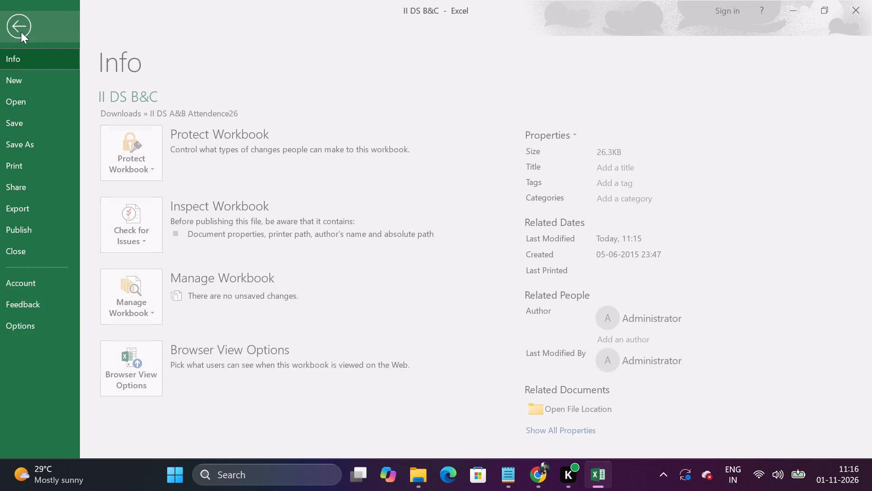
{"action": "left_click", "coordinate": [22, 123]}
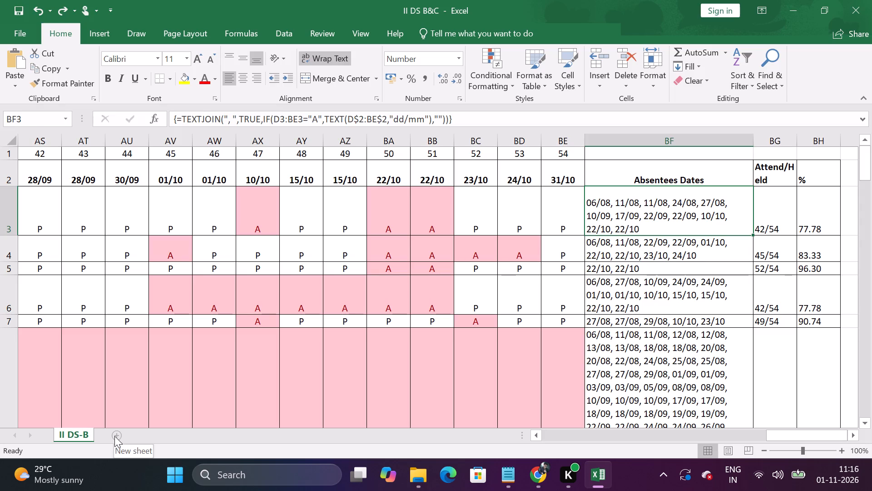
Add a new sheet to the workbook and rename it II DS-C.
{"action": "left_click", "coordinate": [114, 436]}
{"action": "right_click", "coordinate": [118, 435]}
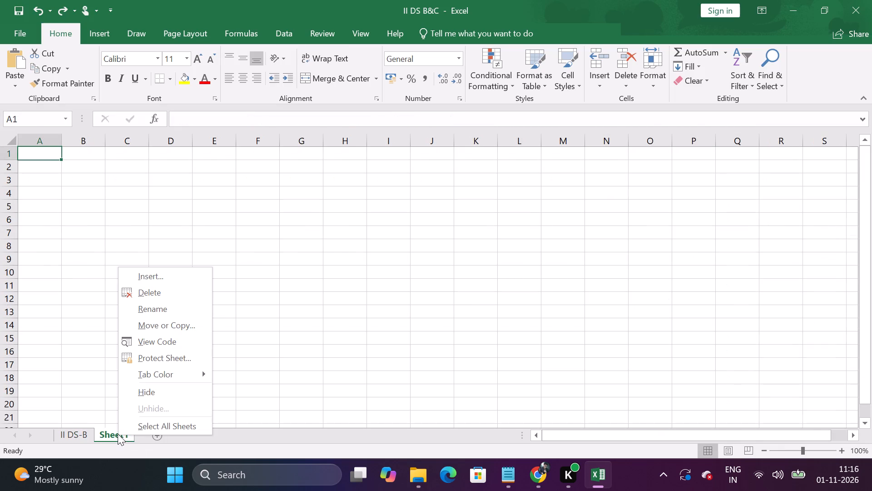
{"action": "left_click", "coordinate": [161, 312]}
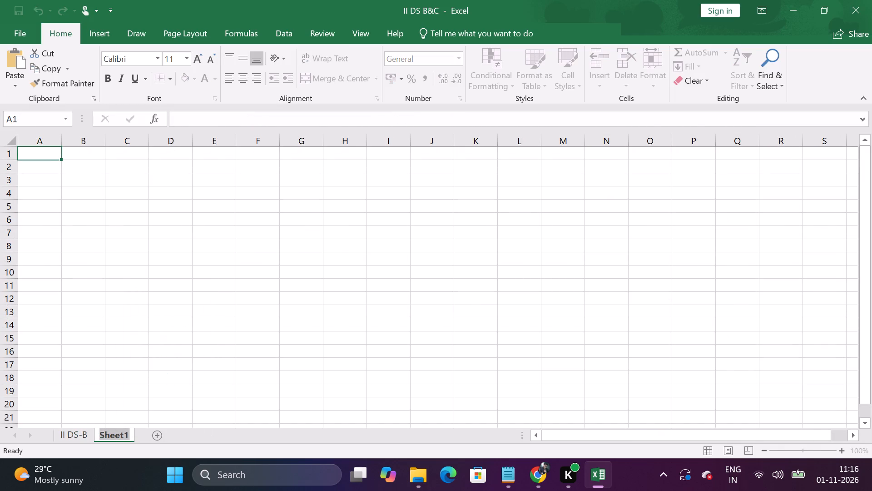
{"action": "type", "text": "II"}
{"action": "key", "text": "space"}
{"action": "type", "text": "DS"}
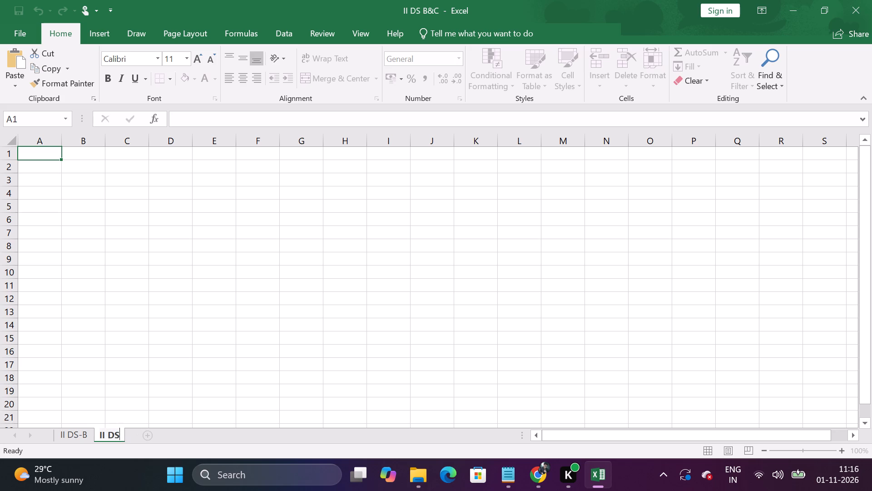
{"action": "type", "text": "-C"}
{"action": "left_click", "coordinate": [326, 315]}
{"action": "scroll", "coordinate": [200, 230], "scroll_direction": "up", "scroll_amount": 4}
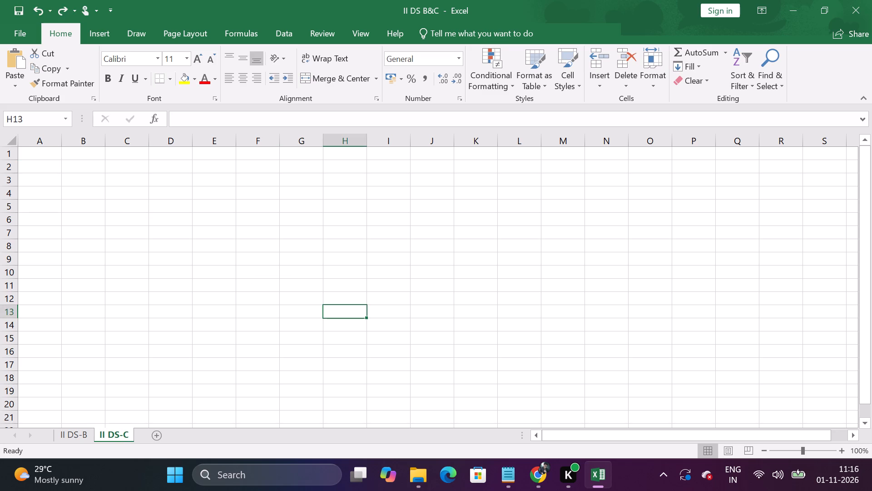
Return to the II DS-B sheet and auto-fit the width of the Student Name column.
{"action": "left_click", "coordinate": [67, 434]}
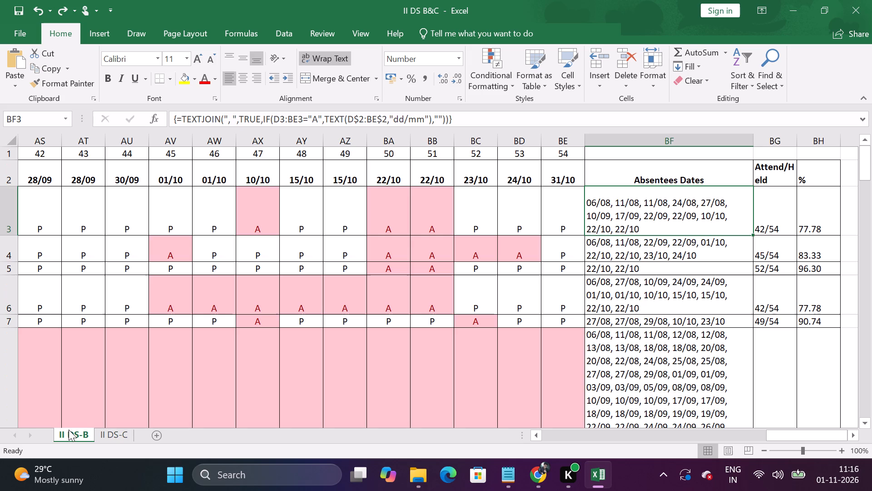
{"action": "left_click_drag", "start_coordinate": [777, 431], "coordinate": [511, 429]}
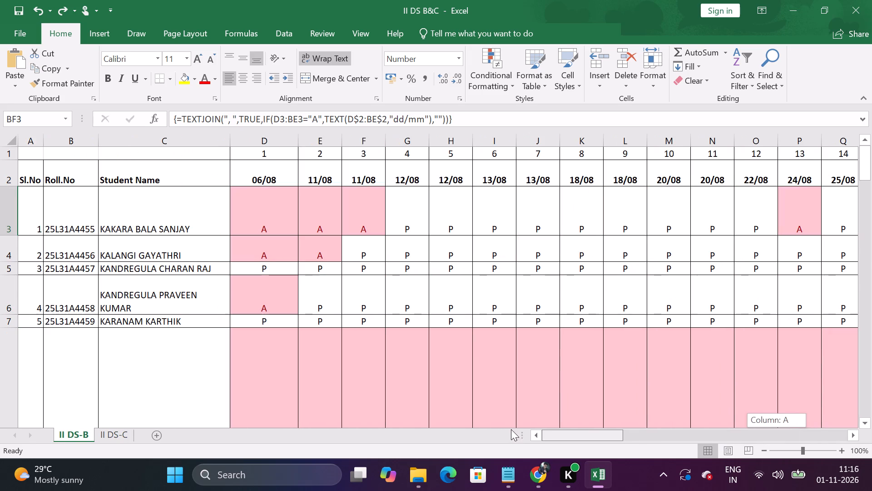
{"action": "left_click_drag", "start_coordinate": [511, 429], "coordinate": [440, 429]}
{"action": "scroll", "coordinate": [169, 241], "scroll_direction": "up", "scroll_amount": 3}
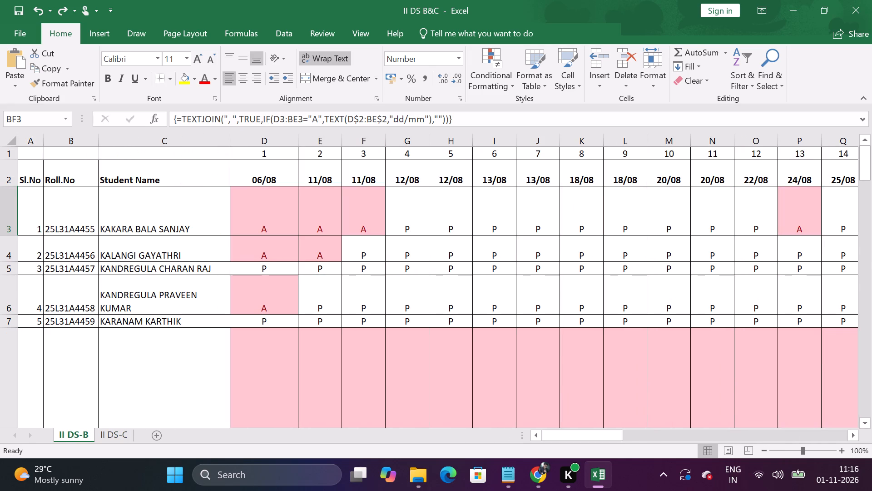
{"action": "double_click", "coordinate": [228, 140]}
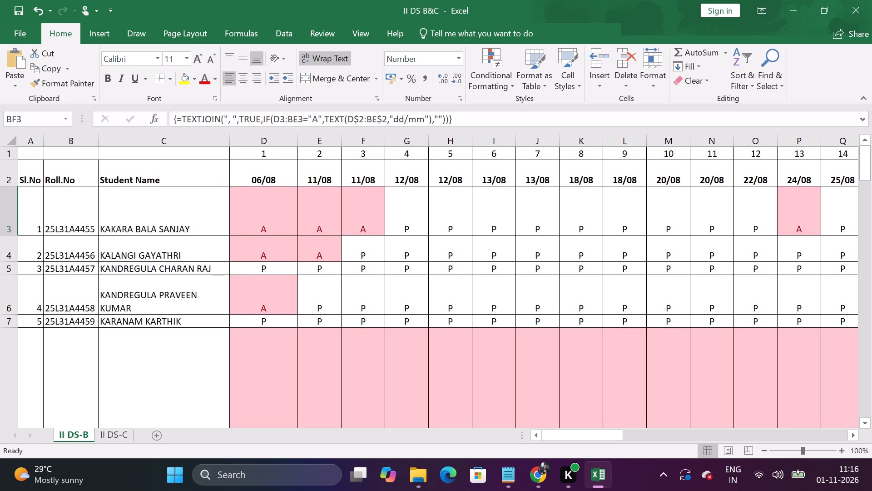
Review the II DS-B attendance sheet from its first to last student rows and check the II DS-C sheet.
{"action": "left_click_drag", "start_coordinate": [570, 437], "coordinate": [826, 420]}
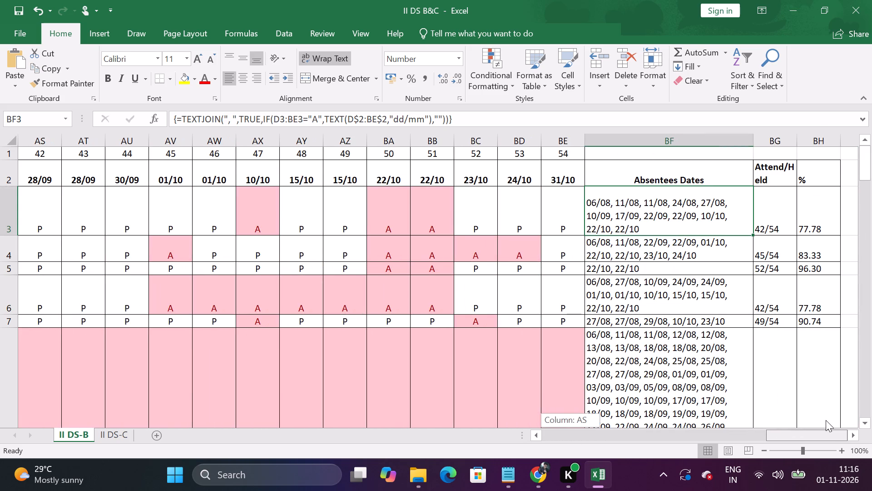
{"action": "left_click_drag", "start_coordinate": [826, 420], "coordinate": [406, 412]}
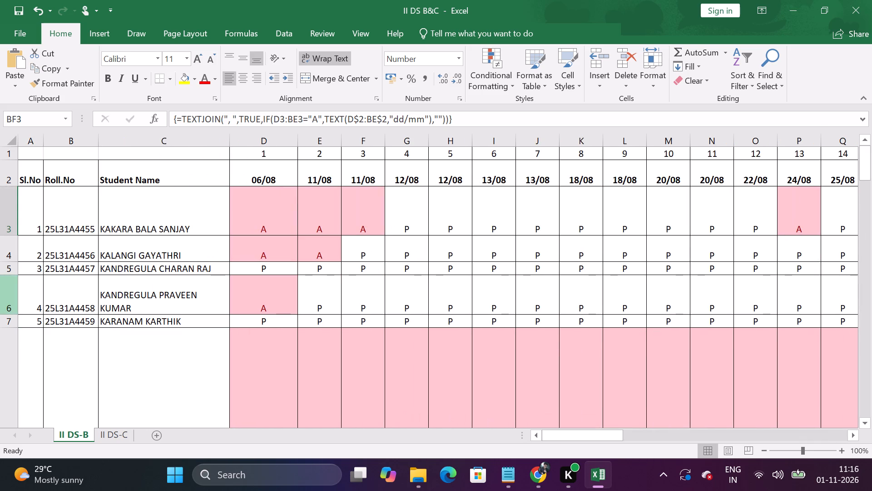
{"action": "scroll", "coordinate": [153, 209], "scroll_direction": "down", "scroll_amount": 2}
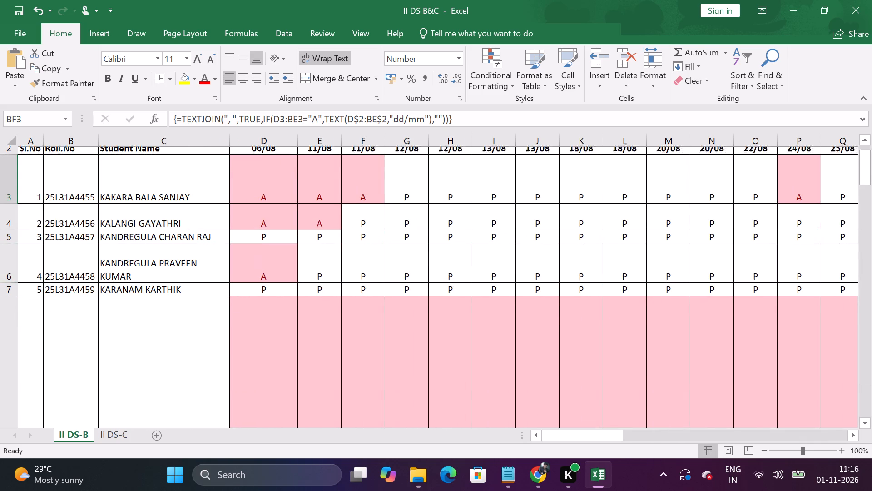
{"action": "scroll", "coordinate": [155, 209], "scroll_direction": "down", "scroll_amount": 2}
{"action": "scroll", "coordinate": [158, 212], "scroll_direction": "up", "scroll_amount": 8}
{"action": "scroll", "coordinate": [159, 213], "scroll_direction": "down", "scroll_amount": 4}
{"action": "scroll", "coordinate": [162, 215], "scroll_direction": "up", "scroll_amount": 1}
{"action": "scroll", "coordinate": [165, 217], "scroll_direction": "down", "scroll_amount": 4}
{"action": "scroll", "coordinate": [172, 220], "scroll_direction": "up", "scroll_amount": 1}
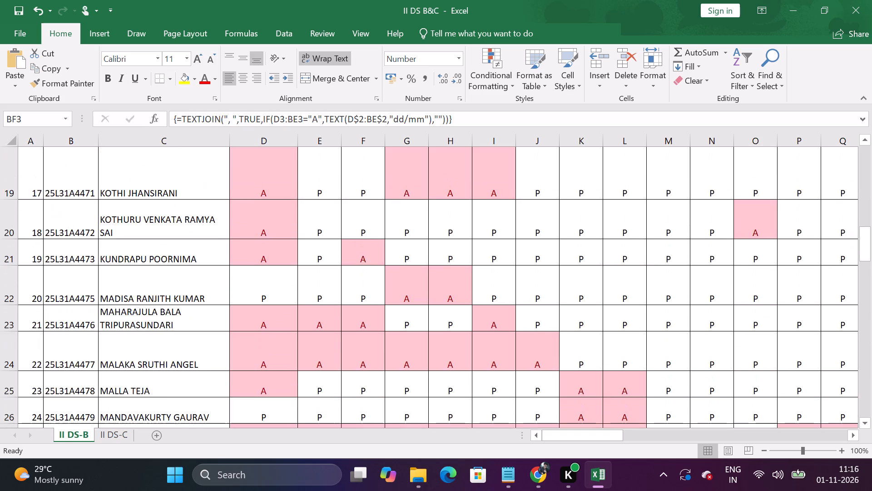
{"action": "scroll", "coordinate": [173, 229], "scroll_direction": "down", "scroll_amount": 13}
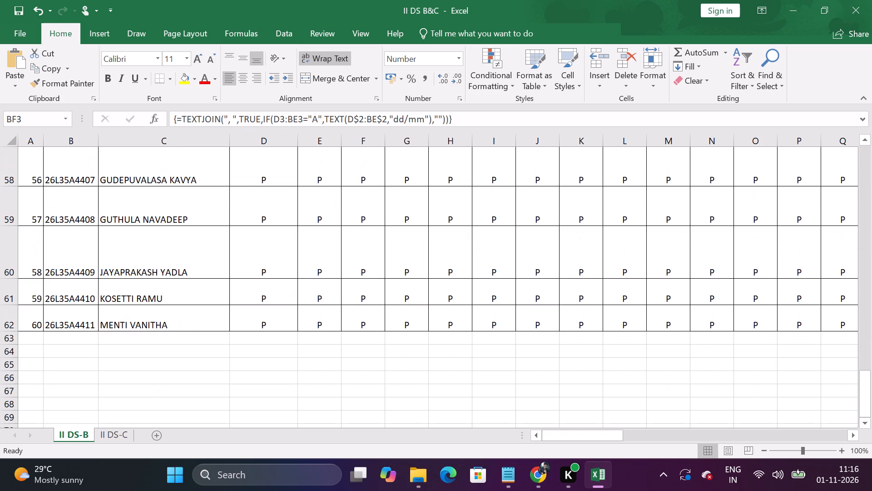
{"action": "left_click", "coordinate": [122, 432]}
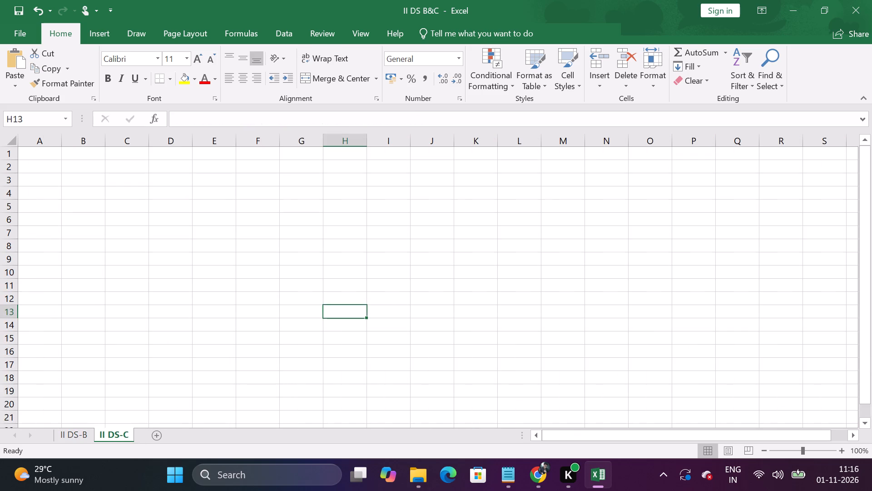
{"action": "scroll", "coordinate": [409, 374], "scroll_direction": "down", "scroll_amount": 1}
{"action": "scroll", "coordinate": [409, 376], "scroll_direction": "up", "scroll_amount": 9}
{"action": "scroll", "coordinate": [223, 359], "scroll_direction": "up", "scroll_amount": 8}
{"action": "left_click", "coordinate": [66, 431]}
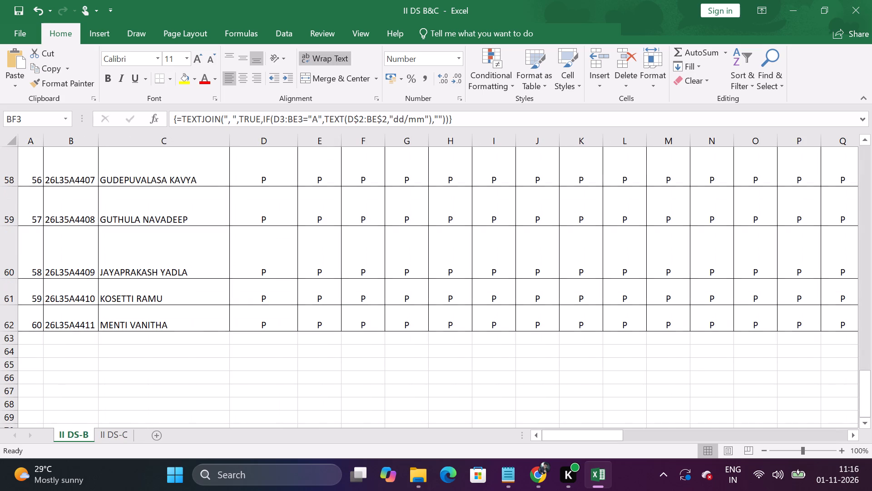
{"action": "scroll", "coordinate": [174, 230], "scroll_direction": "up", "scroll_amount": 20}
{"action": "scroll", "coordinate": [174, 230], "scroll_direction": "up", "scroll_amount": 7}
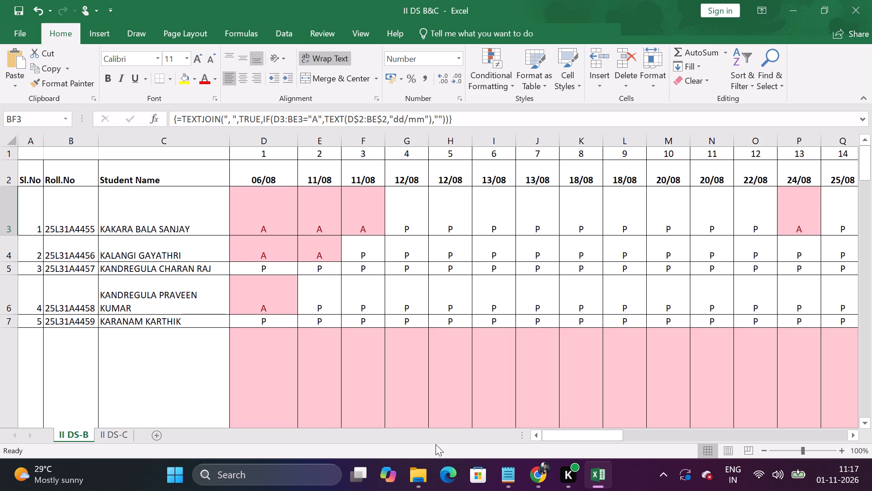
Open the downloaded file download (2) from the Downloads folder despite its format mismatch and enable editing.
{"action": "left_click", "coordinate": [794, 11]}
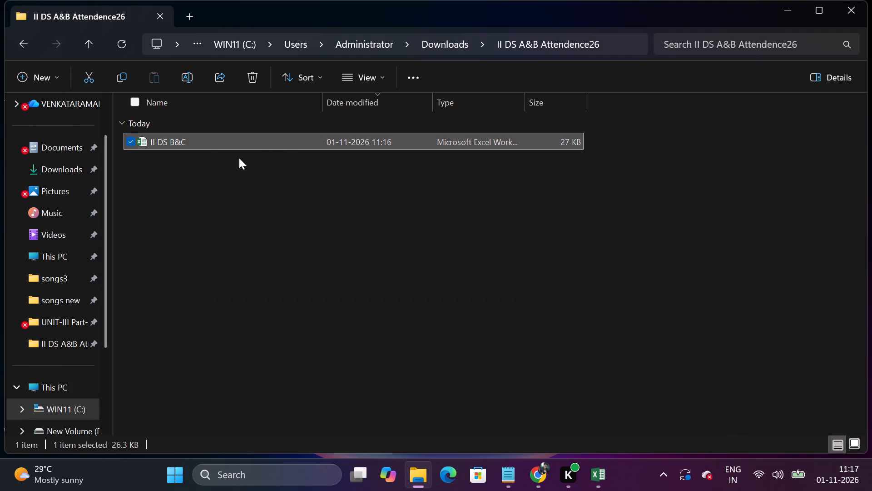
{"action": "left_click", "coordinate": [19, 49]}
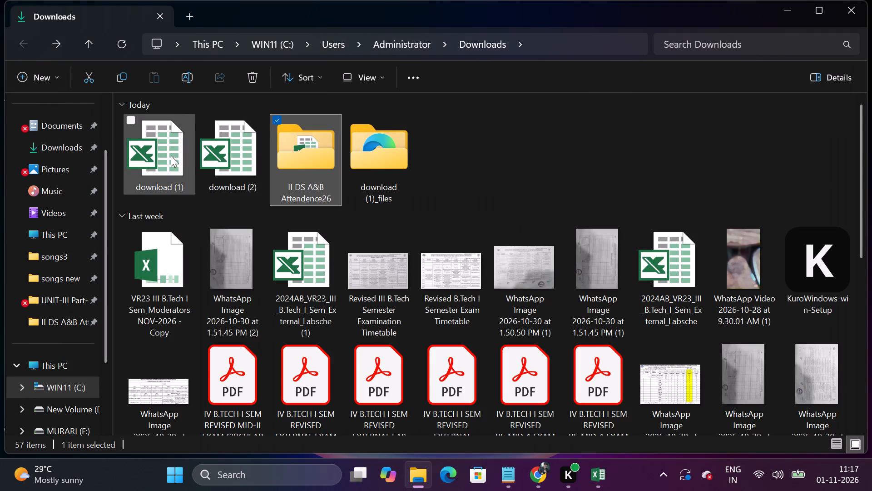
{"action": "double_click", "coordinate": [243, 155]}
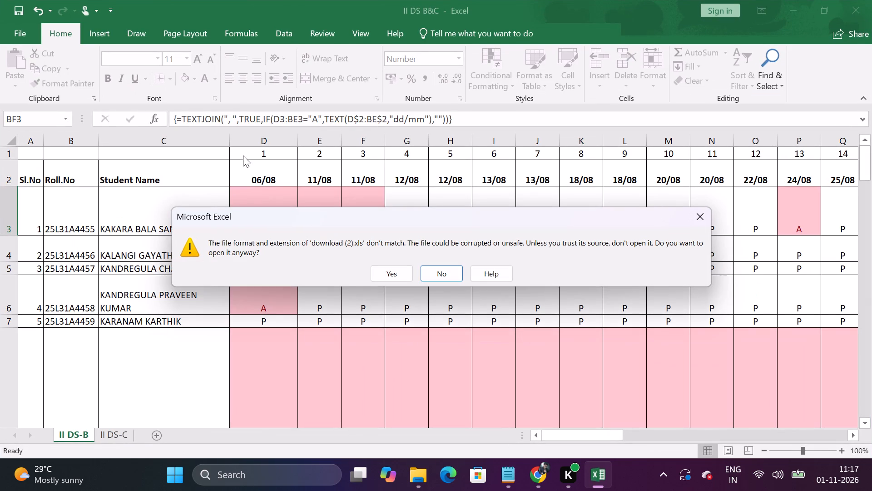
{"action": "left_click", "coordinate": [390, 276]}
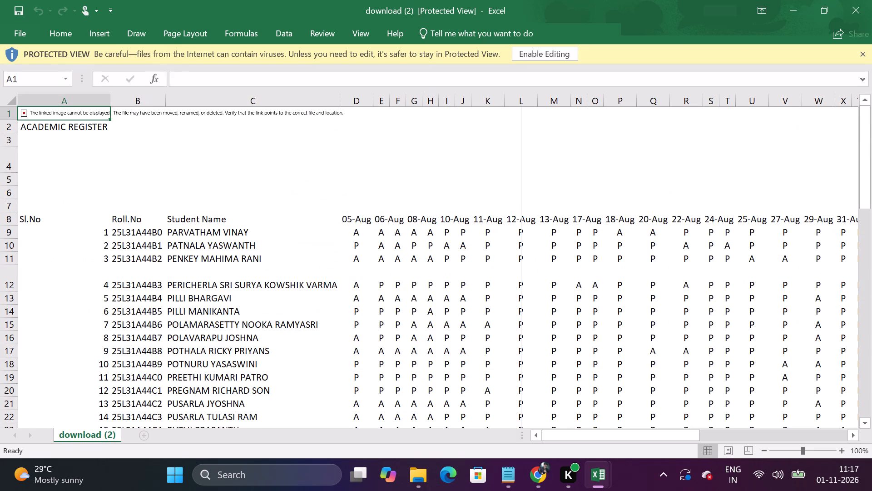
{"action": "scroll", "coordinate": [273, 240], "scroll_direction": "up", "scroll_amount": 9}
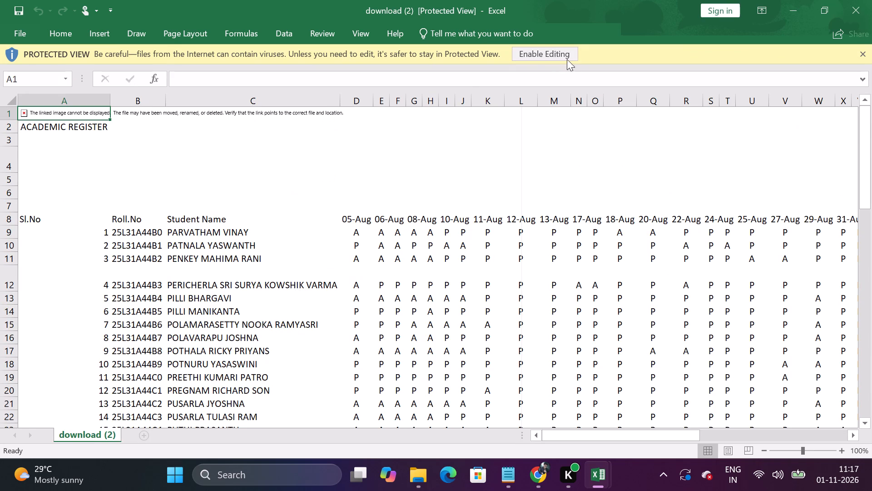
{"action": "left_click", "coordinate": [551, 51]}
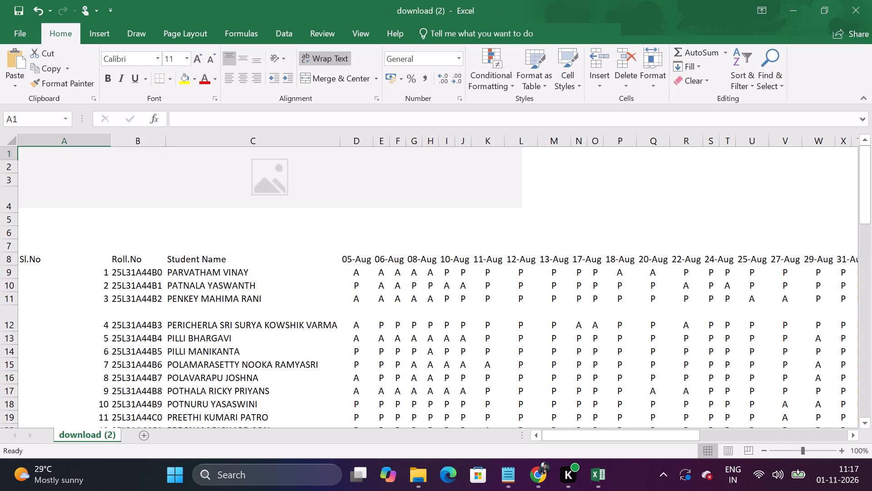
Apply all borders to the whole attendance table in download (2), from the Sl.No header row to the last student row.
{"action": "left_click_drag", "start_coordinate": [38, 257], "coordinate": [871, 262]}
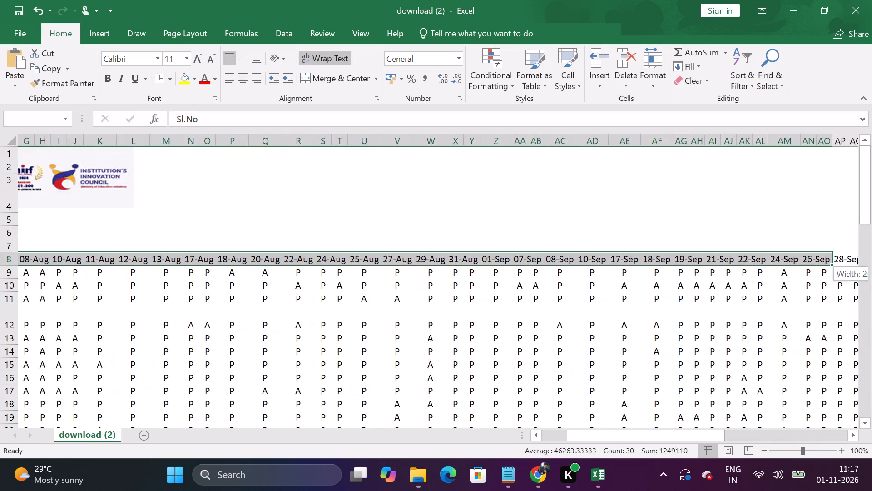
{"action": "left_click_drag", "start_coordinate": [871, 262], "coordinate": [437, 271]}
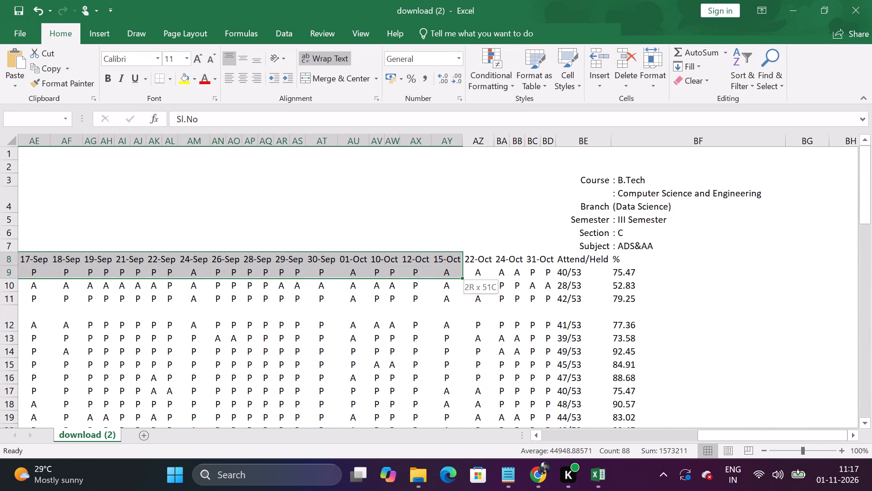
{"action": "left_click_drag", "start_coordinate": [437, 271], "coordinate": [628, 269]}
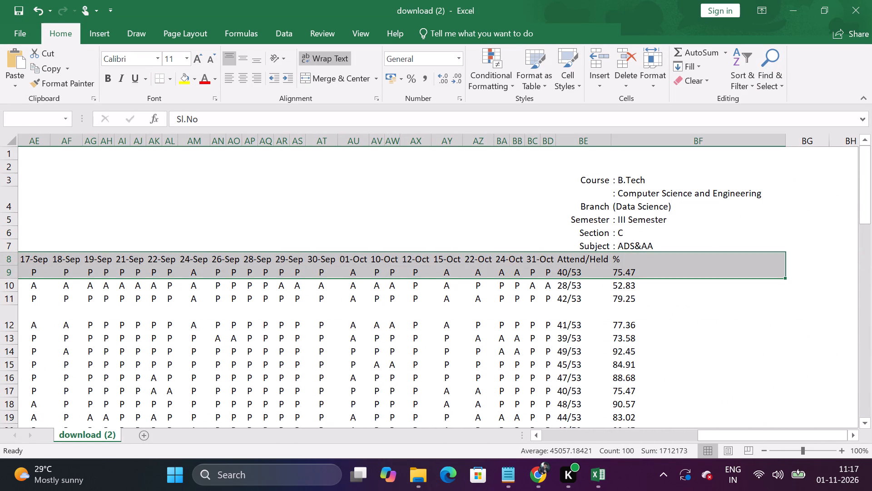
{"action": "key", "text": "ctrl+shift+Down"}
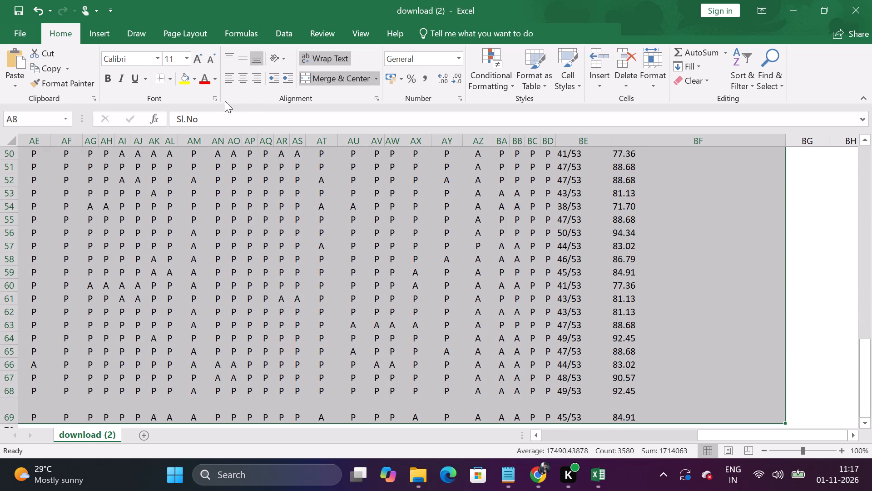
{"action": "left_click", "coordinate": [168, 77]}
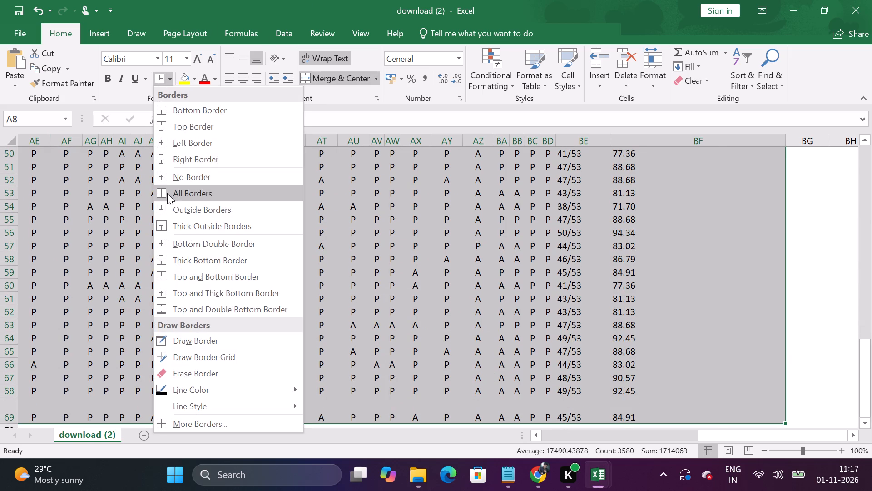
{"action": "left_click", "coordinate": [167, 193]}
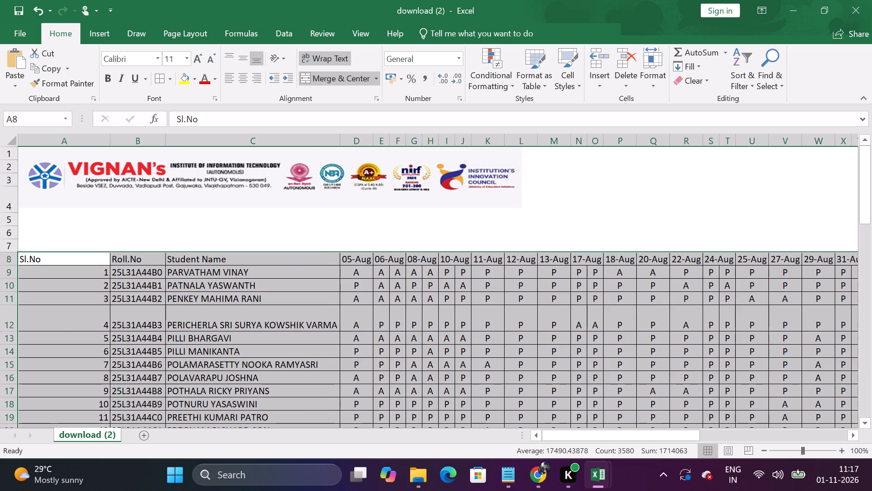
Narrow the Sl.No column of the download (2) sheet to roughly fit its contents.
{"action": "double_click", "coordinate": [108, 140]}
{"action": "left_click_drag", "start_coordinate": [107, 140], "coordinate": [59, 140]}
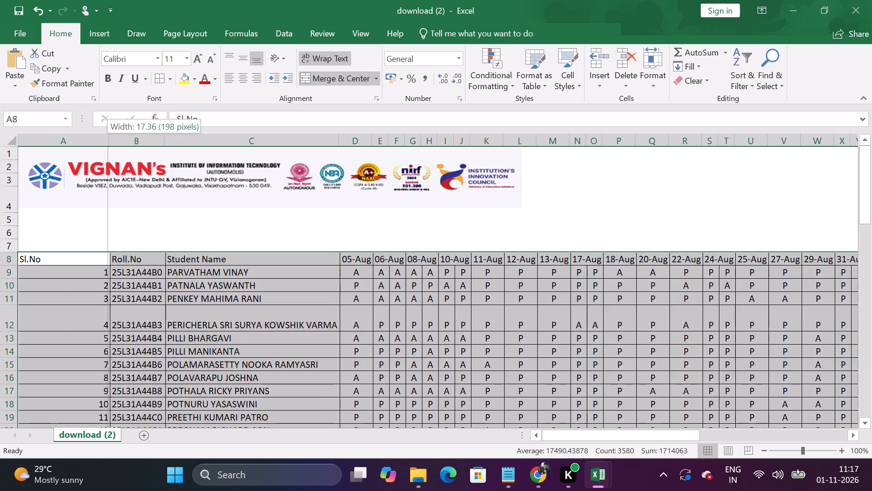
{"action": "left_click_drag", "start_coordinate": [59, 140], "coordinate": [49, 140]}
{"action": "left_click", "coordinate": [471, 347]}
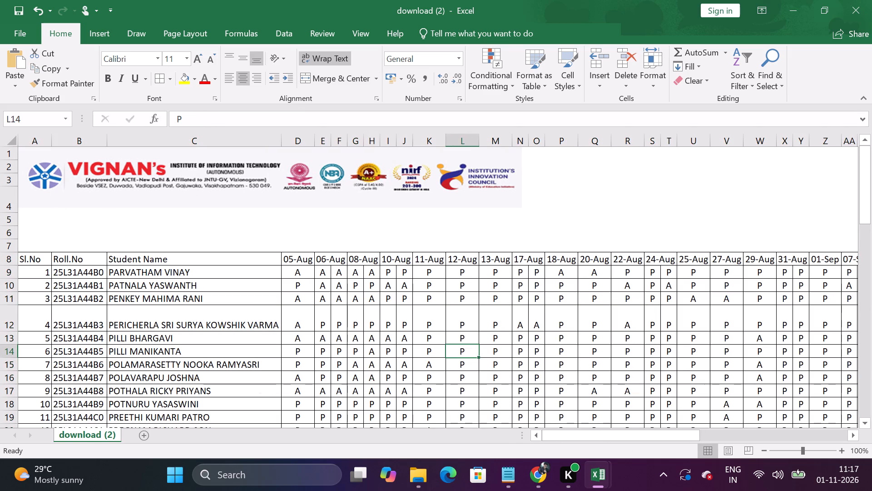
Copy the full attendance table from the Sl.No header to the last % row and switch to the II DS-C sheet of II DS B&C.
{"action": "left_click_drag", "start_coordinate": [32, 258], "coordinate": [871, 319]}
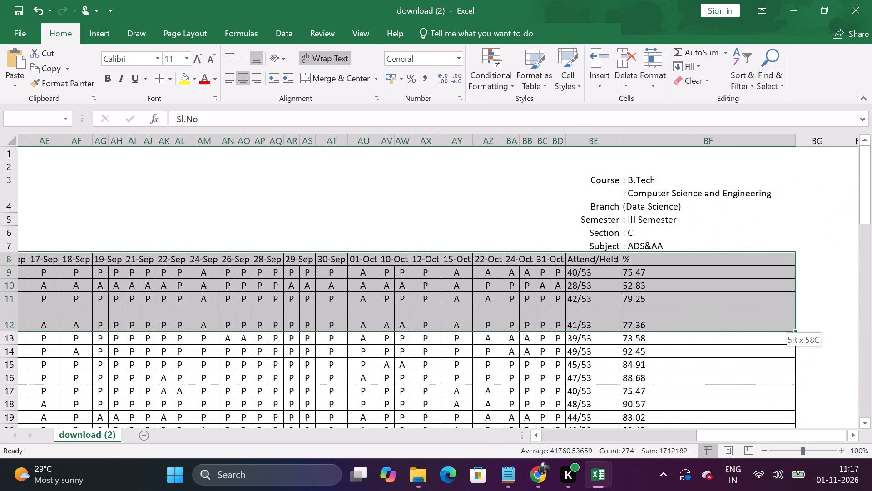
{"action": "left_click_drag", "start_coordinate": [871, 319], "coordinate": [704, 320]}
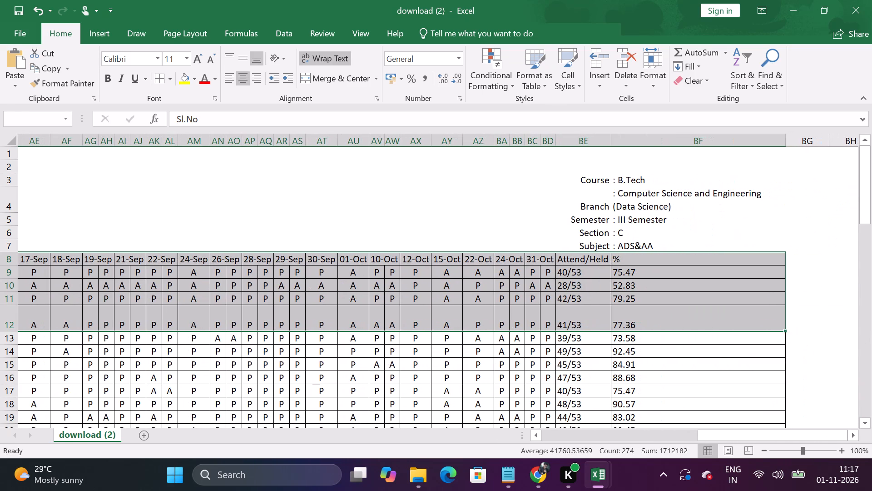
{"action": "key", "text": "ctrl+shift+Down"}
{"action": "key", "text": "ctrl+c"}
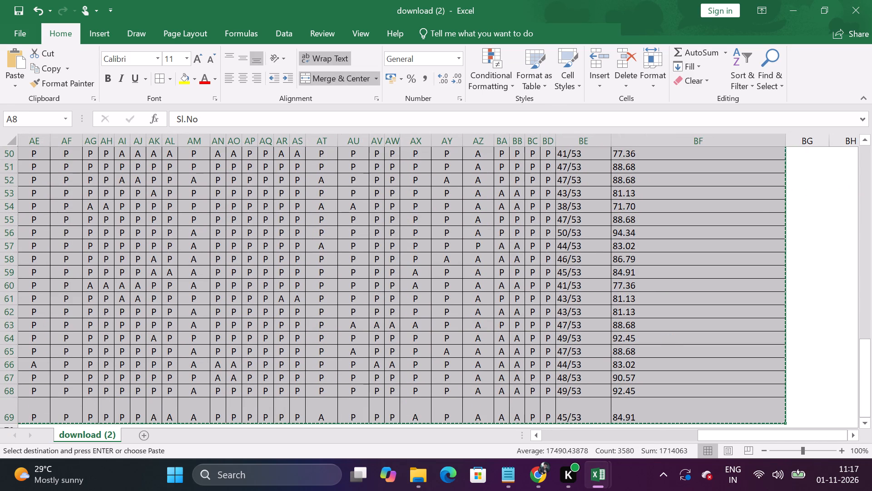
{"action": "left_click", "coordinate": [596, 473]}
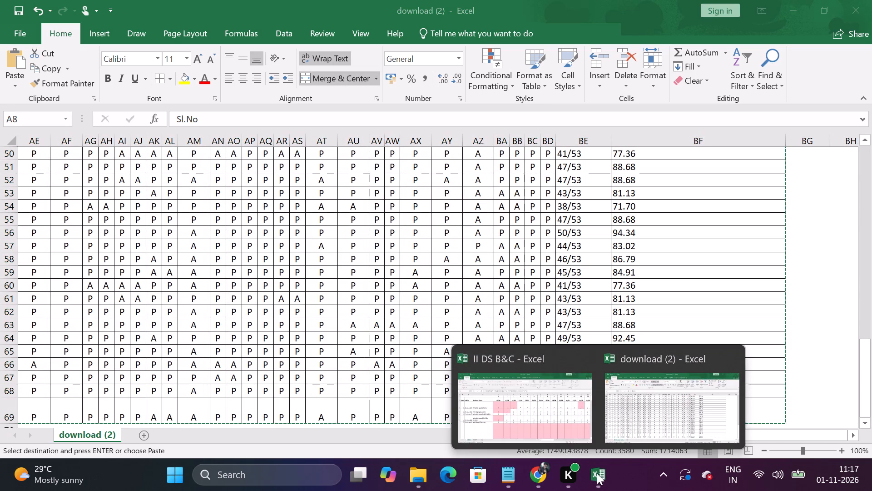
{"action": "left_click", "coordinate": [642, 419]}
{"action": "left_click", "coordinate": [603, 483]}
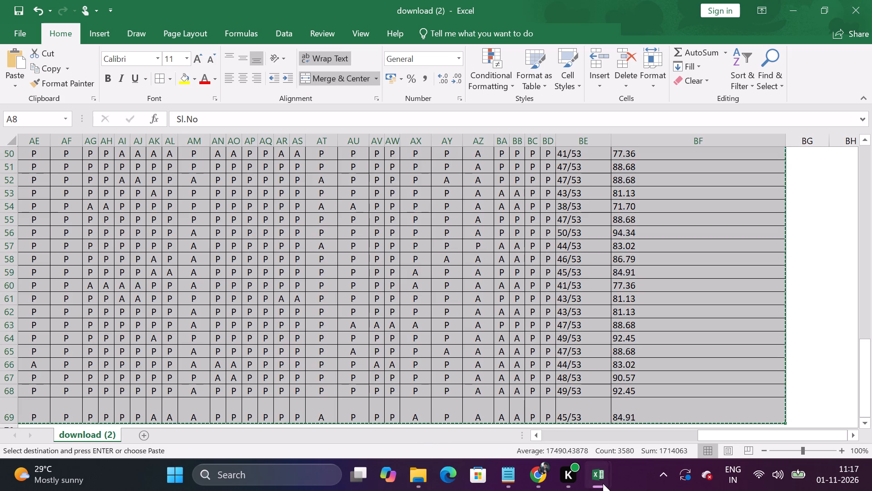
{"action": "left_click", "coordinate": [497, 426]}
{"action": "left_click", "coordinate": [120, 439]}
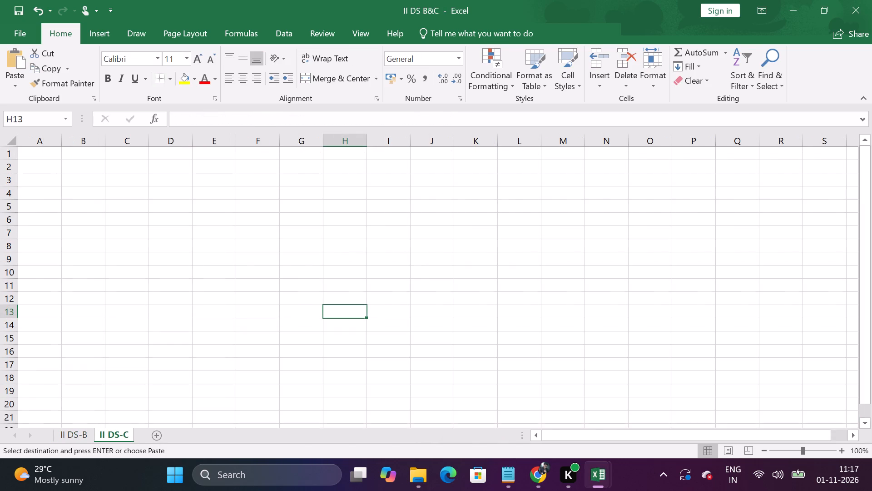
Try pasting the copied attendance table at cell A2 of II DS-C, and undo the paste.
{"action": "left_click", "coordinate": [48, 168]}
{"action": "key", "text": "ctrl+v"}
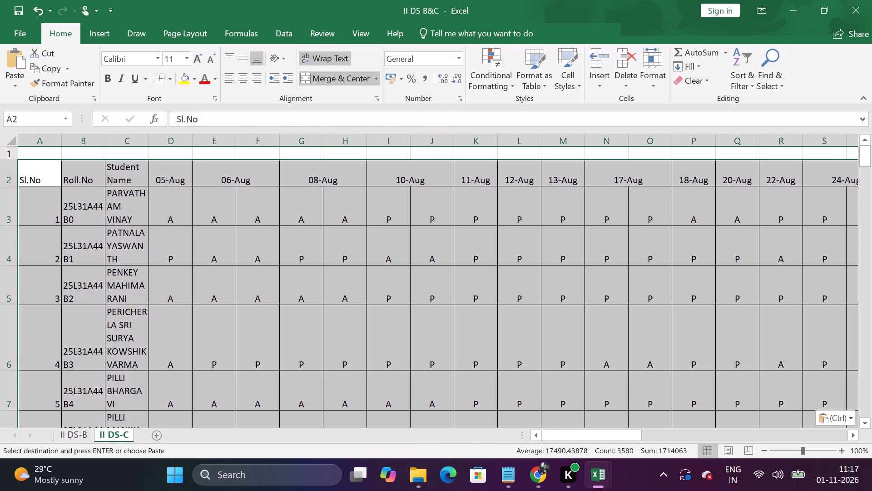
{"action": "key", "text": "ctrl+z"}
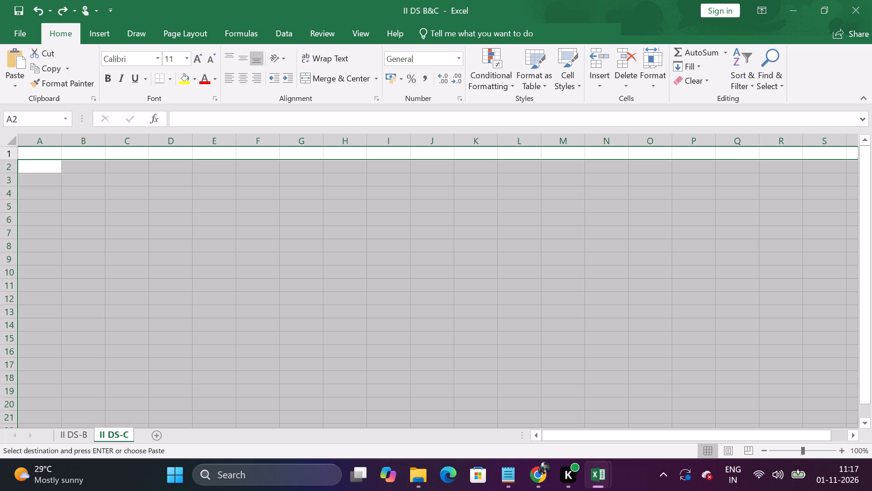
Widen columns B and C of the empty II DS-C sheet to make room for roll numbers and student names.
{"action": "left_click_drag", "start_coordinate": [104, 144], "coordinate": [234, 149]}
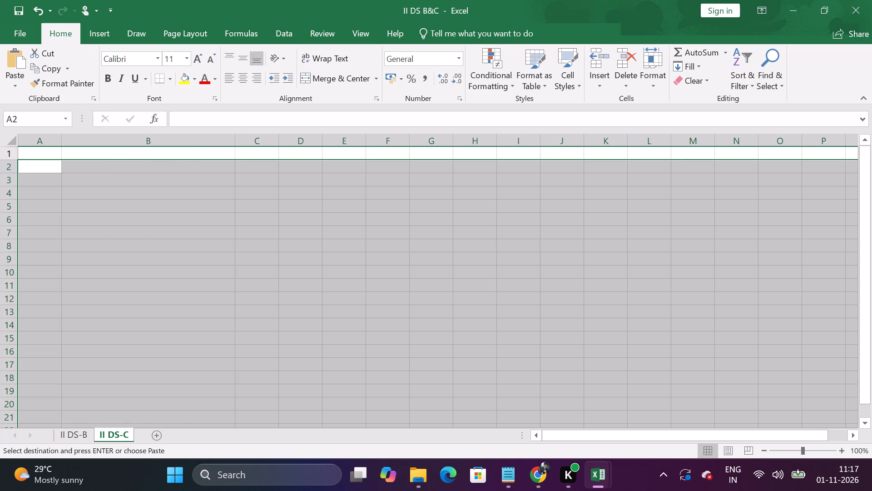
{"action": "left_click_drag", "start_coordinate": [279, 140], "coordinate": [407, 145]}
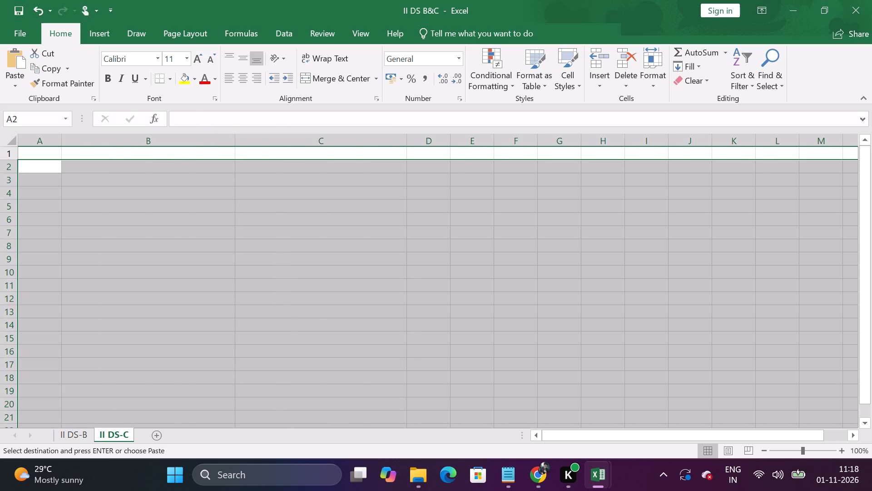
{"action": "left_click_drag", "start_coordinate": [236, 140], "coordinate": [261, 140]}
Paste the copied attendance table into II DS-C starting at cell A2.
{"action": "left_click", "coordinate": [39, 170]}
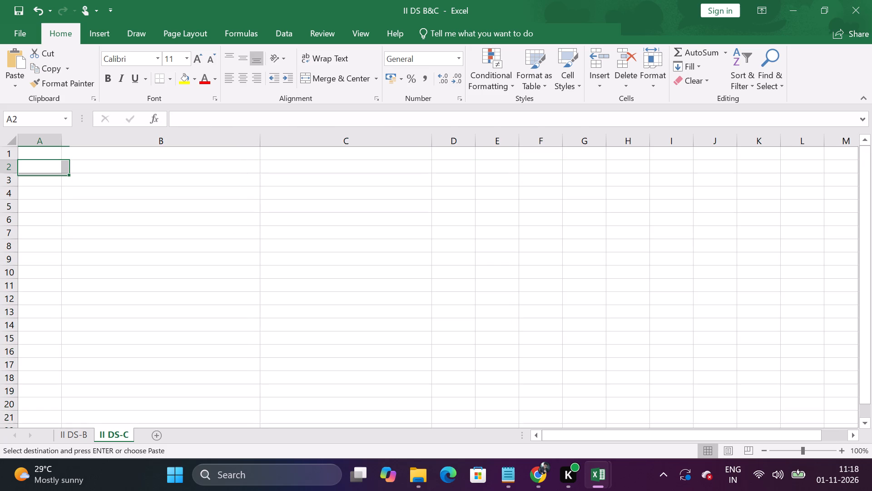
{"action": "key", "text": "ctrl+v"}
{"action": "left_click", "coordinate": [298, 256]}
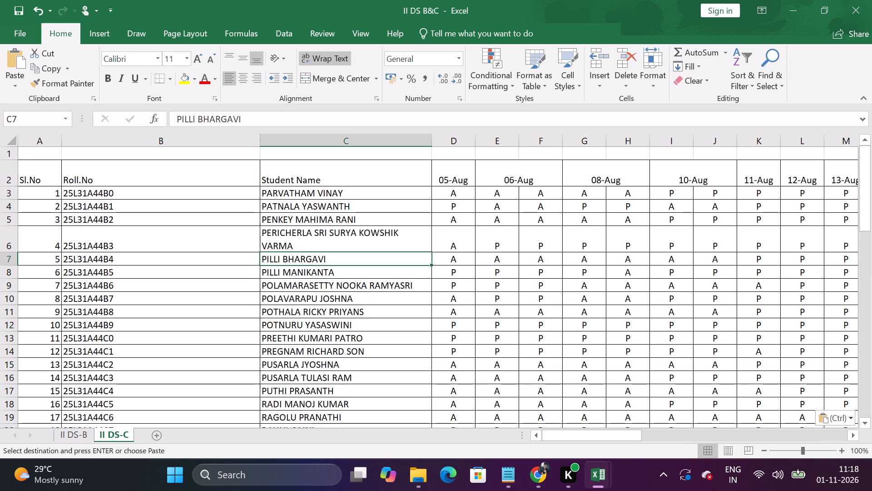
Narrow the Roll.No column of II DS-C to less than 15.00 wide.
{"action": "left_click_drag", "start_coordinate": [260, 143], "coordinate": [139, 145]}
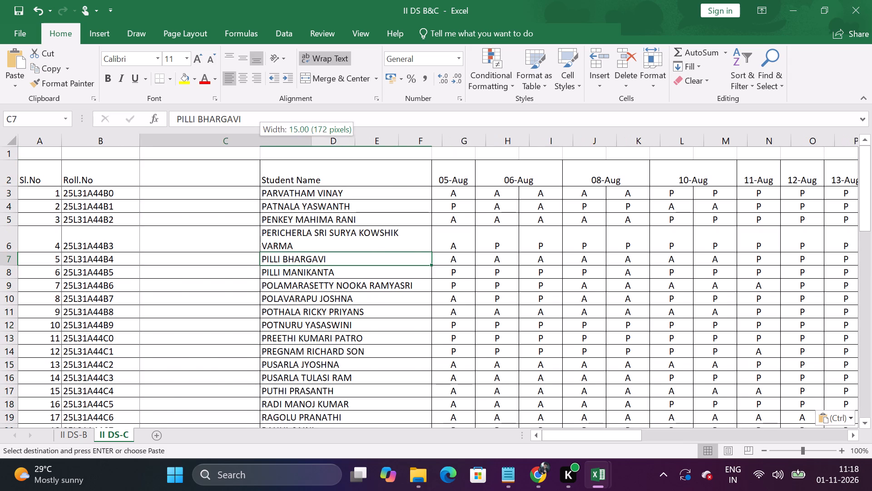
{"action": "left_click_drag", "start_coordinate": [139, 145], "coordinate": [134, 146]}
{"action": "left_click", "coordinate": [462, 320]}
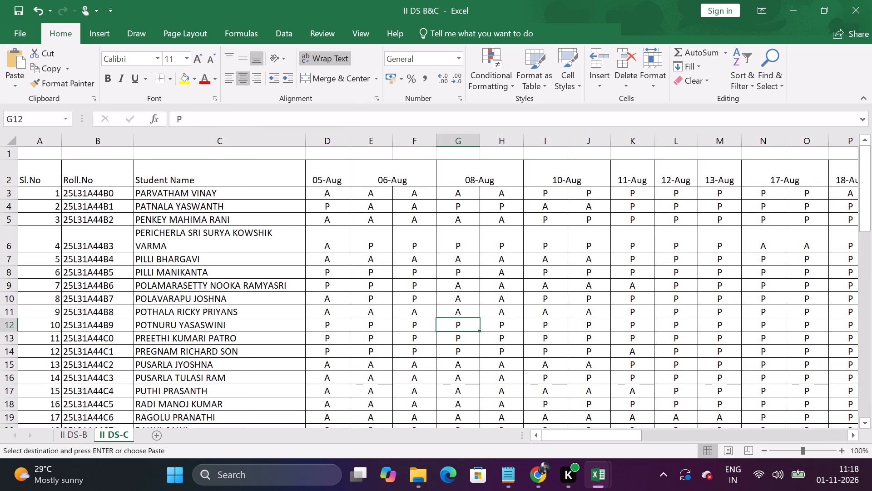
Unmerge the 06-Aug header cell in II DS-C and copy its date into the empty cell F2.
{"action": "scroll", "coordinate": [203, 296], "scroll_direction": "up", "scroll_amount": 3}
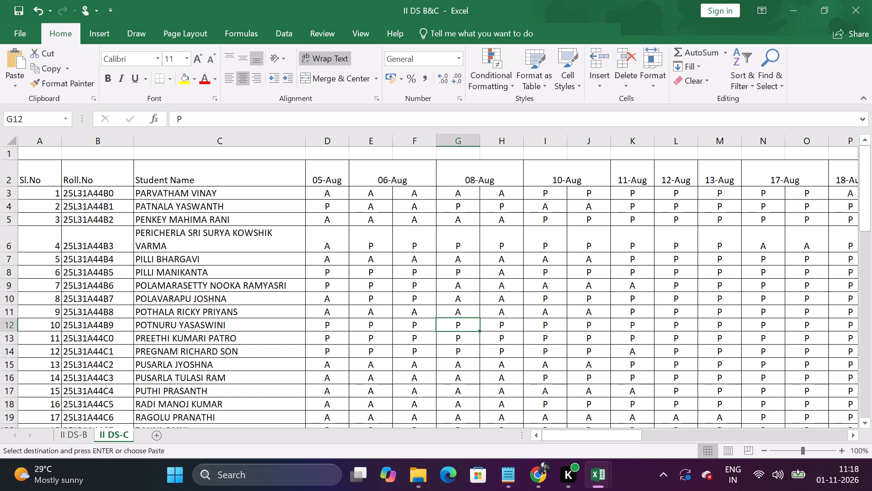
{"action": "left_click", "coordinate": [399, 173]}
{"action": "left_click", "coordinate": [335, 77]}
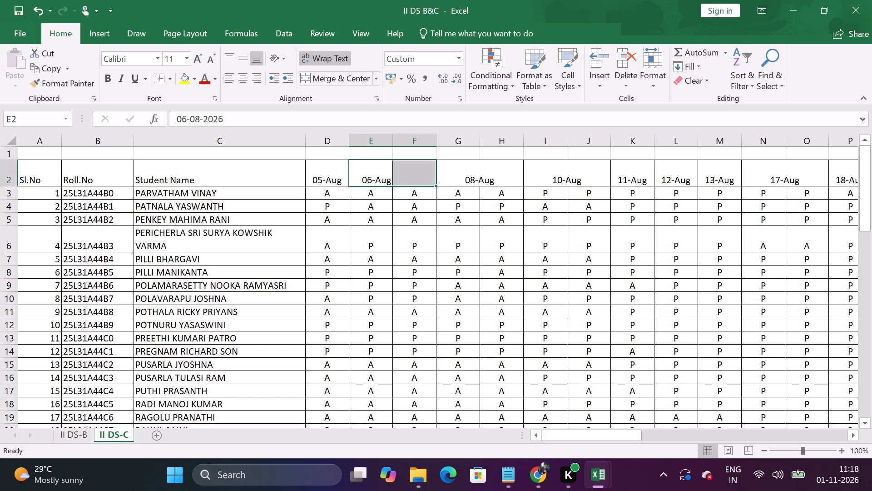
{"action": "left_click", "coordinate": [364, 171]}
{"action": "key", "text": "ctrl+c"}
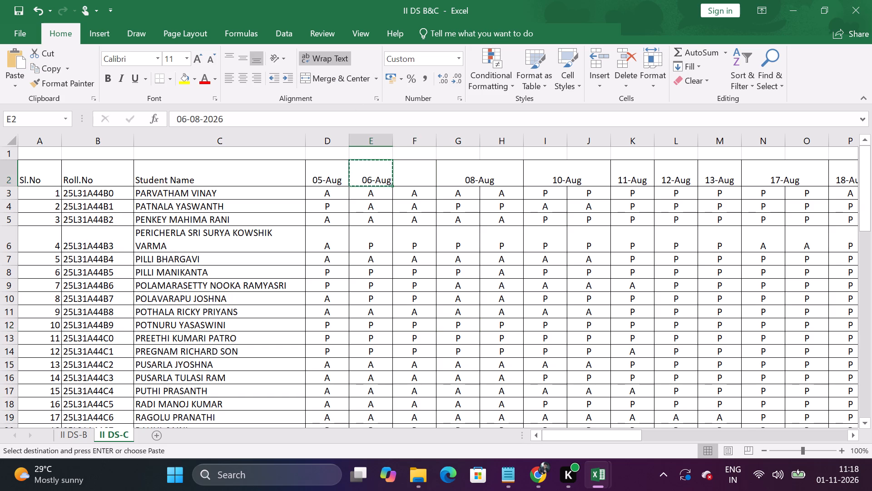
{"action": "left_click", "coordinate": [408, 176]}
{"action": "key", "text": "ctrl+v"}
Unmerge the 08-Aug header cell in II DS-C and copy its date into the empty cell H2.
{"action": "left_click", "coordinate": [497, 167]}
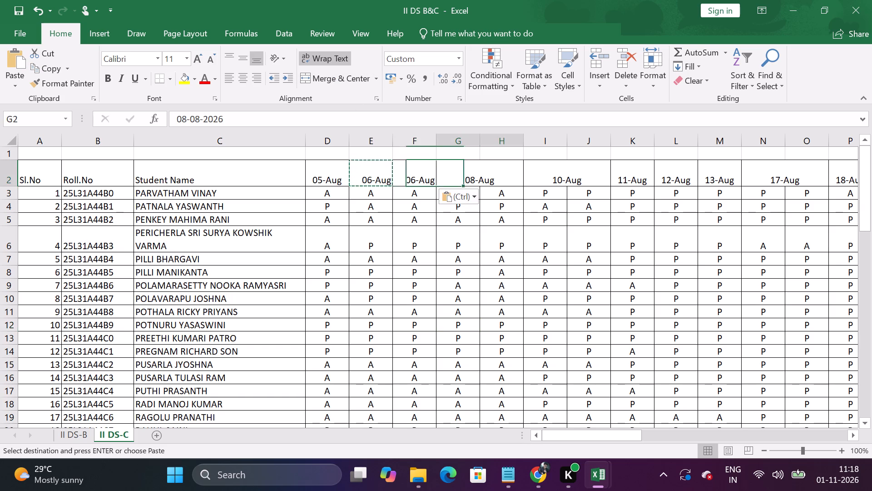
{"action": "left_click", "coordinate": [340, 84]}
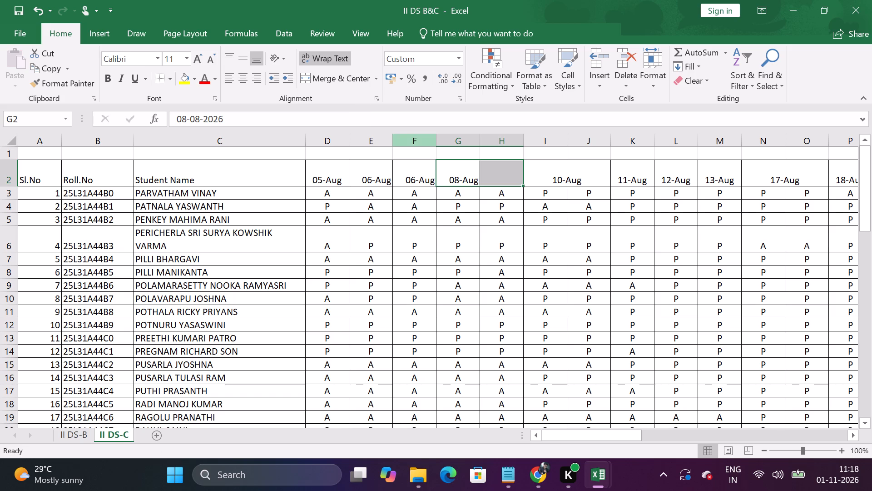
{"action": "left_click", "coordinate": [459, 174]}
{"action": "key", "text": "ctrl+c"}
{"action": "left_click", "coordinate": [499, 175]}
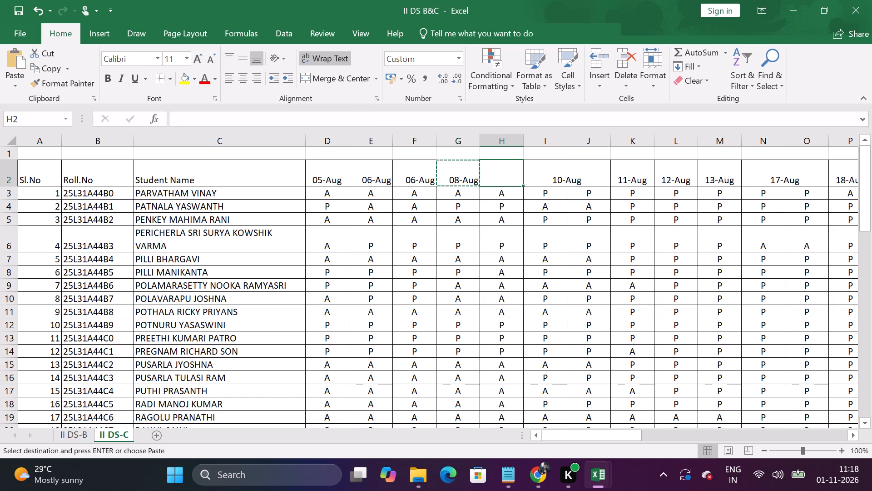
{"action": "key", "text": "ctrl+v"}
{"action": "left_click_drag", "start_coordinate": [592, 435], "coordinate": [639, 434]}
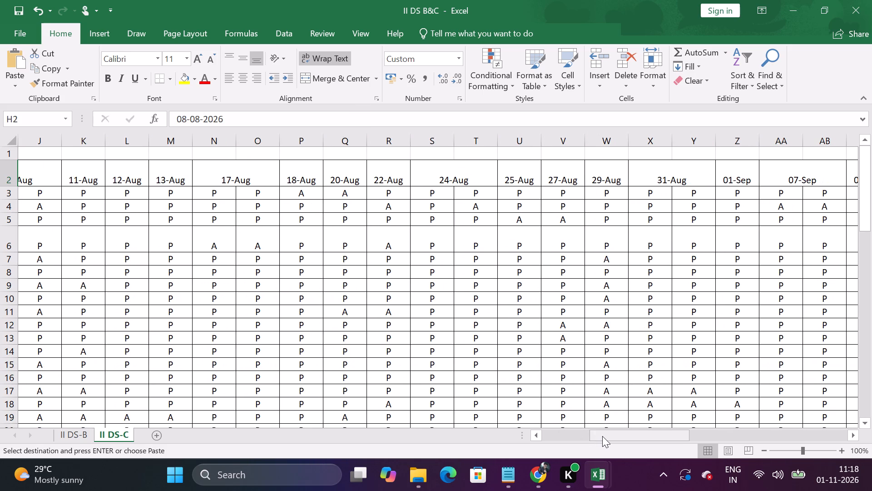
Unmerge the 10-Aug header cell in II DS-C and copy its date into the empty cell J2.
{"action": "left_click_drag", "start_coordinate": [605, 436], "coordinate": [587, 439]}
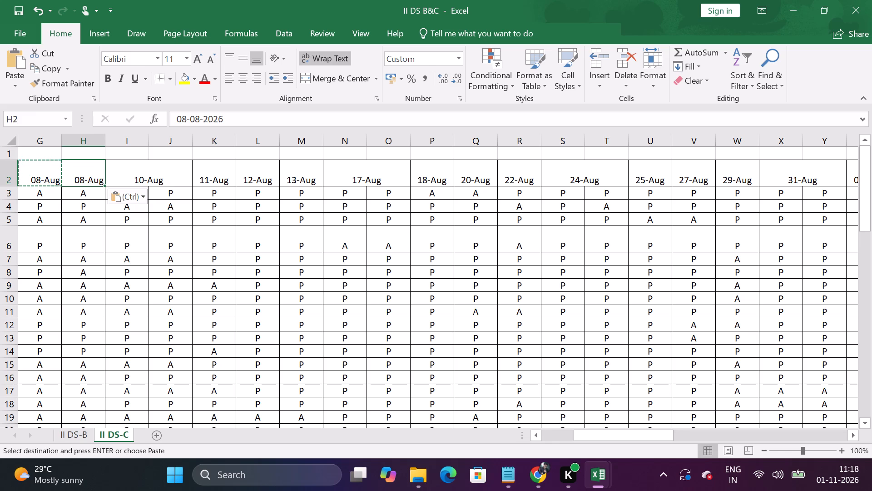
{"action": "left_click", "coordinate": [133, 180]}
{"action": "left_click", "coordinate": [324, 83]}
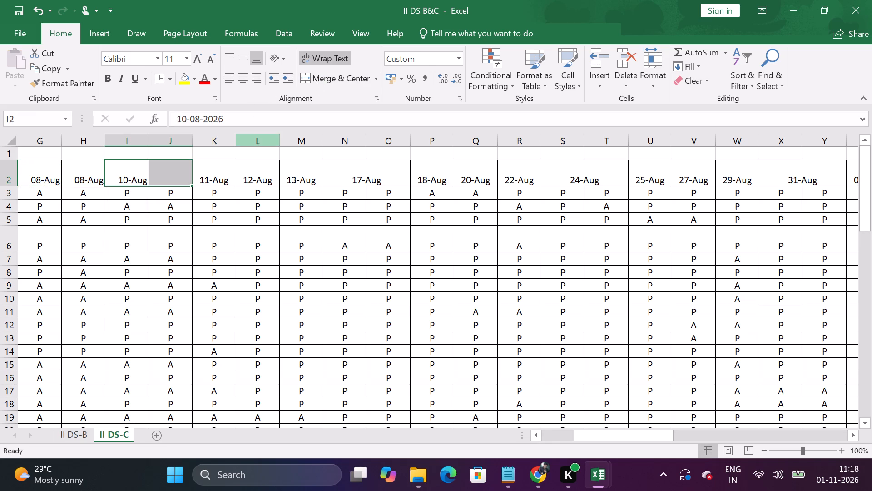
{"action": "left_click", "coordinate": [128, 177]}
{"action": "key", "text": "ctrl+c"}
{"action": "left_click", "coordinate": [173, 175]}
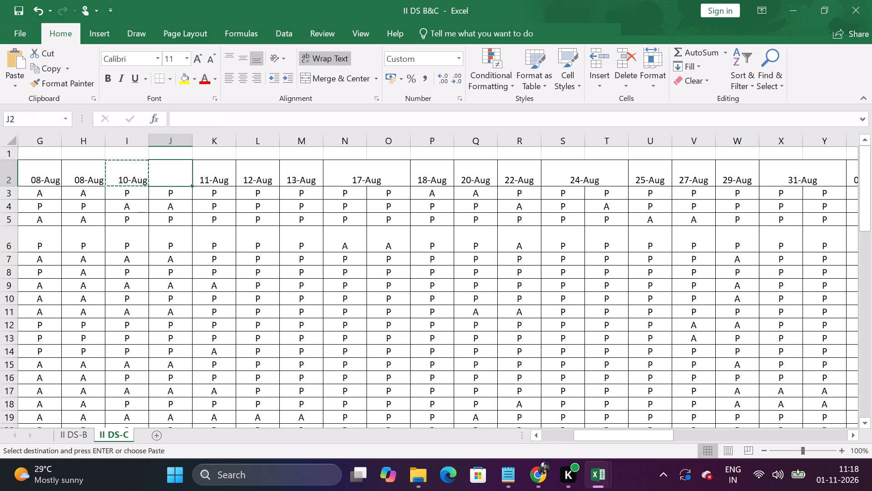
{"action": "key", "text": "ctrl+v"}
Unmerge the 17-Aug header cell in II DS-C and copy its date into the empty cell O2.
{"action": "left_click", "coordinate": [379, 177]}
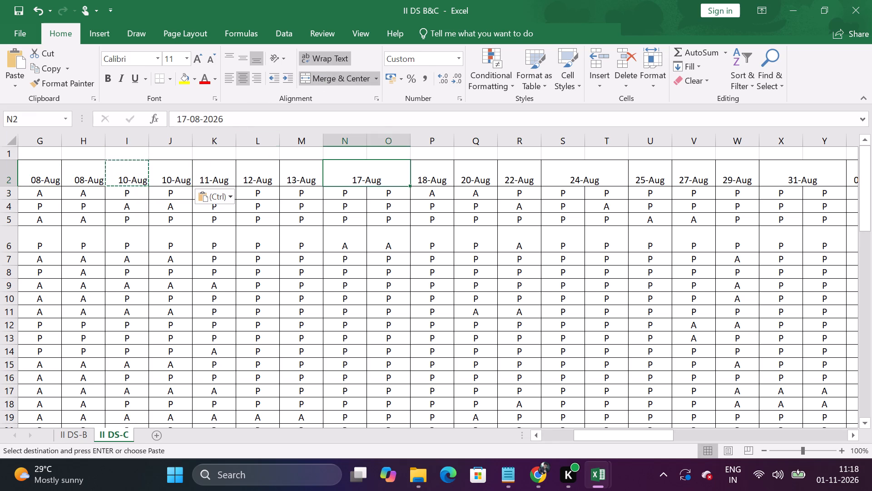
{"action": "left_click", "coordinate": [313, 79]}
{"action": "left_click", "coordinate": [347, 177]}
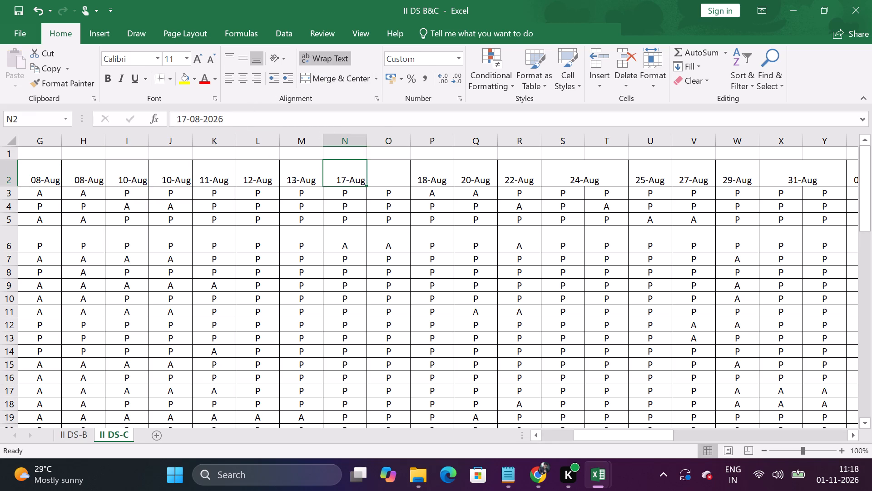
{"action": "key", "text": "ctrl+c"}
{"action": "left_click", "coordinate": [378, 175]}
{"action": "key", "text": "ctrl+v"}
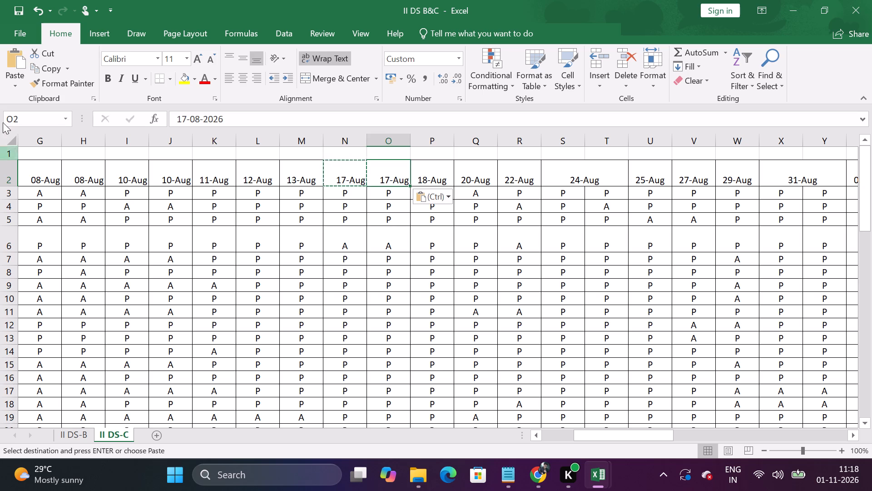
Unmerge the 24-Aug header cell in II DS-C and copy its date into the empty cell T2.
{"action": "left_click", "coordinate": [580, 175]}
{"action": "left_click", "coordinate": [328, 77]}
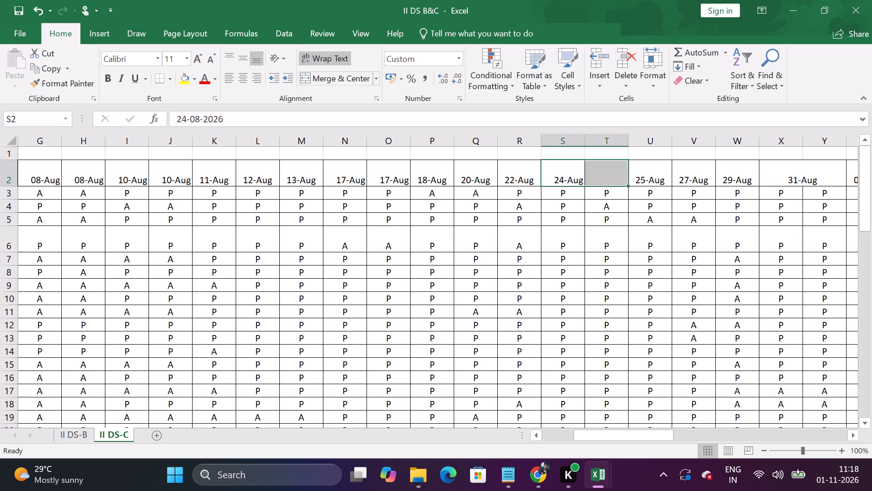
{"action": "left_click", "coordinate": [566, 180]}
{"action": "key", "text": "ctrl+c"}
{"action": "left_click", "coordinate": [609, 170]}
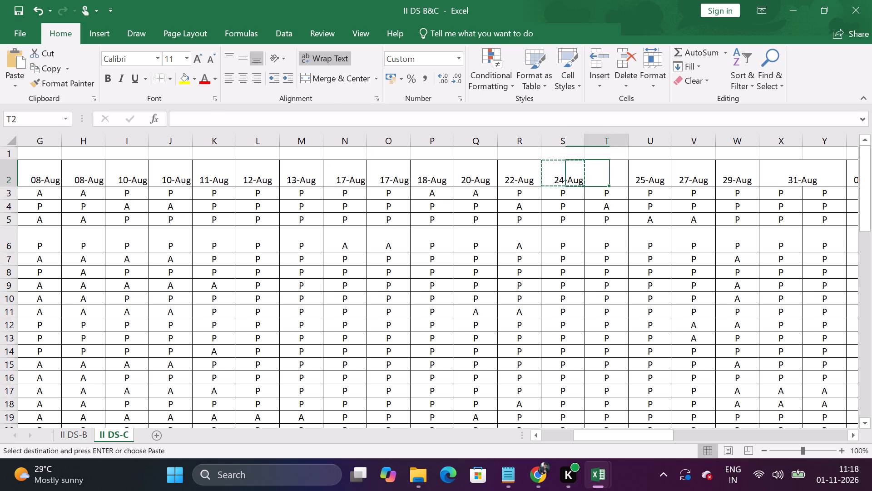
{"action": "key", "text": "ctrl+v"}
Unmerge the 31-Aug header cell in II DS-C and copy its date into the empty cell Y2.
{"action": "left_click_drag", "start_coordinate": [629, 440], "coordinate": [674, 437]}
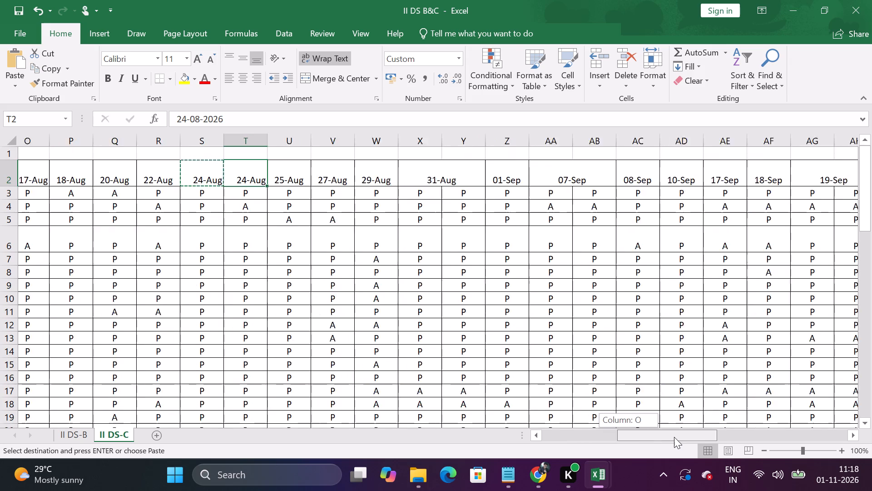
{"action": "left_click_drag", "start_coordinate": [674, 437], "coordinate": [675, 437]}
{"action": "left_click", "coordinate": [407, 177]}
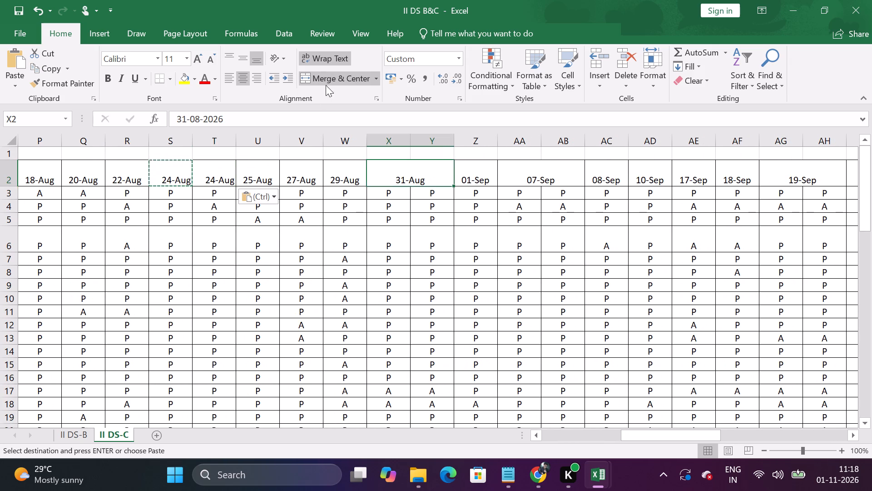
{"action": "left_click", "coordinate": [331, 78]}
{"action": "left_click", "coordinate": [381, 165]}
{"action": "key", "text": "ctrl+c"}
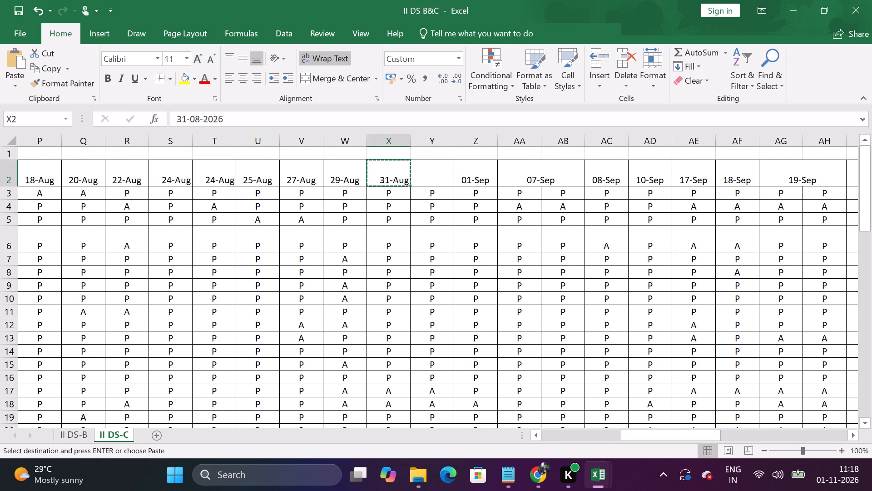
{"action": "left_click", "coordinate": [443, 172]}
{"action": "key", "text": "ctrl+v"}
Unmerge the 07-Sep header cell in II DS-C and copy its date into the empty cell AB2.
{"action": "left_click", "coordinate": [548, 179]}
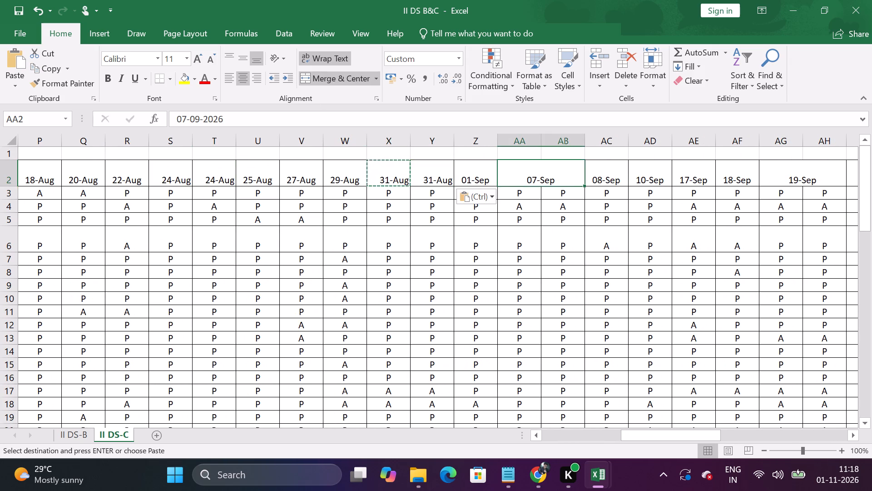
{"action": "left_click", "coordinate": [333, 80]}
{"action": "left_click", "coordinate": [515, 171]}
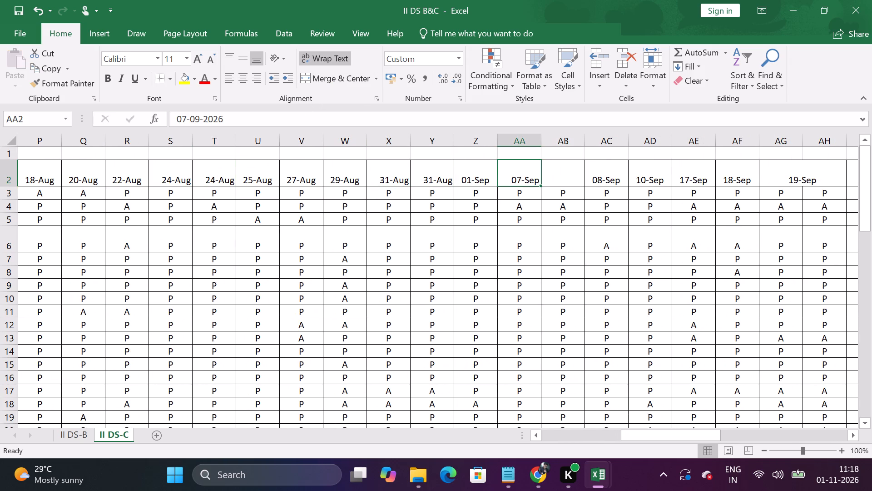
{"action": "key", "text": "ctrl+c"}
{"action": "left_click", "coordinate": [564, 177]}
{"action": "key", "text": "ctrl+v"}
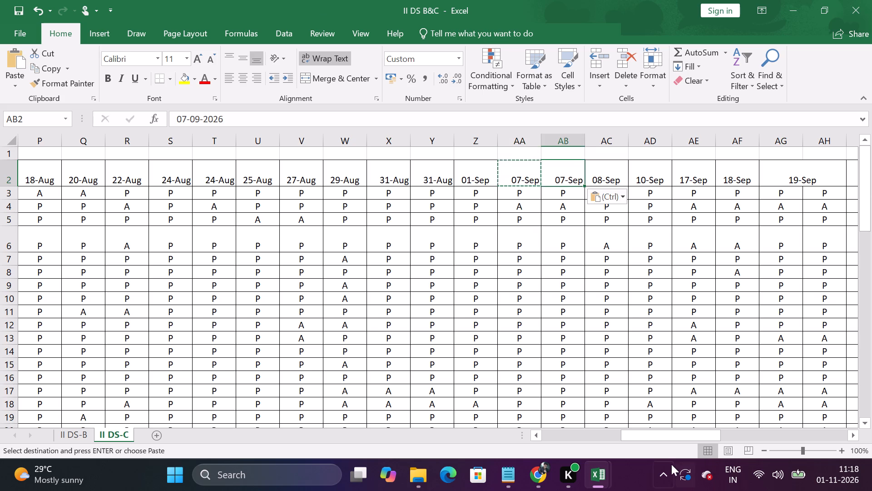
Unmerge the 19-Sep header cell in II DS-C and copy its date into the empty cell AH2.
{"action": "left_click_drag", "start_coordinate": [678, 436], "coordinate": [719, 434]}
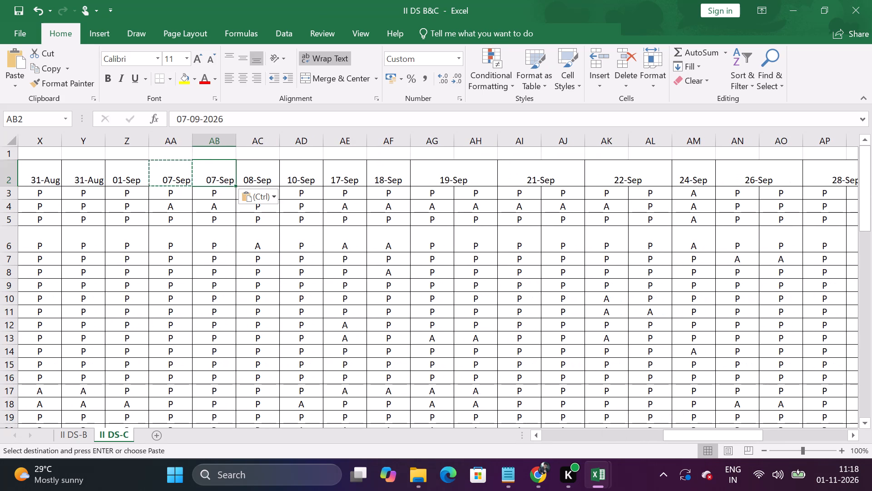
{"action": "left_click", "coordinate": [469, 180]}
{"action": "left_click", "coordinate": [331, 76]}
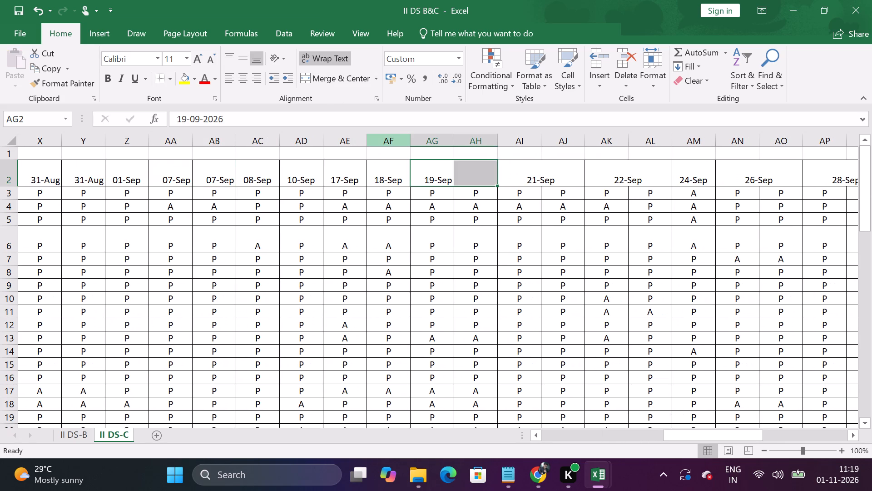
{"action": "left_click", "coordinate": [427, 171]}
{"action": "key", "text": "ctrl+c"}
{"action": "left_click", "coordinate": [478, 174]}
{"action": "key", "text": "ctrl+v"}
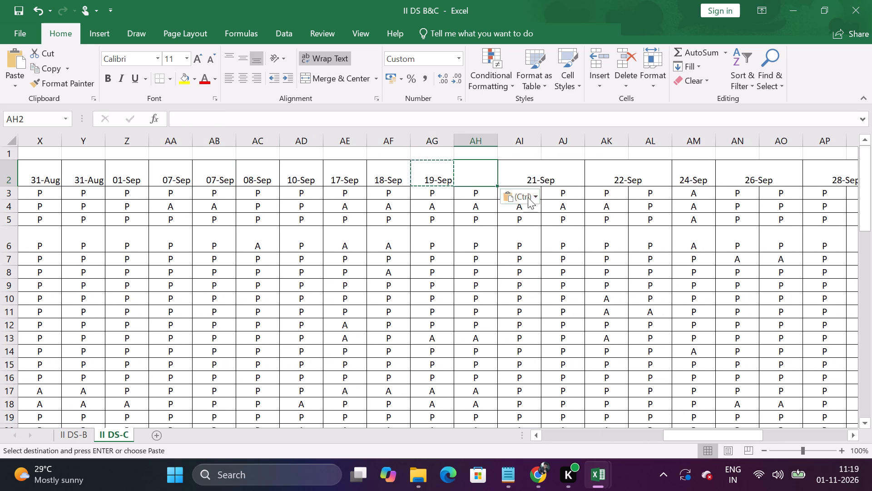
Unmerge the 21-Sep header cell in II DS-C and copy its date into the empty cell AJ2.
{"action": "left_click", "coordinate": [555, 176]}
{"action": "left_click", "coordinate": [348, 79]}
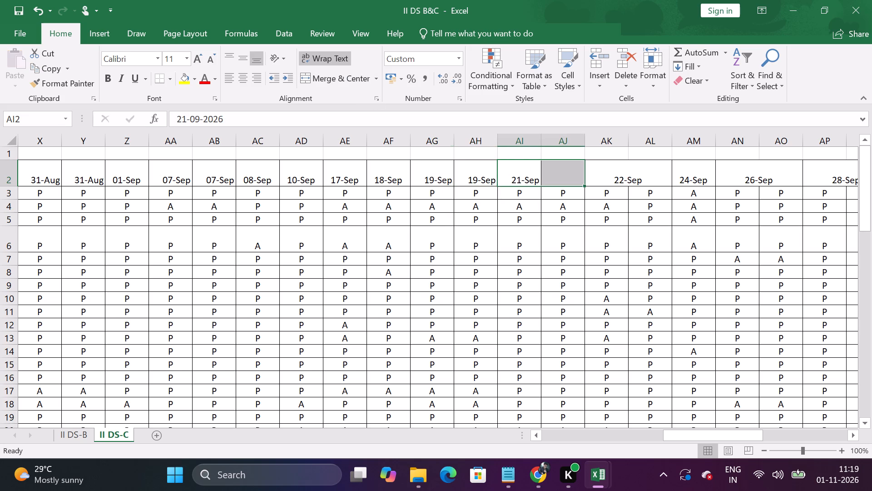
{"action": "left_click", "coordinate": [523, 178]}
{"action": "key", "text": "ctrl+c"}
{"action": "left_click", "coordinate": [570, 174]}
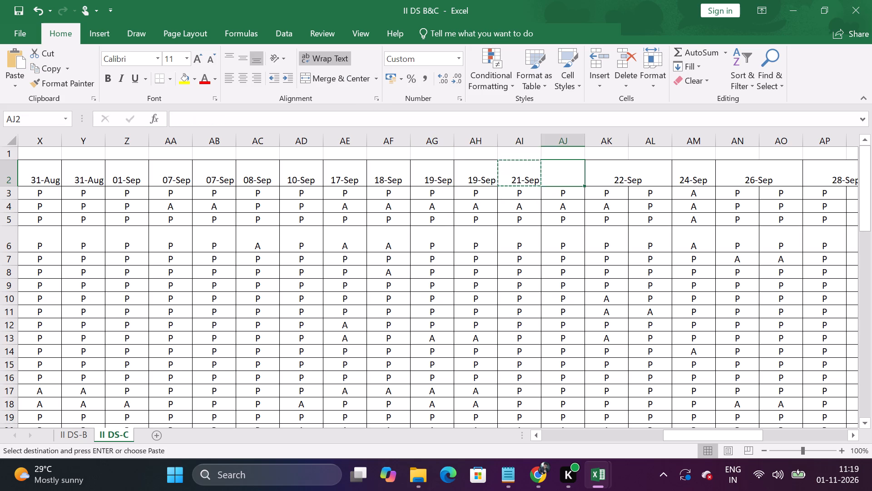
{"action": "key", "text": "ctrl+v"}
Unmerge the 22-Sep header cell in II DS-C and copy its date into the empty cell AL2.
{"action": "left_click", "coordinate": [636, 168]}
{"action": "left_click", "coordinate": [352, 76]}
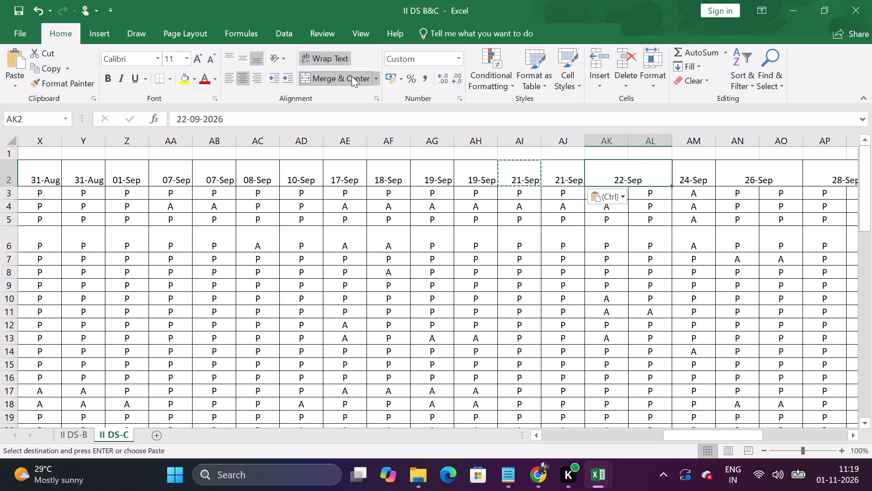
{"action": "left_click", "coordinate": [603, 175]}
{"action": "key", "text": "ctrl+c"}
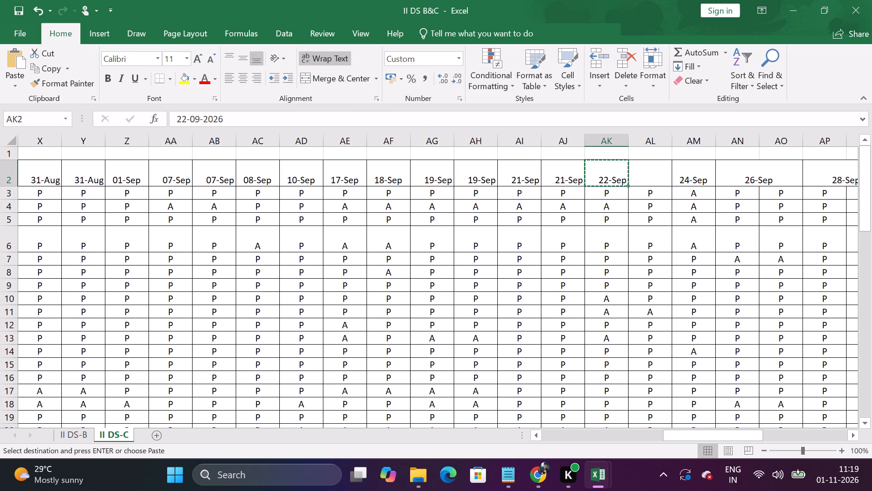
{"action": "left_click", "coordinate": [652, 169]}
{"action": "key", "text": "ctrl+v"}
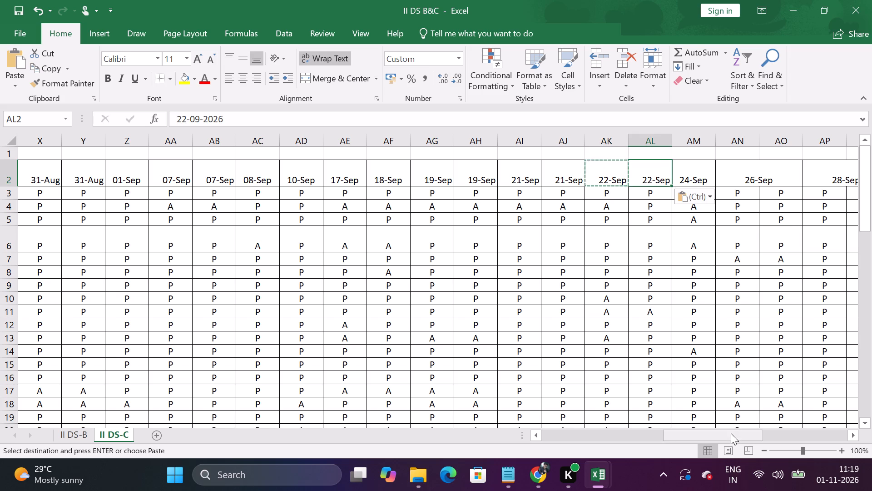
Unmerge the 26-Sep header cell in II DS-C and copy its date into the empty cell AO2.
{"action": "left_click_drag", "start_coordinate": [731, 433], "coordinate": [753, 432]}
{"action": "left_click", "coordinate": [607, 174]}
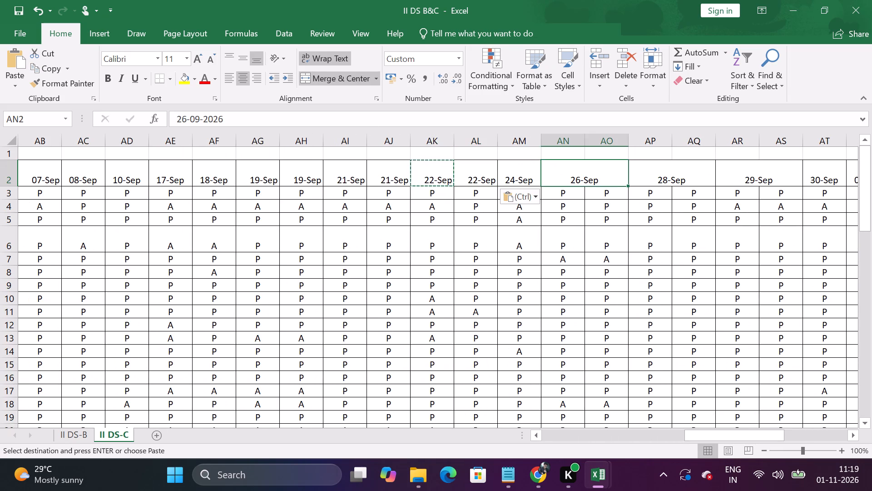
{"action": "left_click", "coordinate": [327, 79]}
{"action": "left_click", "coordinate": [569, 175]}
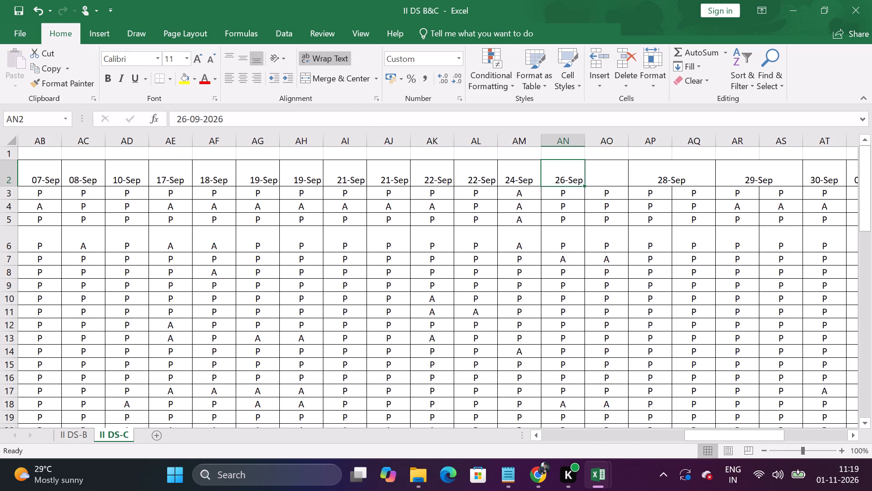
{"action": "key", "text": "ctrl+c"}
{"action": "left_click", "coordinate": [606, 174]}
{"action": "key", "text": "ctrl+v"}
Unmerge the 28-Sep header cell in II DS-C and copy its date into the empty cell AQ2.
{"action": "left_click", "coordinate": [683, 178]}
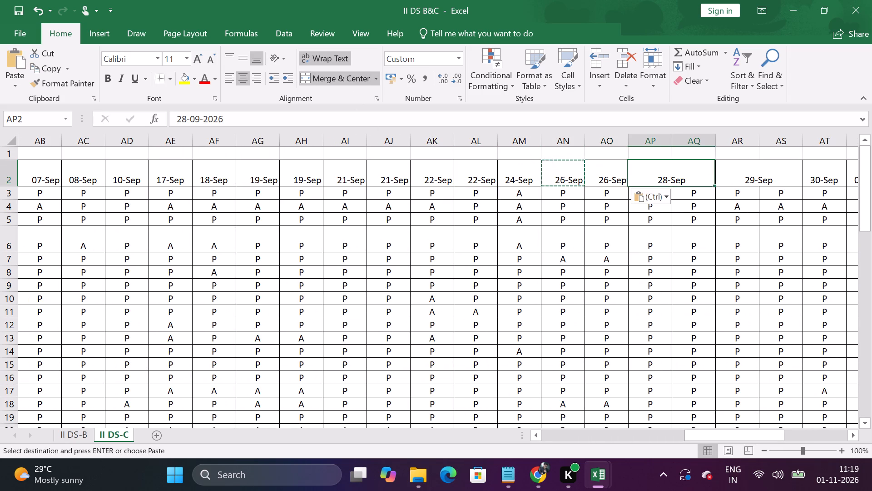
{"action": "left_click", "coordinate": [338, 76]}
{"action": "left_click", "coordinate": [653, 179]}
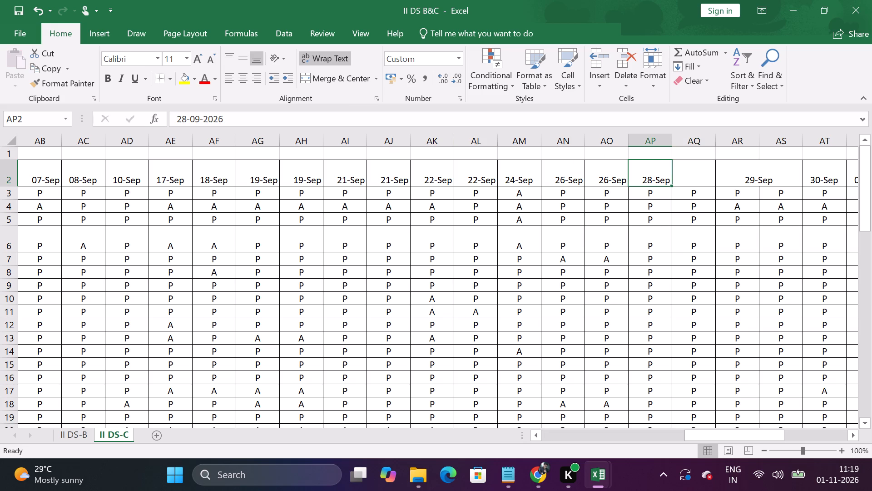
{"action": "key", "text": "ctrl+c"}
{"action": "left_click", "coordinate": [694, 176]}
{"action": "key", "text": "ctrl+v"}
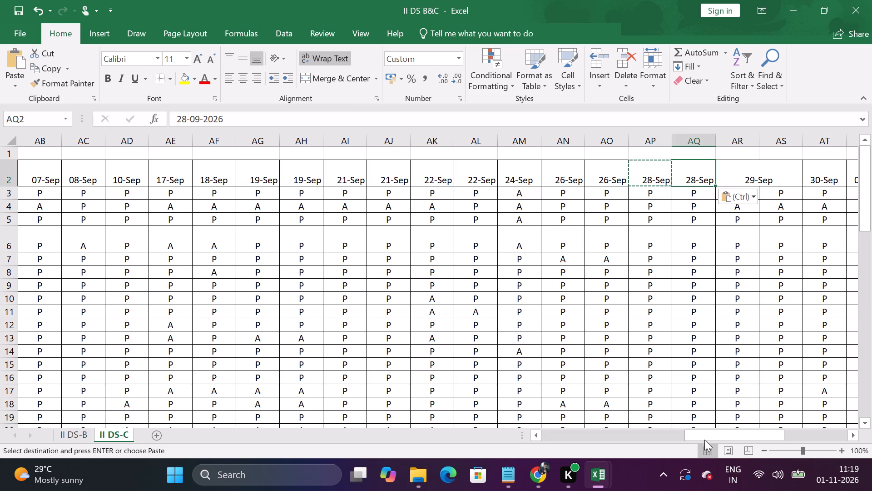
Unmerge the 29-Sep header cell in II DS-C and copy its date into the empty cell AS2.
{"action": "left_click_drag", "start_coordinate": [704, 440], "coordinate": [752, 434]}
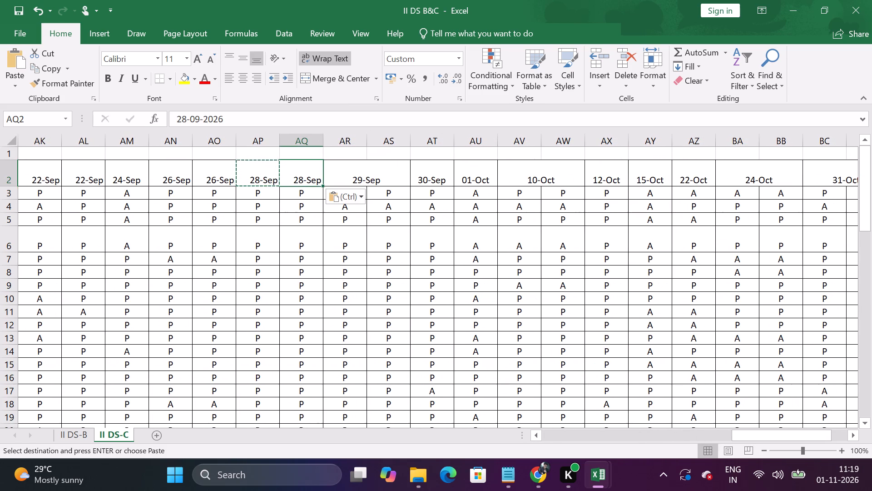
{"action": "left_click", "coordinate": [364, 169]}
{"action": "left_click", "coordinate": [339, 76]}
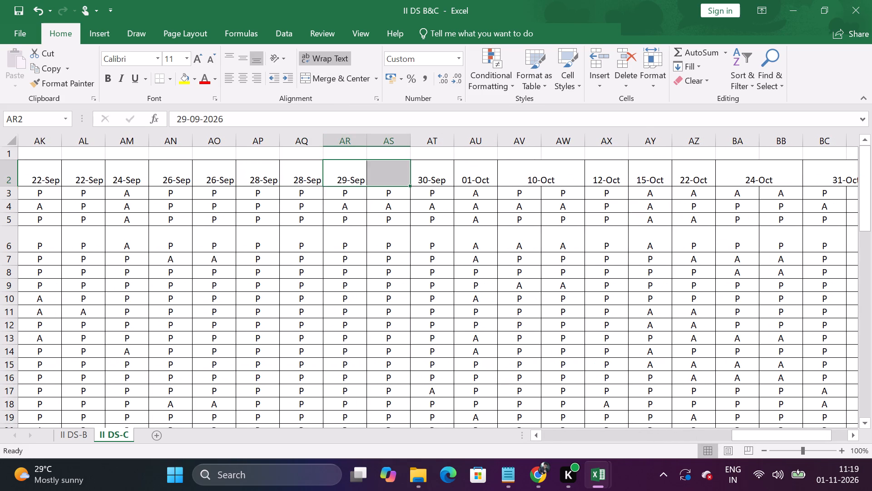
{"action": "left_click", "coordinate": [347, 178]}
{"action": "key", "text": "ctrl+c"}
{"action": "left_click", "coordinate": [401, 176]}
{"action": "key", "text": "ctrl+v"}
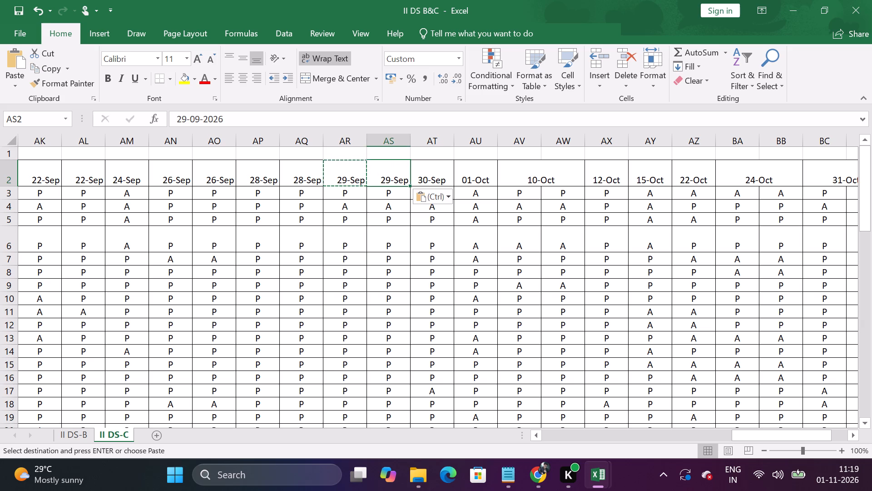
Unmerge the 10-Oct header cell in II DS-C and copy its date into the empty cell AW2.
{"action": "left_click", "coordinate": [559, 175]}
{"action": "left_click", "coordinate": [339, 76]}
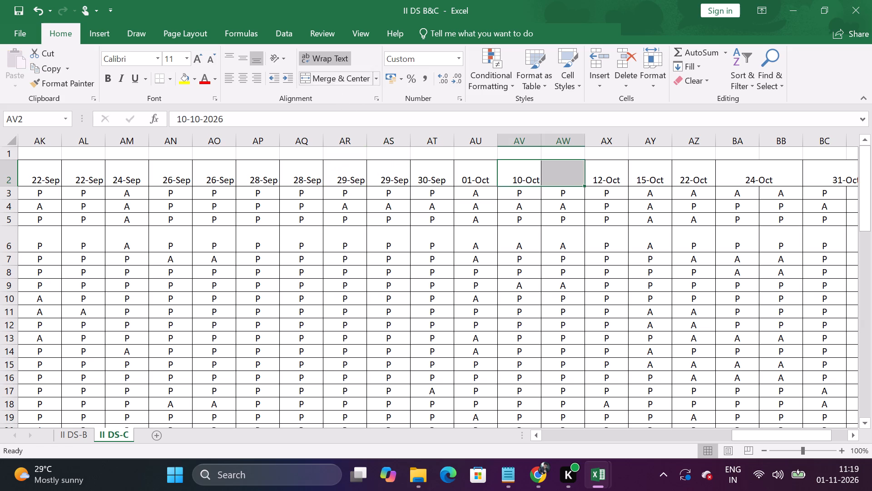
{"action": "left_click", "coordinate": [522, 174]}
{"action": "key", "text": "ctrl+c"}
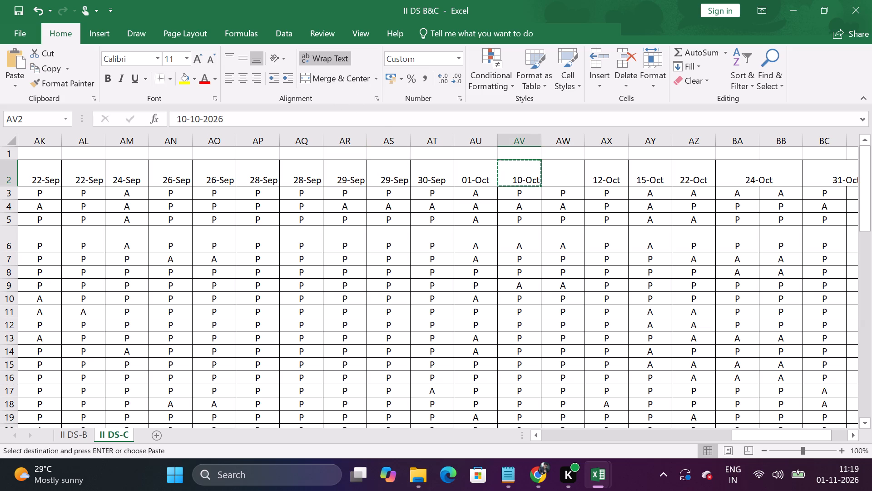
{"action": "left_click", "coordinate": [560, 175]}
{"action": "key", "text": "ctrl+v"}
Unmerge the 24-Oct header cell in II DS-C and copy its date into the empty cell BB2.
{"action": "left_click", "coordinate": [767, 172]}
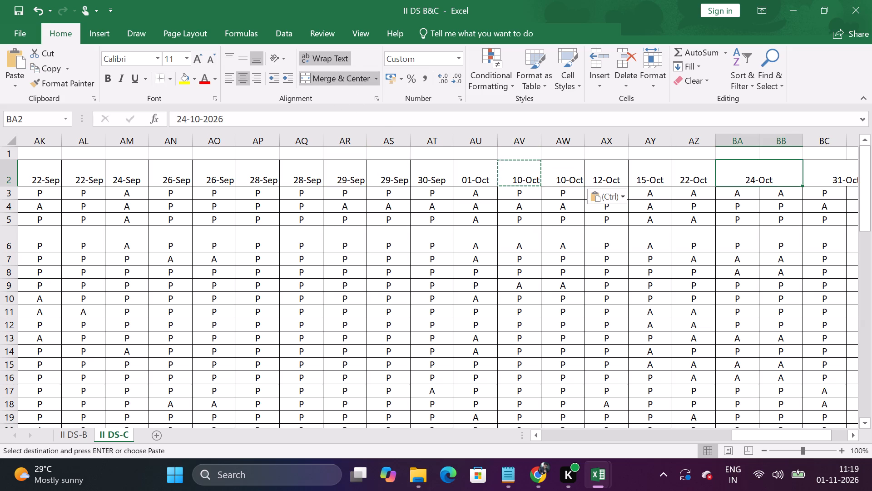
{"action": "left_click", "coordinate": [322, 77]}
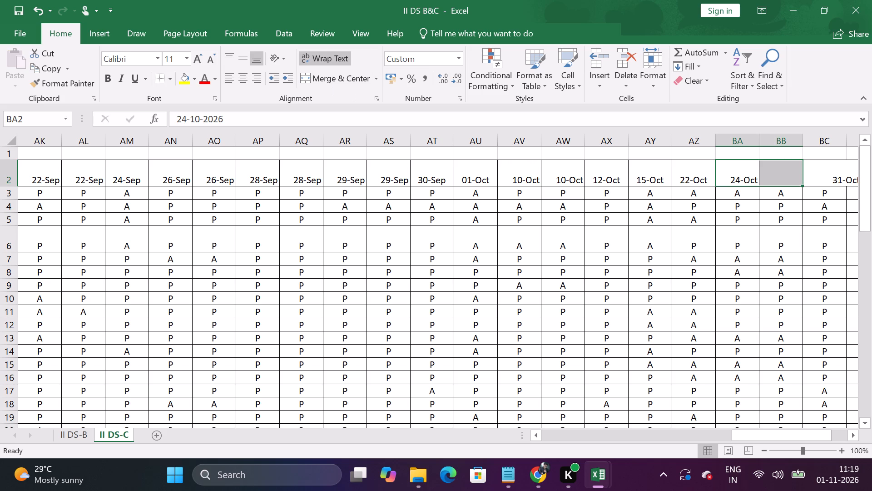
{"action": "left_click", "coordinate": [743, 173]}
{"action": "key", "text": "ctrl+c"}
{"action": "left_click", "coordinate": [776, 175]}
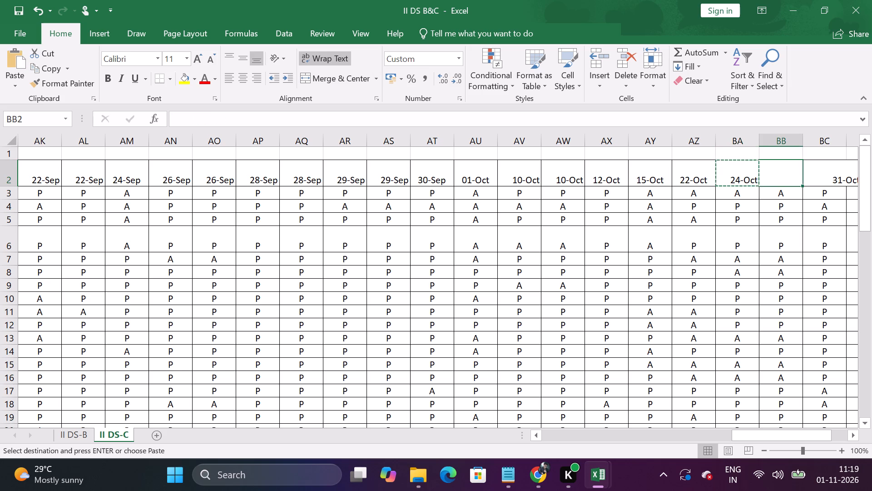
{"action": "key", "text": "ctrl+v"}
Unmerge the 31-Oct header cell in II DS-C and copy its date into the empty cell BD2.
{"action": "left_click_drag", "start_coordinate": [744, 432], "coordinate": [780, 431]}
{"action": "left_click", "coordinate": [716, 175]}
{"action": "left_click", "coordinate": [352, 80]}
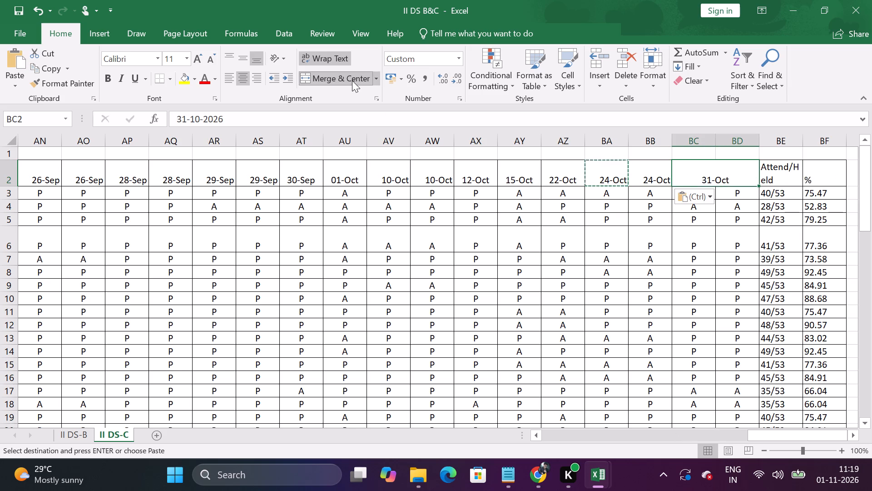
{"action": "left_click", "coordinate": [692, 175]}
{"action": "key", "text": "ctrl+c"}
{"action": "left_click", "coordinate": [733, 176]}
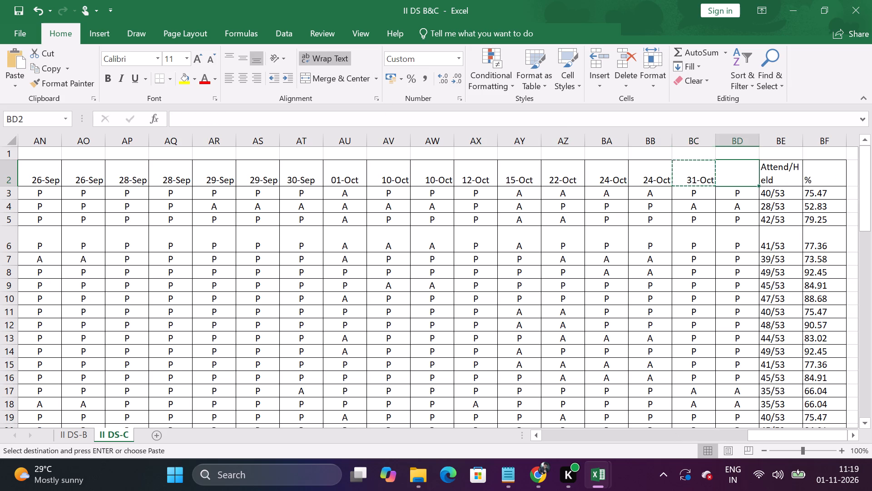
{"action": "key", "text": "ctrl+v"}
{"action": "left_click", "coordinate": [659, 321]}
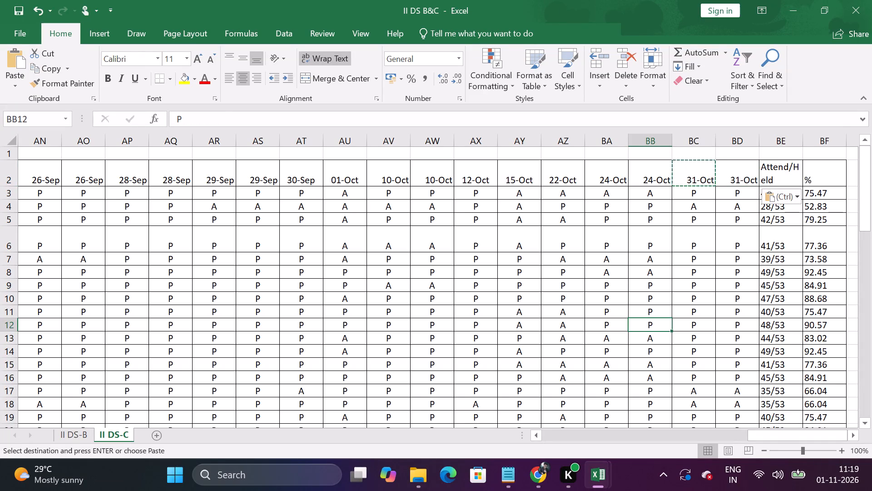
Widen column BD slightly in II DS-C.
{"action": "left_click_drag", "start_coordinate": [759, 144], "coordinate": [770, 141]}
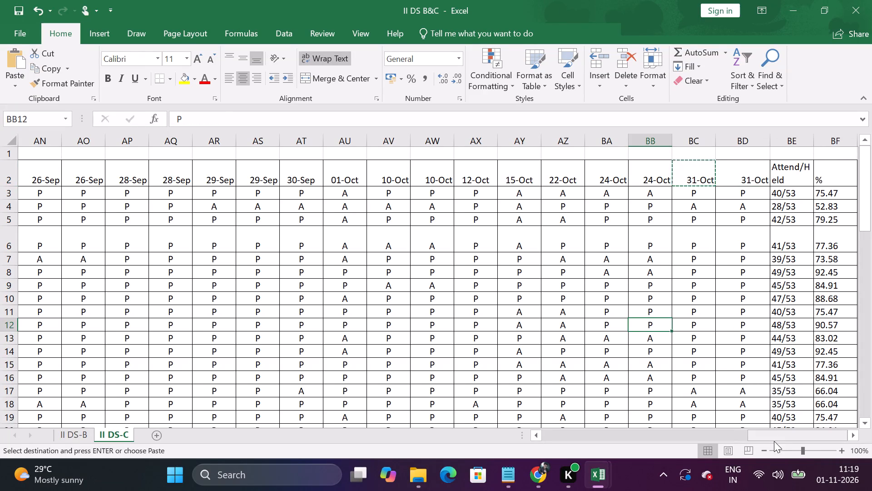
Apply the custom number format dd/mm to the first date header, cell D2, in II DS-C.
{"action": "left_click_drag", "start_coordinate": [776, 434], "coordinate": [537, 437]}
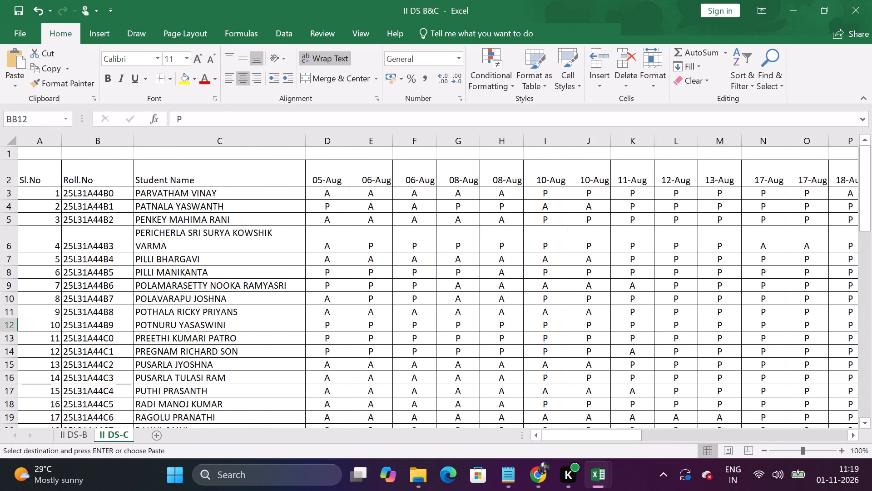
{"action": "left_click", "coordinate": [322, 175]}
{"action": "right_click", "coordinate": [319, 178]}
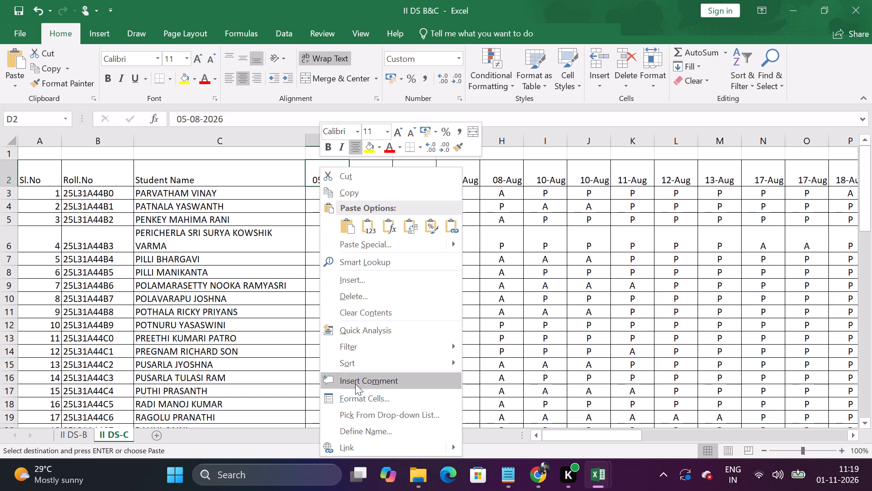
{"action": "left_click", "coordinate": [354, 396]}
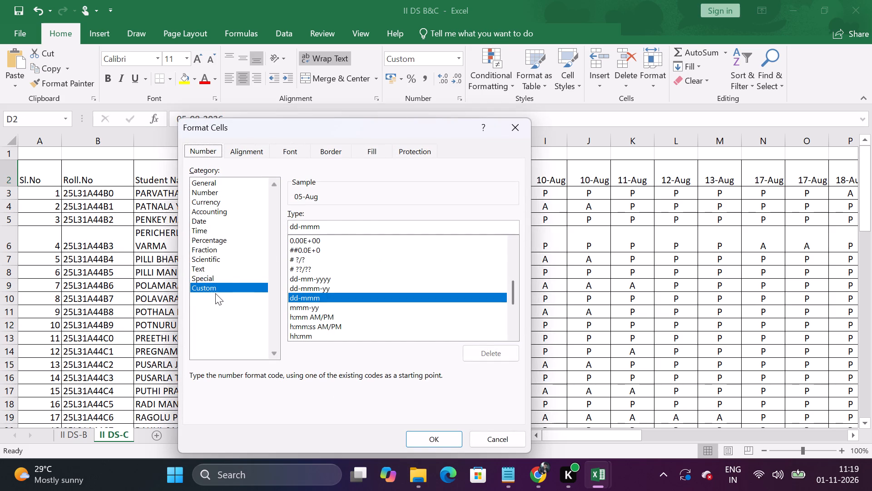
{"action": "left_click", "coordinate": [324, 225]}
{"action": "key", "text": "BackSpace"}
{"action": "key", "text": "BackSpace"}
{"action": "key", "text": "BackSpace"}
{"action": "key", "text": "BackSpace"}
{"action": "type", "text": "/mm"}
{"action": "key", "text": "Return"}
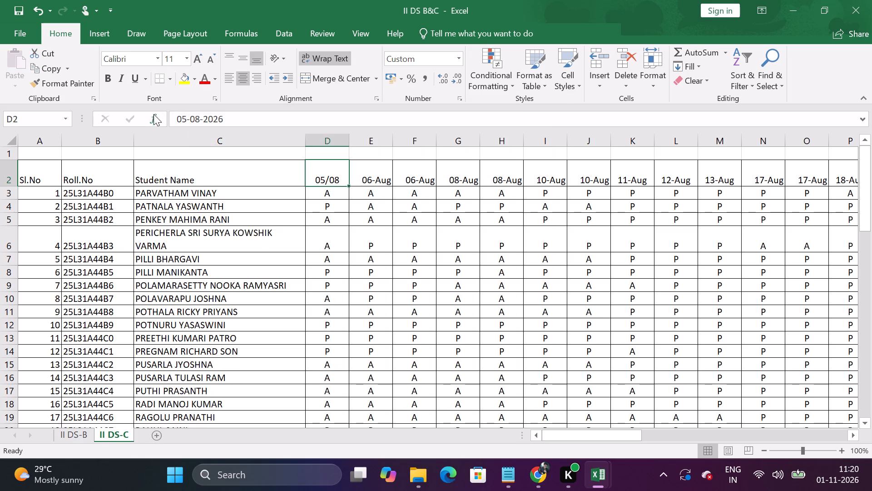
Copy the formatting of D2 onto all remaining date headers, E2 through BD2, with Format Painter.
{"action": "left_click", "coordinate": [66, 81]}
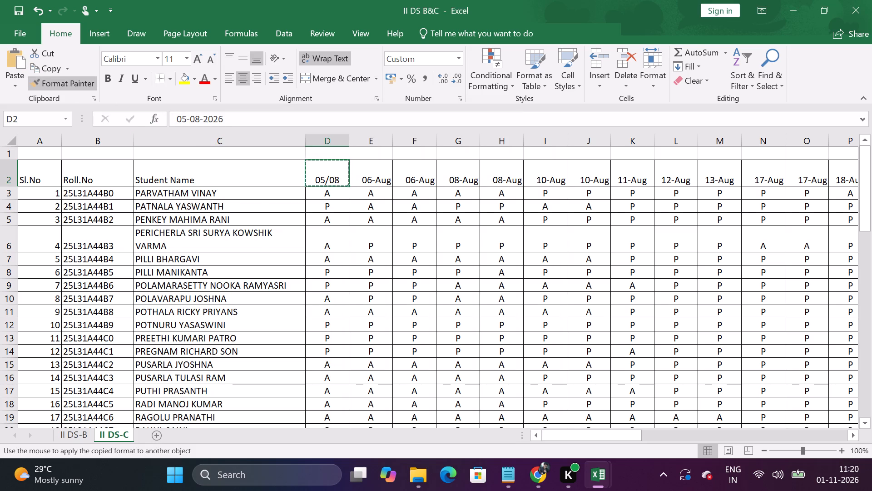
{"action": "left_click_drag", "start_coordinate": [372, 177], "coordinate": [871, 184]}
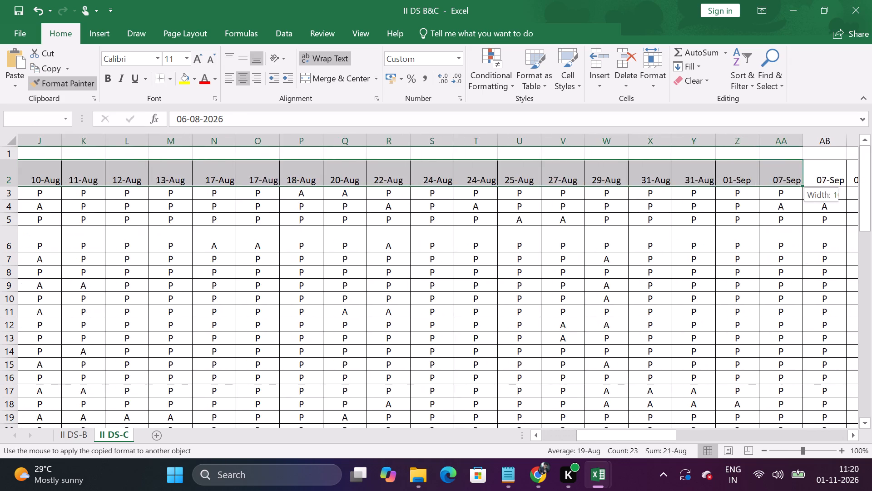
{"action": "left_click_drag", "start_coordinate": [871, 184], "coordinate": [871, 184]}
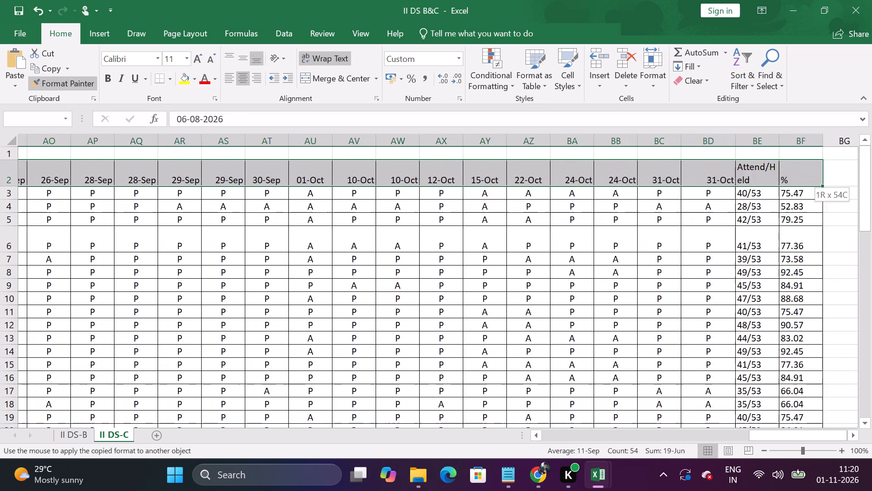
{"action": "left_click_drag", "start_coordinate": [871, 184], "coordinate": [710, 183]}
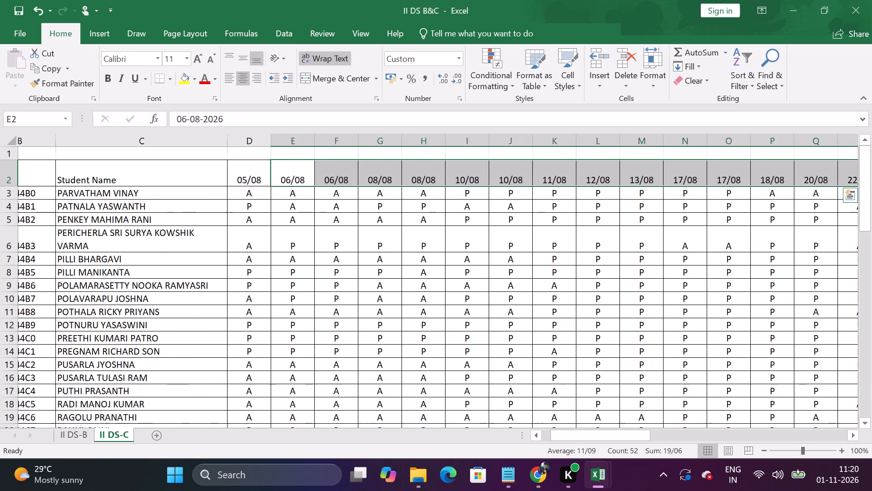
{"action": "left_click", "coordinate": [498, 265]}
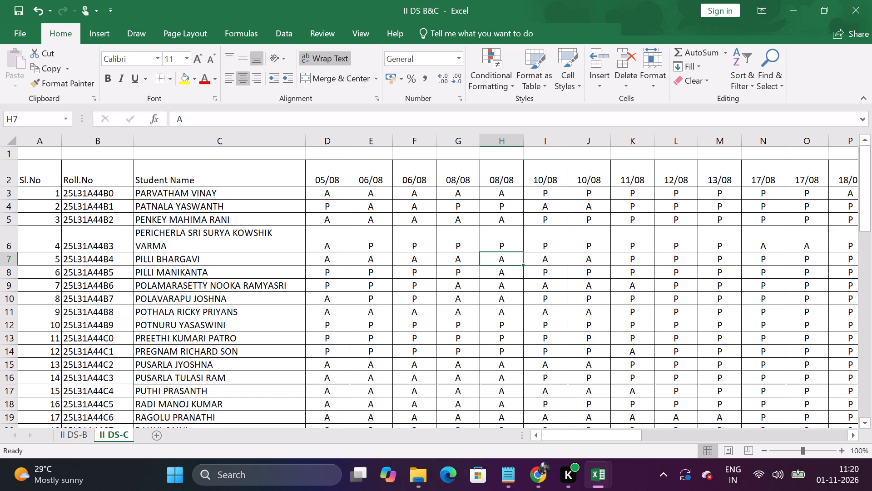
Insert a blank column before the Attend/Held column in II DS-C.
{"action": "left_click_drag", "start_coordinate": [606, 435], "coordinate": [723, 432]}
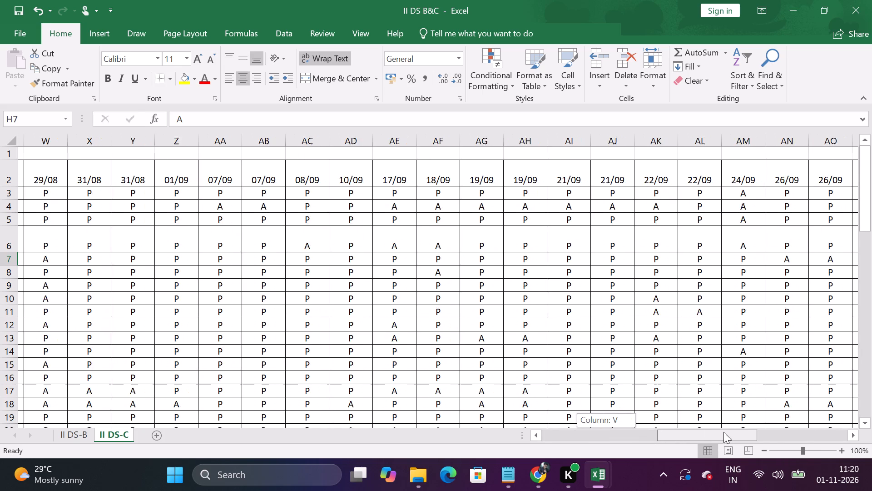
{"action": "left_click_drag", "start_coordinate": [723, 432], "coordinate": [837, 435]}
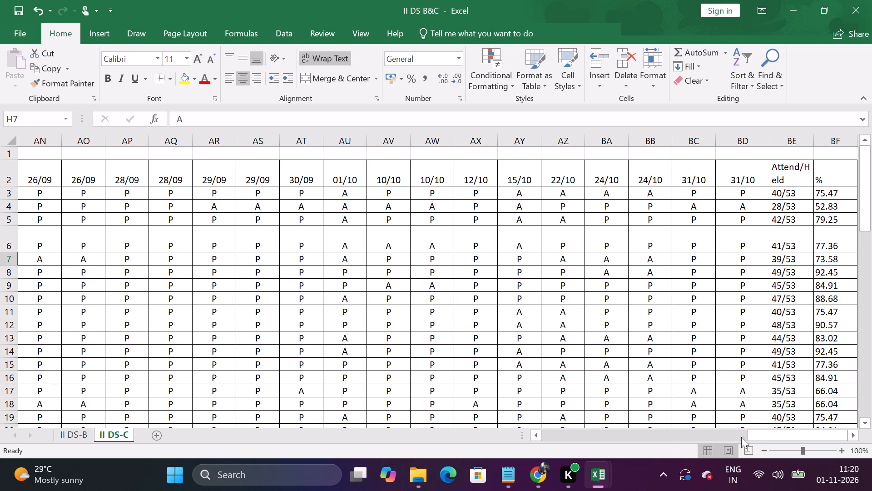
{"action": "left_click_drag", "start_coordinate": [759, 436], "coordinate": [673, 447]}
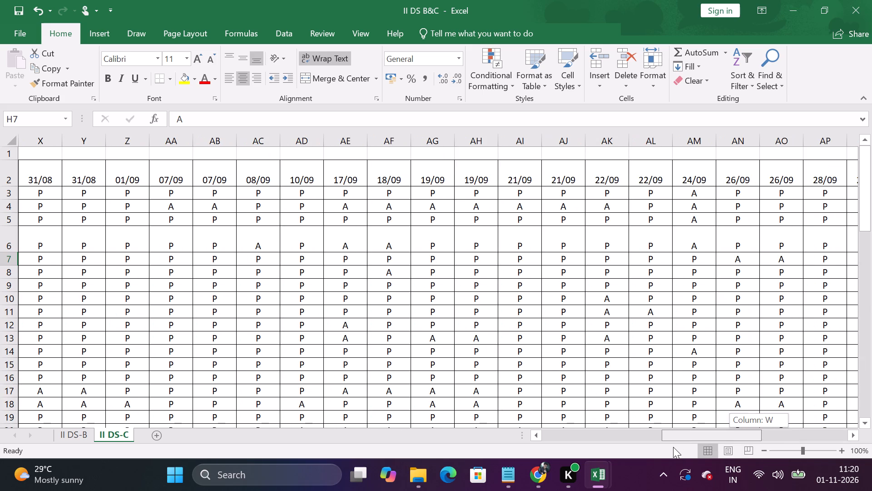
{"action": "left_click_drag", "start_coordinate": [673, 447], "coordinate": [849, 449]}
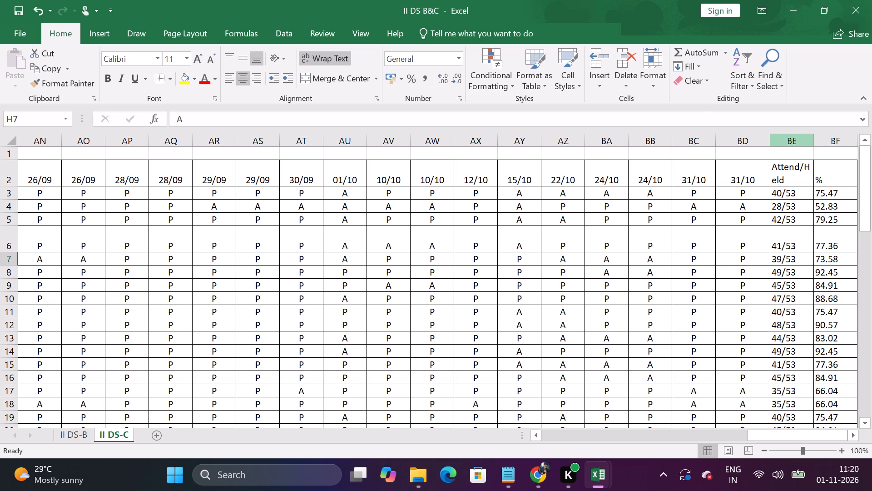
{"action": "right_click", "coordinate": [795, 140]}
{"action": "left_click", "coordinate": [738, 239]}
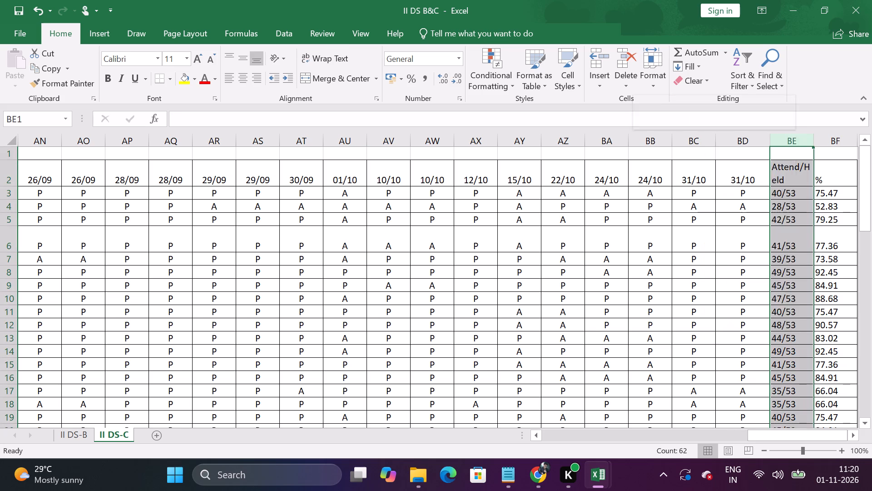
Widen the new blank column BE to more than twice its width so it can hold lists of dates.
{"action": "left_click", "coordinate": [794, 430]}
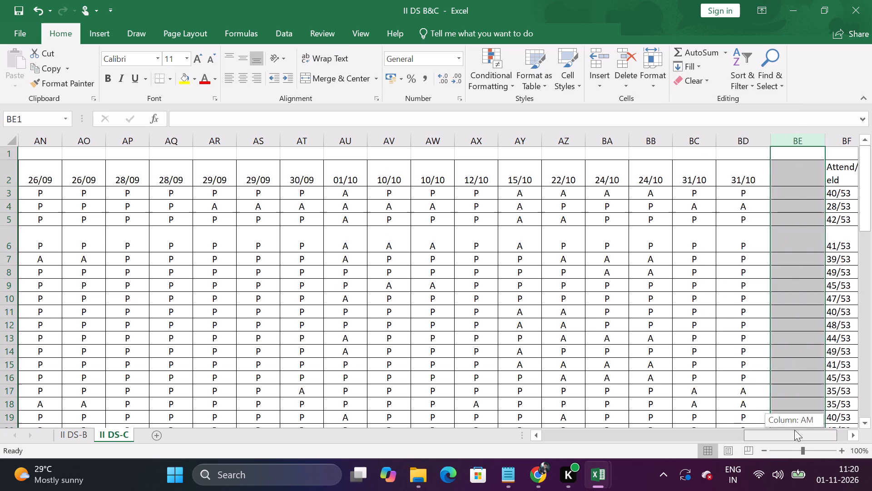
{"action": "left_click_drag", "start_coordinate": [823, 141], "coordinate": [869, 141]}
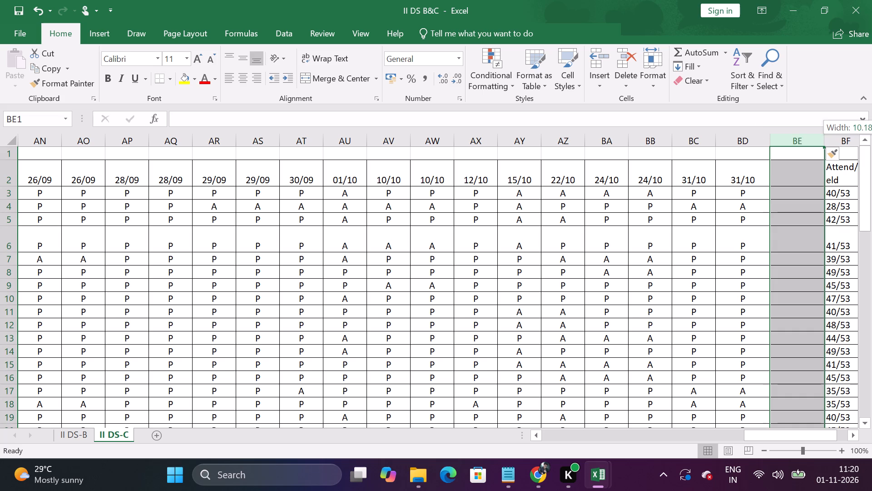
{"action": "left_click_drag", "start_coordinate": [869, 141], "coordinate": [871, 139]}
{"action": "left_click_drag", "start_coordinate": [798, 436], "coordinate": [855, 435]}
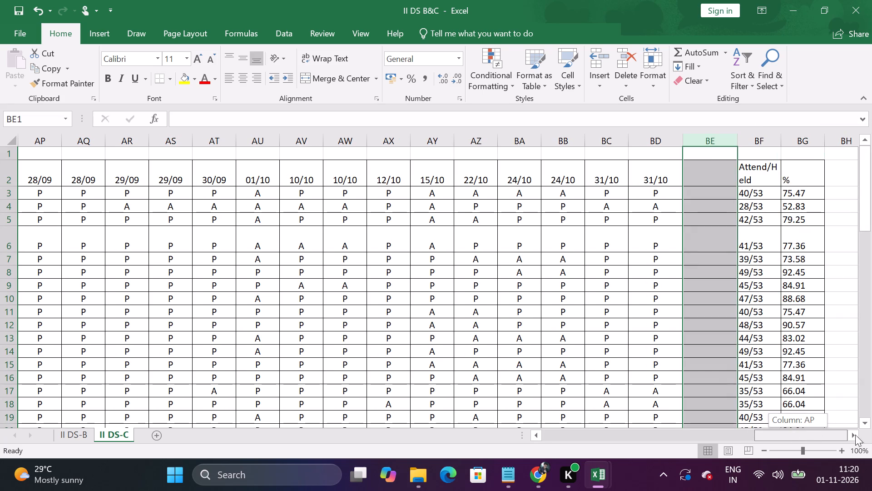
{"action": "left_click_drag", "start_coordinate": [855, 435], "coordinate": [860, 435]}
{"action": "left_click_drag", "start_coordinate": [738, 140], "coordinate": [829, 129]}
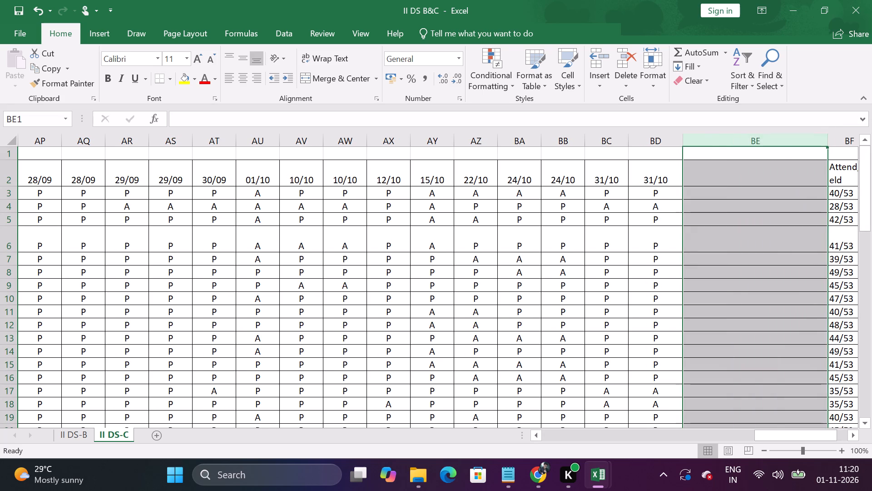
{"action": "left_click", "coordinate": [737, 157]}
{"action": "scroll", "coordinate": [690, 280], "scroll_direction": "up", "scroll_amount": 4}
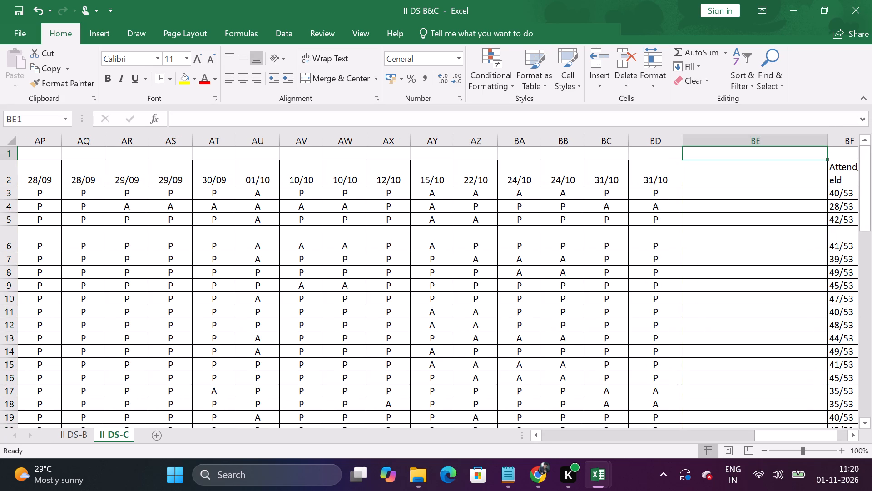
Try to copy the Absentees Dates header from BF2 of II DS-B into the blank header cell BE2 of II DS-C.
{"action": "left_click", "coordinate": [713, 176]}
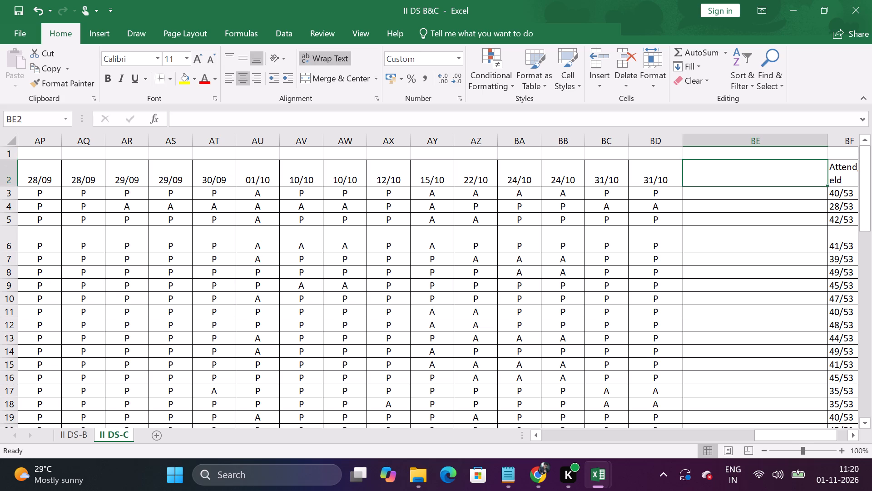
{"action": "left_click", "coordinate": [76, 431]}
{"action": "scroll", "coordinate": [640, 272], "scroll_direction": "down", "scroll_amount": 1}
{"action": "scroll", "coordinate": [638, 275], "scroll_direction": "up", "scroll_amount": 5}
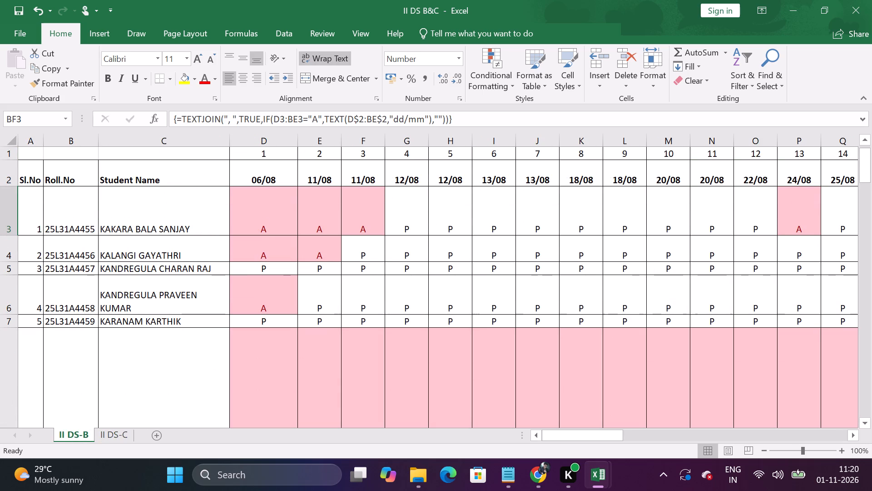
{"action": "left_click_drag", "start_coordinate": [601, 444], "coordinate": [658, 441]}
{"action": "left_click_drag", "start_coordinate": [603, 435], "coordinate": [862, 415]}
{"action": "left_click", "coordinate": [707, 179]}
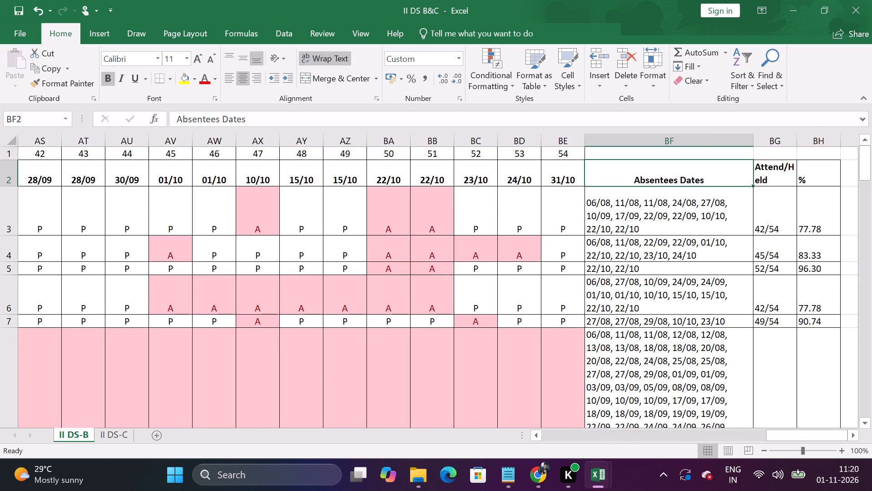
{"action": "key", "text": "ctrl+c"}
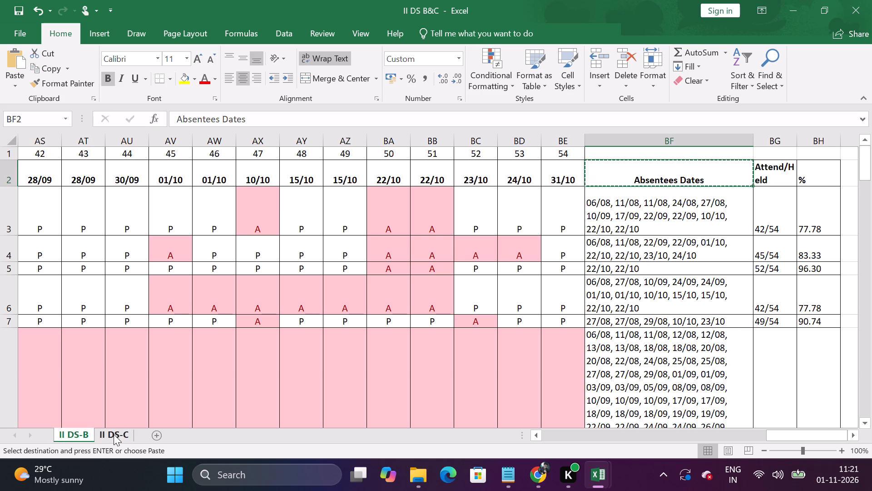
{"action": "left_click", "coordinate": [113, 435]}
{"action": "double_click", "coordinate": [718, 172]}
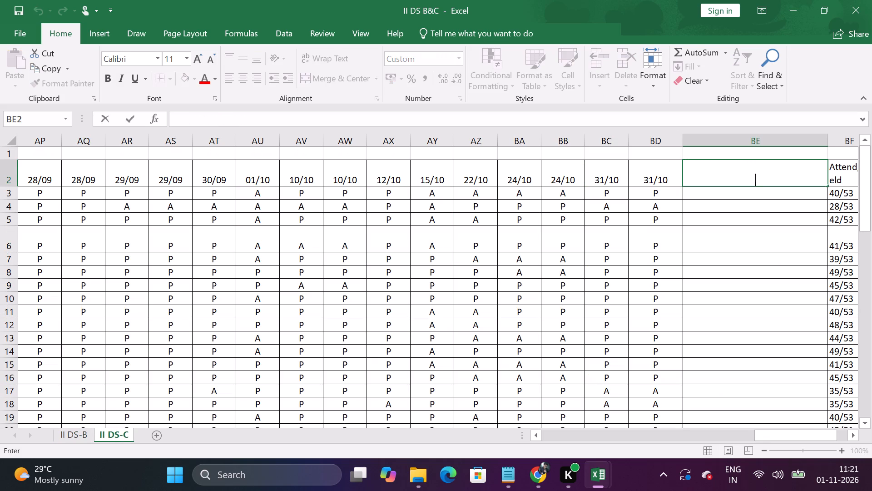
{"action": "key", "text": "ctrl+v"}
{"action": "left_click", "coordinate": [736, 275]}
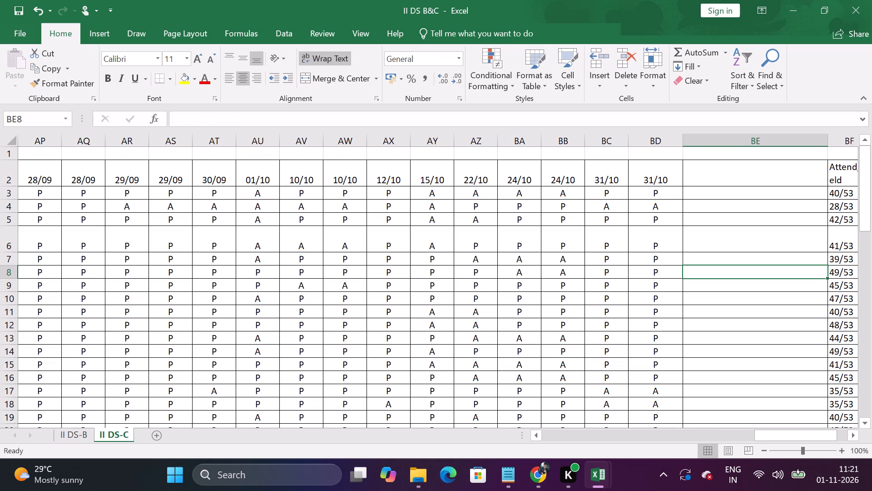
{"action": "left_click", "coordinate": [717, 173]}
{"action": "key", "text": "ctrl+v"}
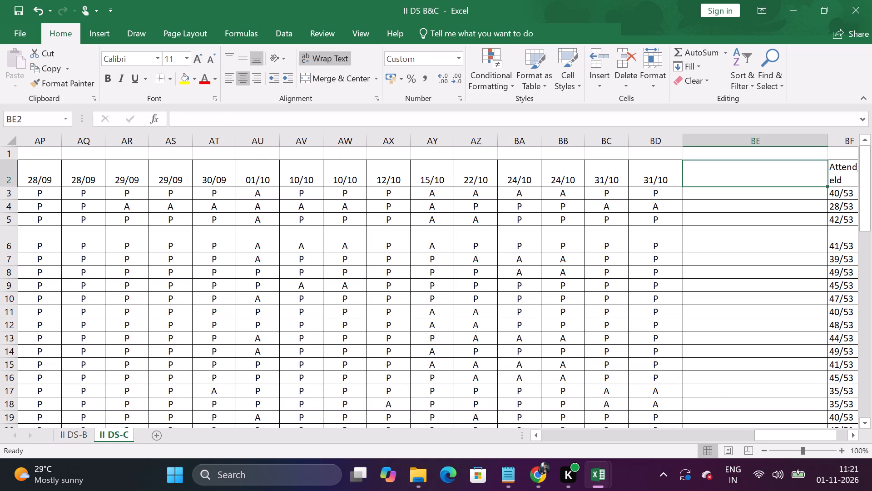
Copy the Absentees Dates header from BF2 of II DS-B into cell BE2 of II DS-C.
{"action": "left_click", "coordinate": [66, 435]}
{"action": "left_click", "coordinate": [635, 177]}
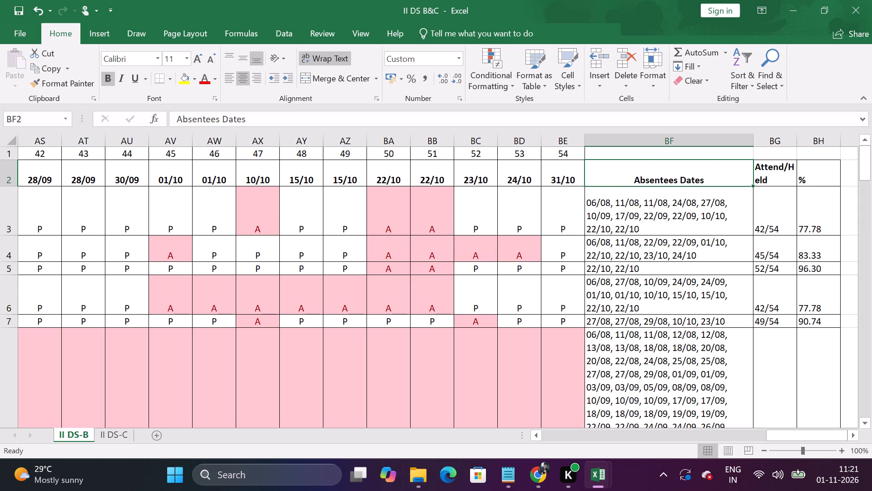
{"action": "key", "text": "ctrl+c"}
{"action": "left_click", "coordinate": [109, 437]}
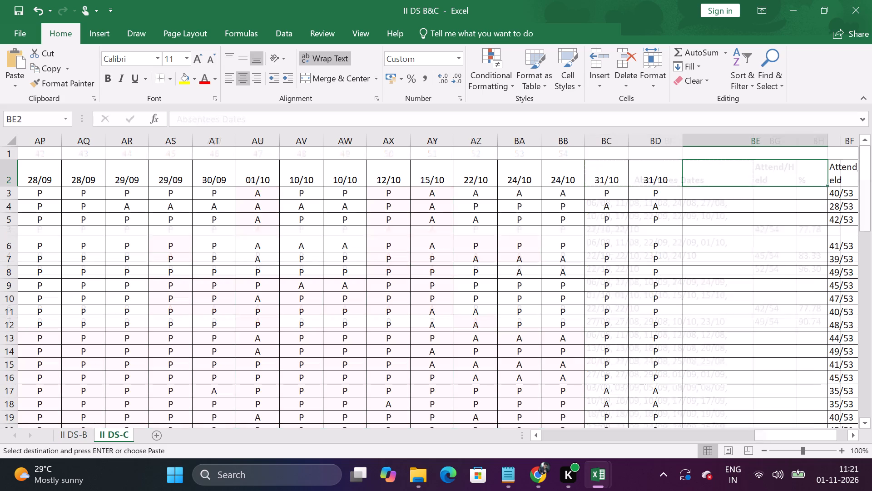
{"action": "left_click", "coordinate": [727, 180]}
{"action": "key", "text": "ctrl+v"}
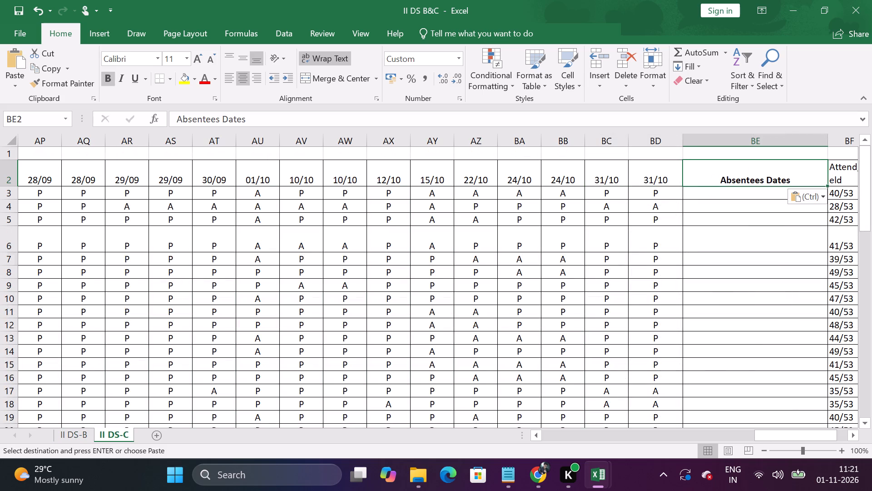
{"action": "left_click", "coordinate": [727, 256]}
Enter 1 and 2 above the first two date headers, in D1 and E1 of II DS-C, and center them.
{"action": "left_click_drag", "start_coordinate": [785, 438], "coordinate": [700, 443]}
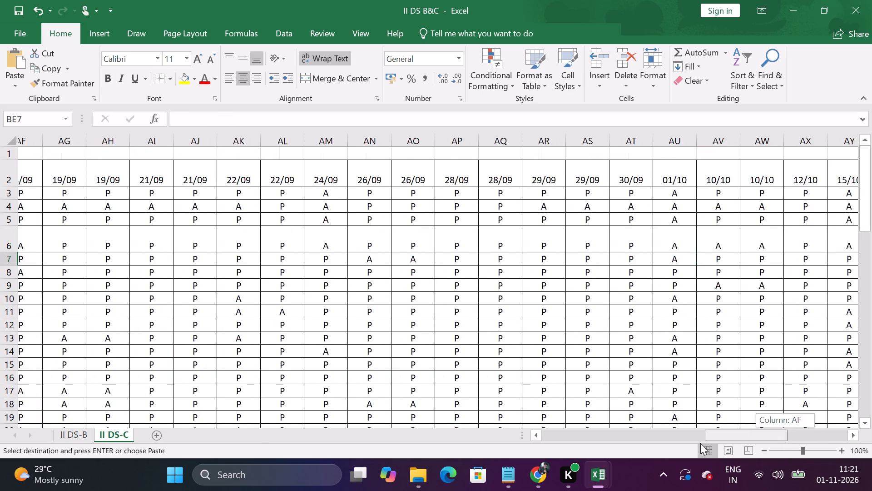
{"action": "left_click_drag", "start_coordinate": [700, 443], "coordinate": [521, 449]}
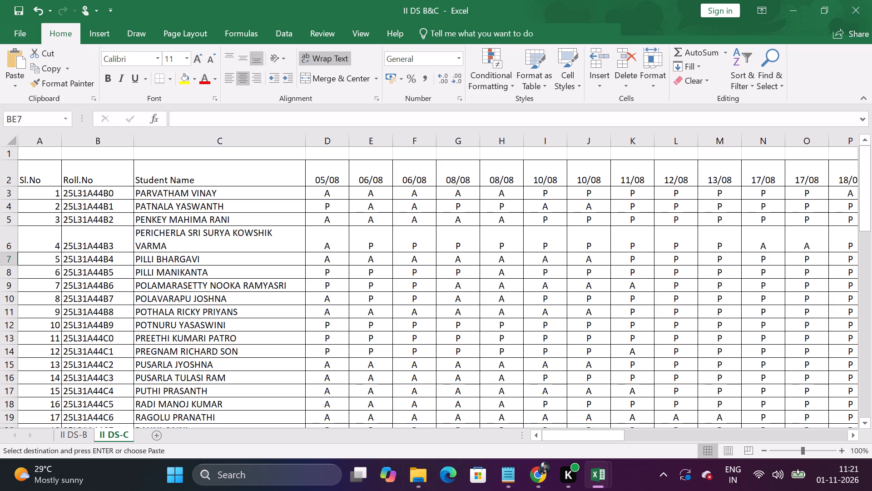
{"action": "left_click", "coordinate": [326, 155]}
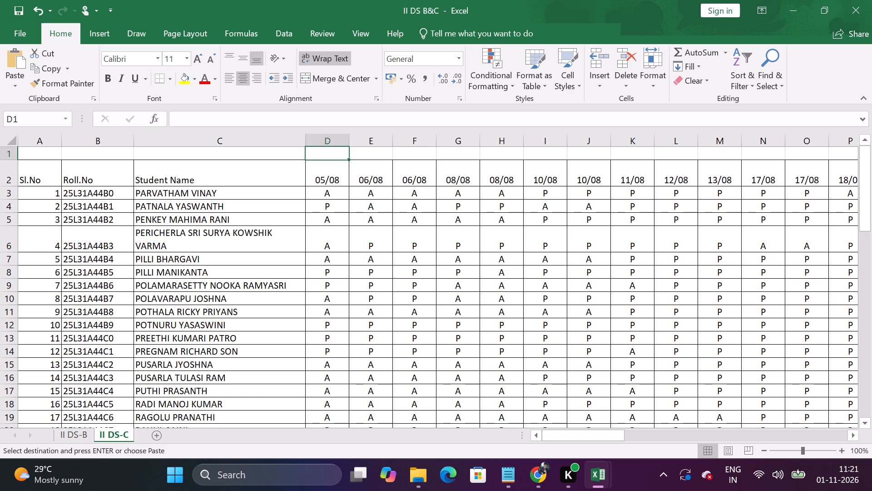
{"action": "key", "text": "1"}
{"action": "left_click", "coordinate": [365, 153]}
{"action": "key", "text": "2"}
{"action": "left_click", "coordinate": [438, 220]}
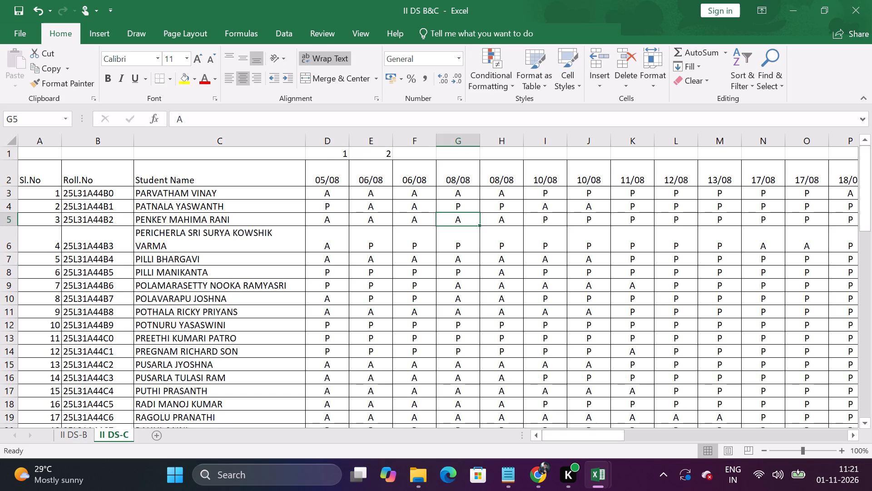
{"action": "left_click_drag", "start_coordinate": [332, 157], "coordinate": [358, 153]}
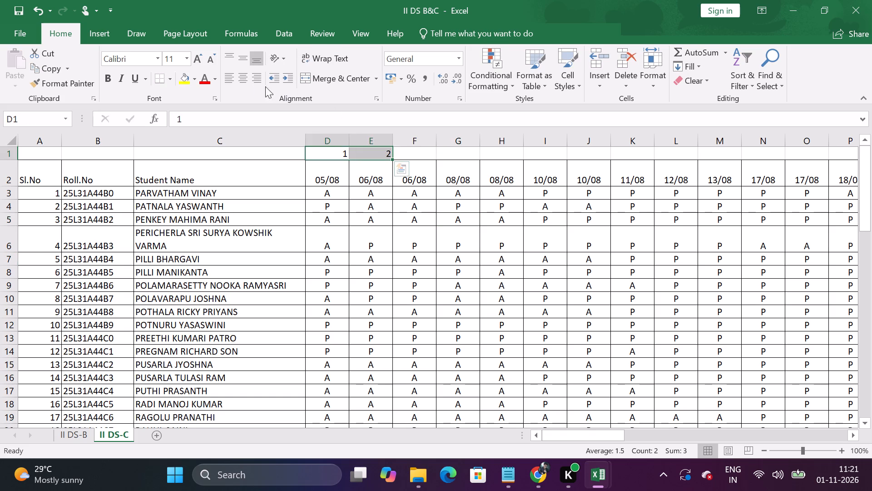
{"action": "left_click", "coordinate": [243, 79]}
{"action": "left_click", "coordinate": [439, 242]}
Extend the number series from D1:E1 across row 1 to BD1, so the date columns are numbered 1 to 53.
{"action": "left_click_drag", "start_coordinate": [331, 154], "coordinate": [354, 153]}
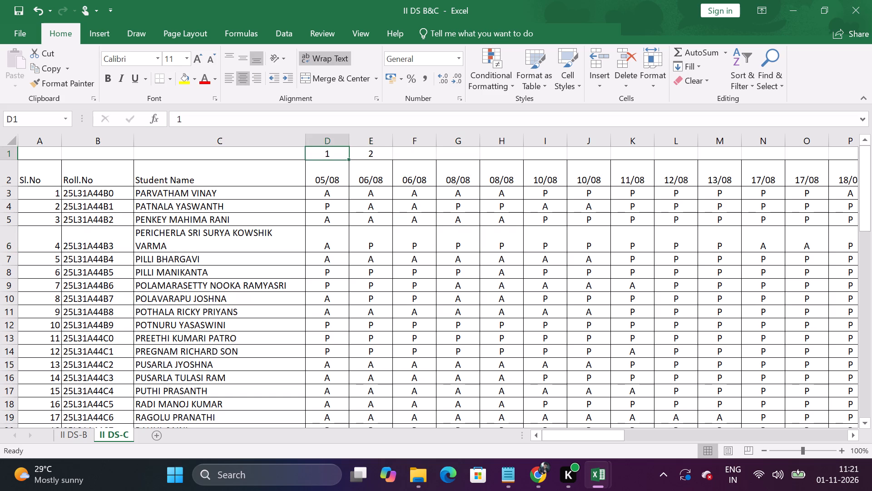
{"action": "left_click_drag", "start_coordinate": [354, 153], "coordinate": [365, 152]}
{"action": "left_click_drag", "start_coordinate": [394, 159], "coordinate": [581, 158]}
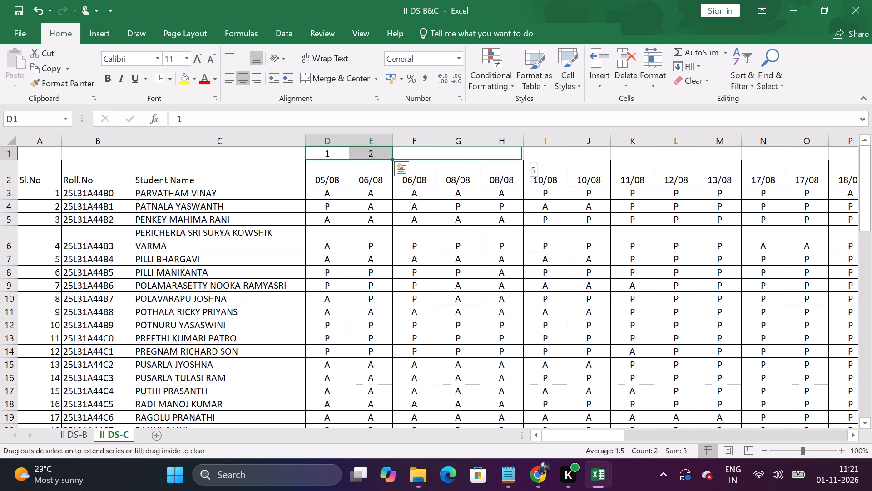
{"action": "left_click_drag", "start_coordinate": [581, 158], "coordinate": [871, 163]}
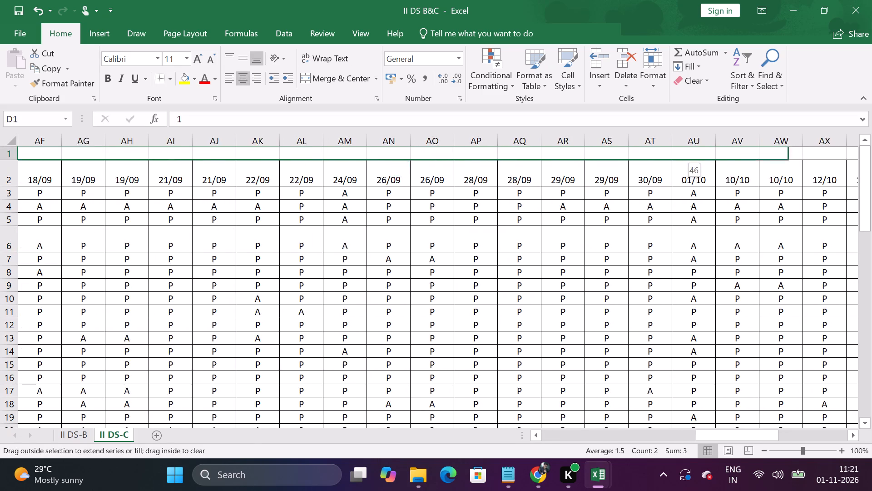
{"action": "left_click_drag", "start_coordinate": [871, 163], "coordinate": [597, 164]}
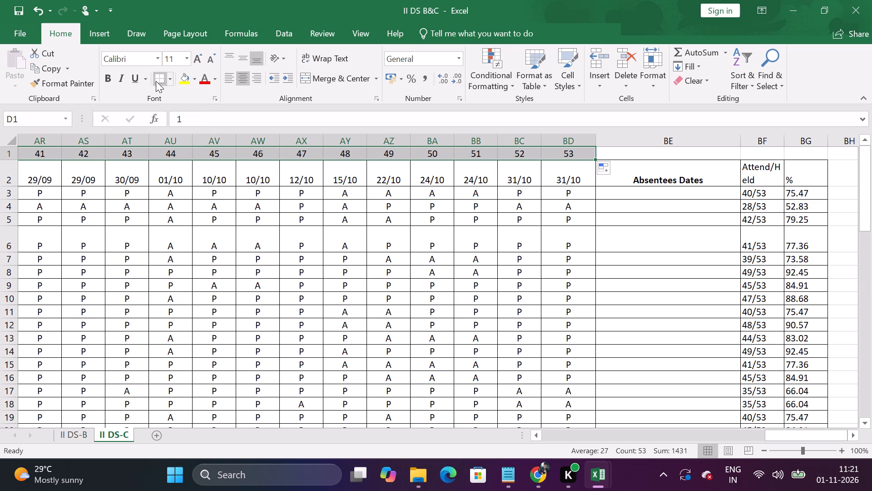
Apply All Borders to the numbered cells D1 through BD1.
{"action": "left_click", "coordinate": [169, 78]}
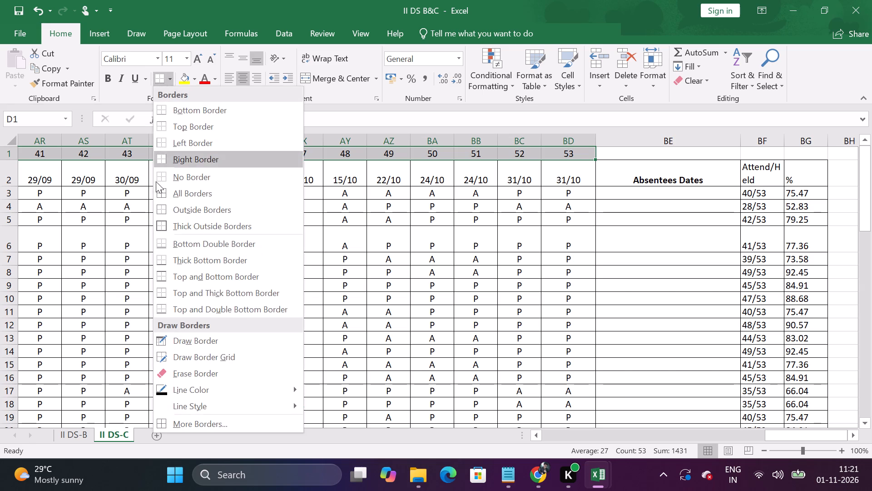
{"action": "left_click", "coordinate": [159, 190]}
{"action": "left_click", "coordinate": [594, 270]}
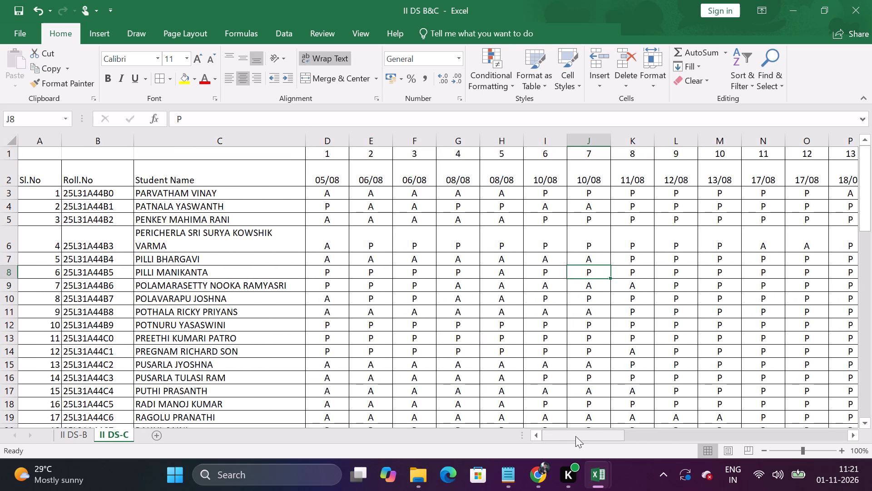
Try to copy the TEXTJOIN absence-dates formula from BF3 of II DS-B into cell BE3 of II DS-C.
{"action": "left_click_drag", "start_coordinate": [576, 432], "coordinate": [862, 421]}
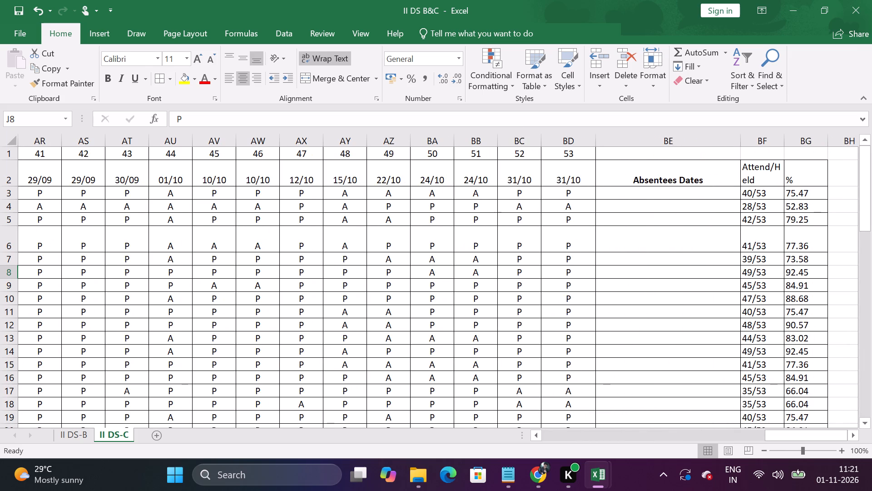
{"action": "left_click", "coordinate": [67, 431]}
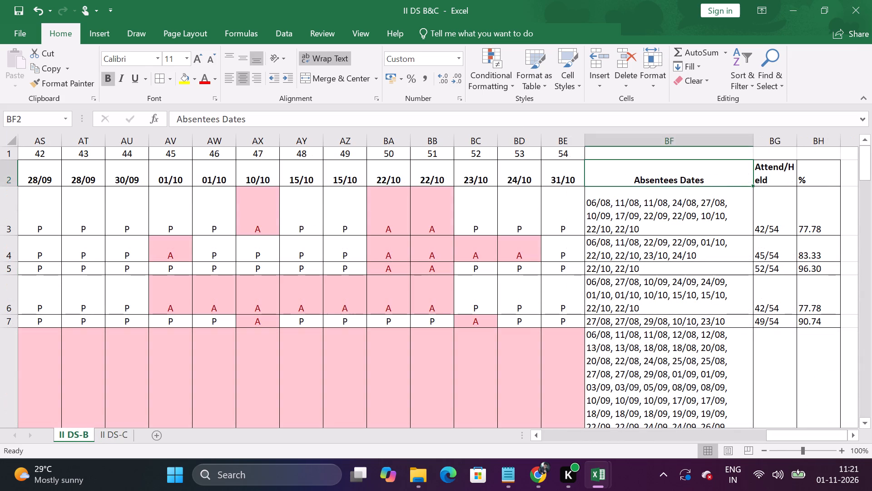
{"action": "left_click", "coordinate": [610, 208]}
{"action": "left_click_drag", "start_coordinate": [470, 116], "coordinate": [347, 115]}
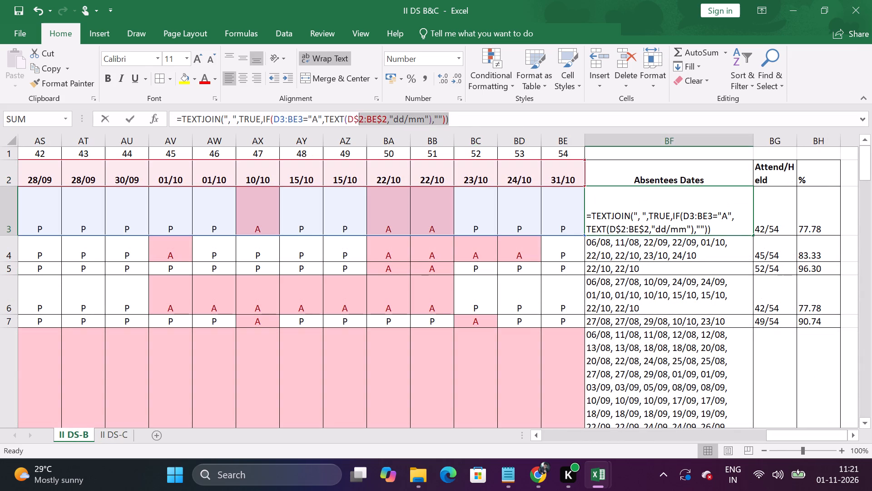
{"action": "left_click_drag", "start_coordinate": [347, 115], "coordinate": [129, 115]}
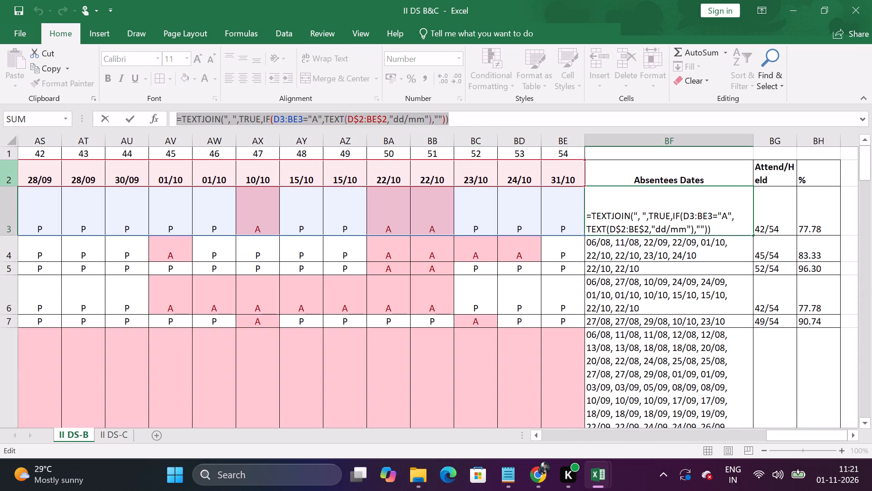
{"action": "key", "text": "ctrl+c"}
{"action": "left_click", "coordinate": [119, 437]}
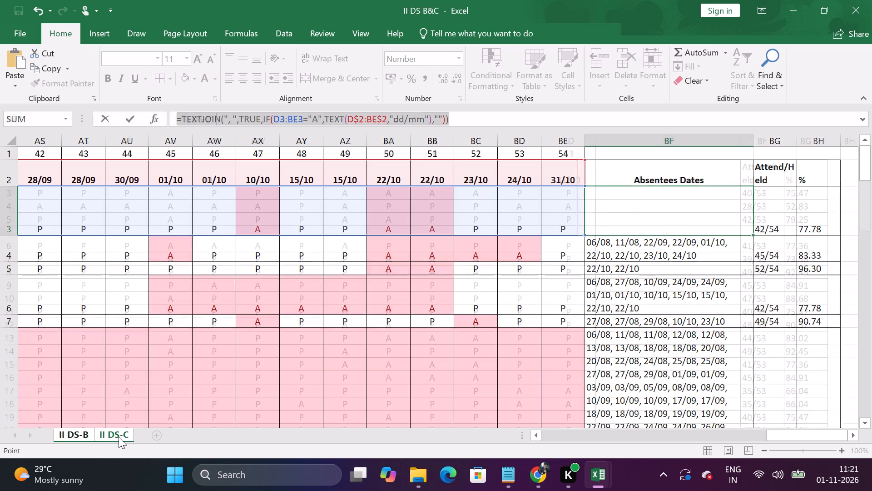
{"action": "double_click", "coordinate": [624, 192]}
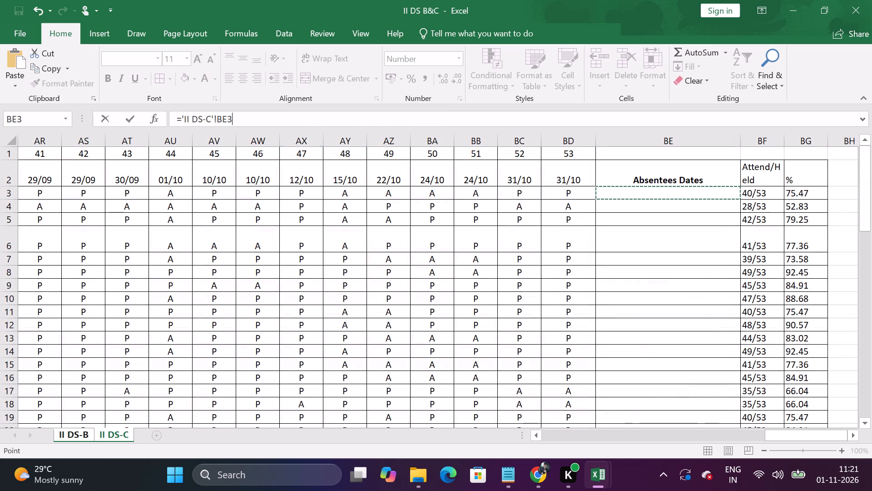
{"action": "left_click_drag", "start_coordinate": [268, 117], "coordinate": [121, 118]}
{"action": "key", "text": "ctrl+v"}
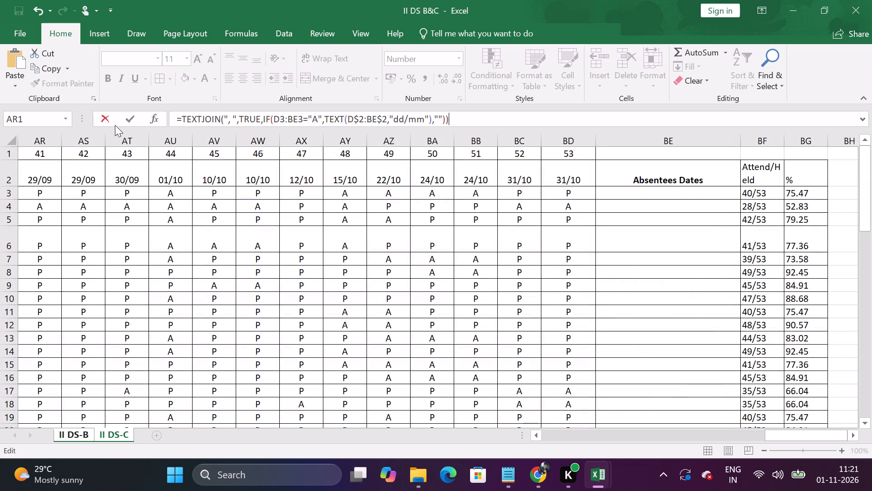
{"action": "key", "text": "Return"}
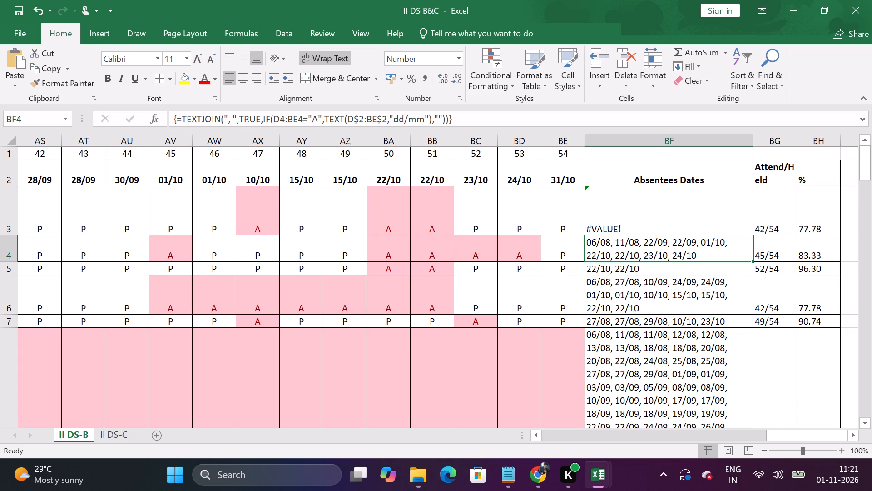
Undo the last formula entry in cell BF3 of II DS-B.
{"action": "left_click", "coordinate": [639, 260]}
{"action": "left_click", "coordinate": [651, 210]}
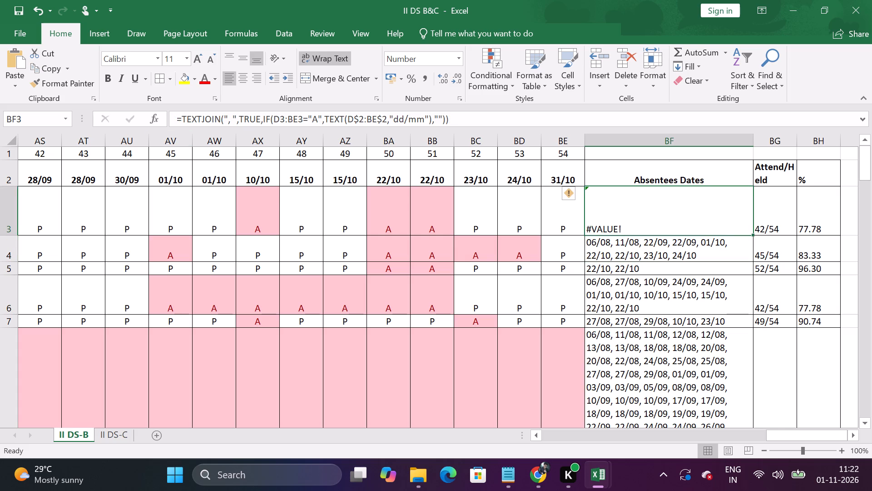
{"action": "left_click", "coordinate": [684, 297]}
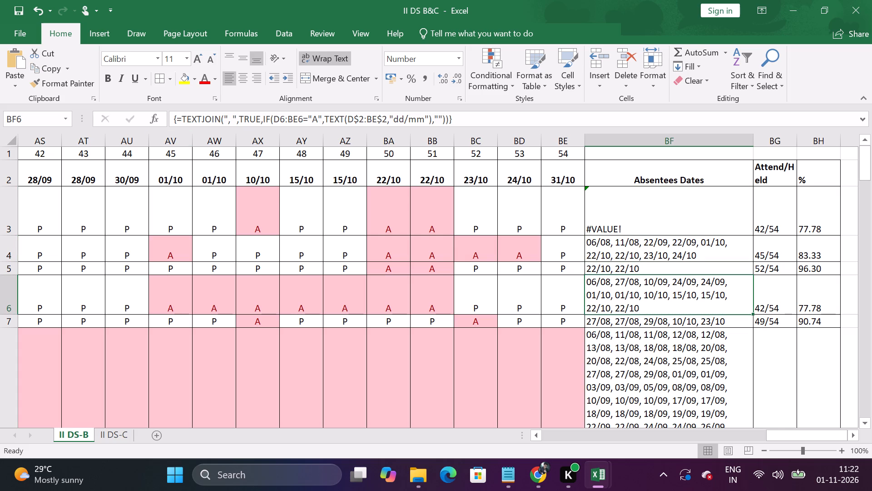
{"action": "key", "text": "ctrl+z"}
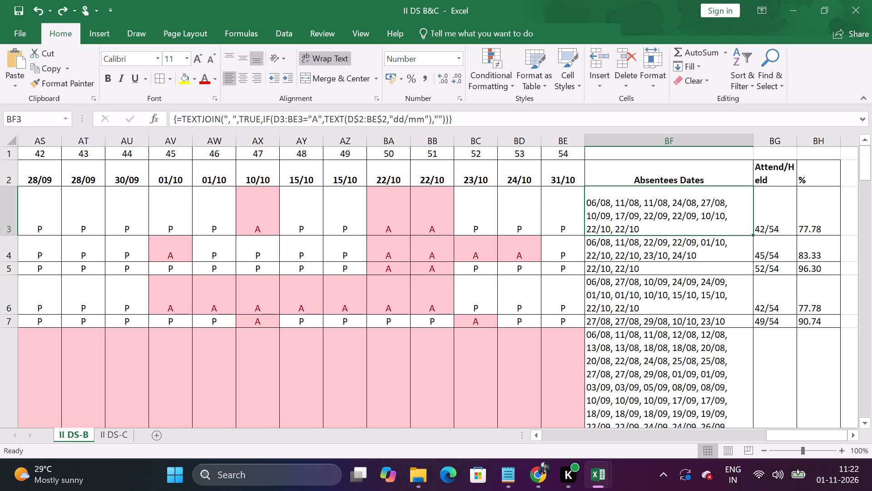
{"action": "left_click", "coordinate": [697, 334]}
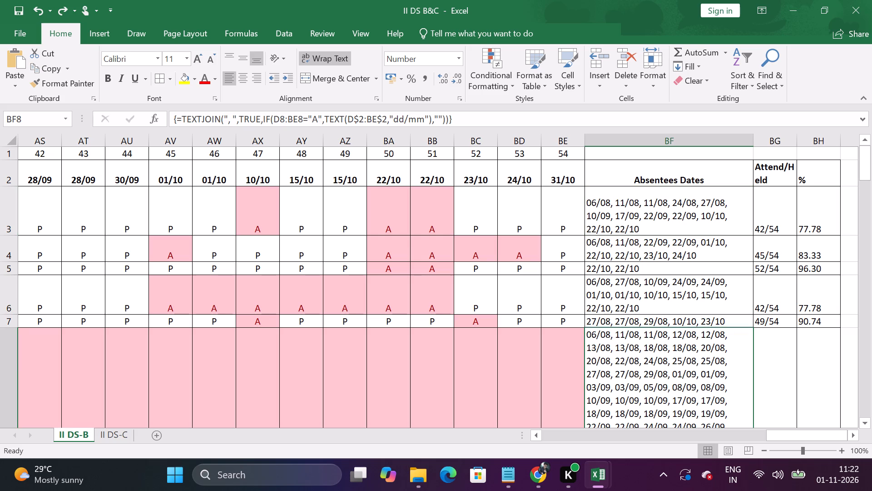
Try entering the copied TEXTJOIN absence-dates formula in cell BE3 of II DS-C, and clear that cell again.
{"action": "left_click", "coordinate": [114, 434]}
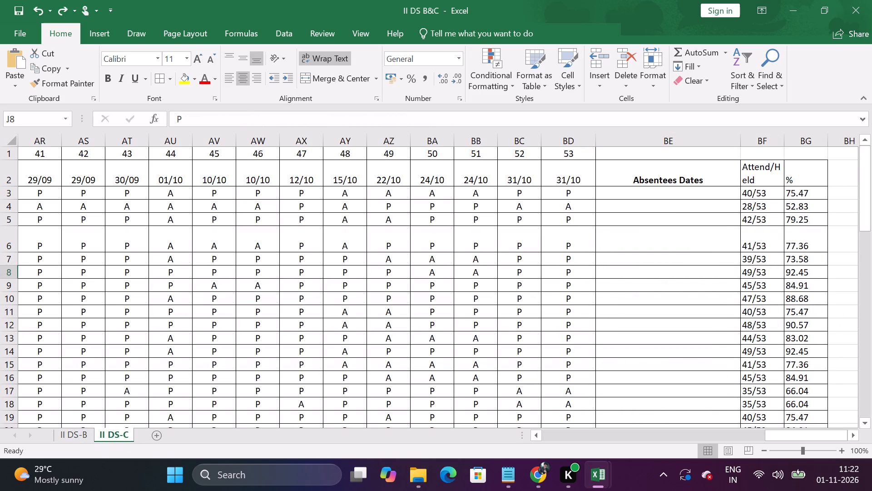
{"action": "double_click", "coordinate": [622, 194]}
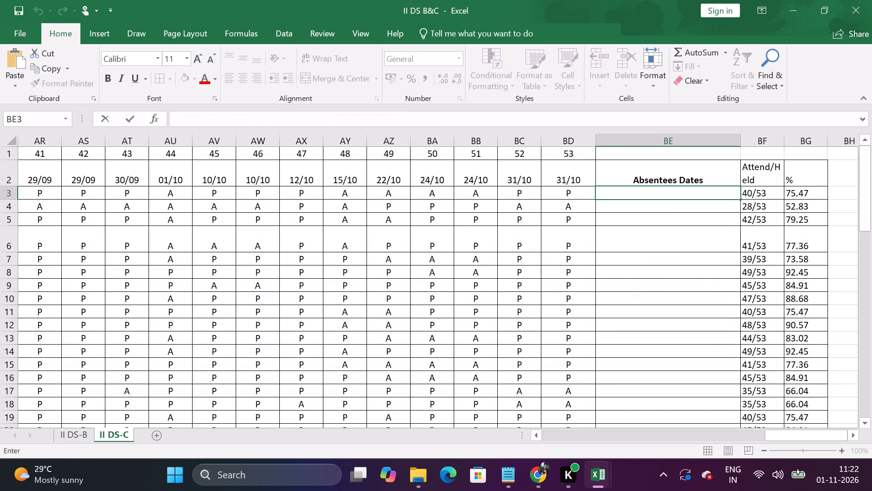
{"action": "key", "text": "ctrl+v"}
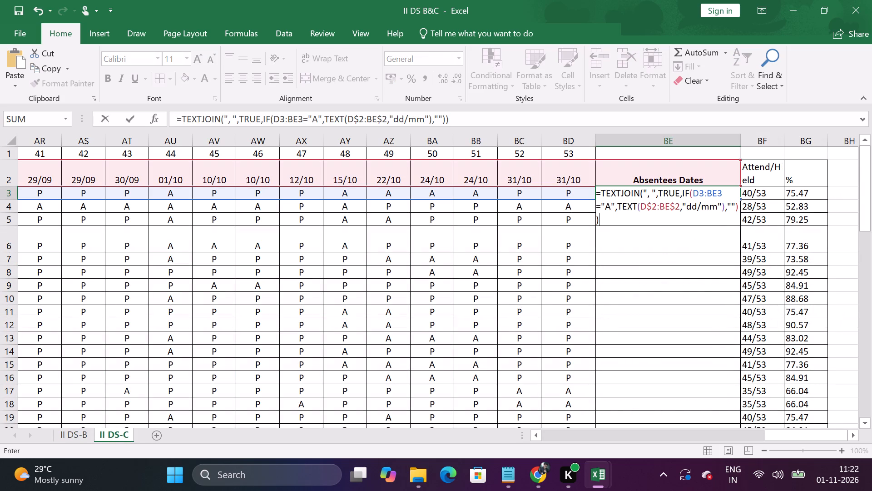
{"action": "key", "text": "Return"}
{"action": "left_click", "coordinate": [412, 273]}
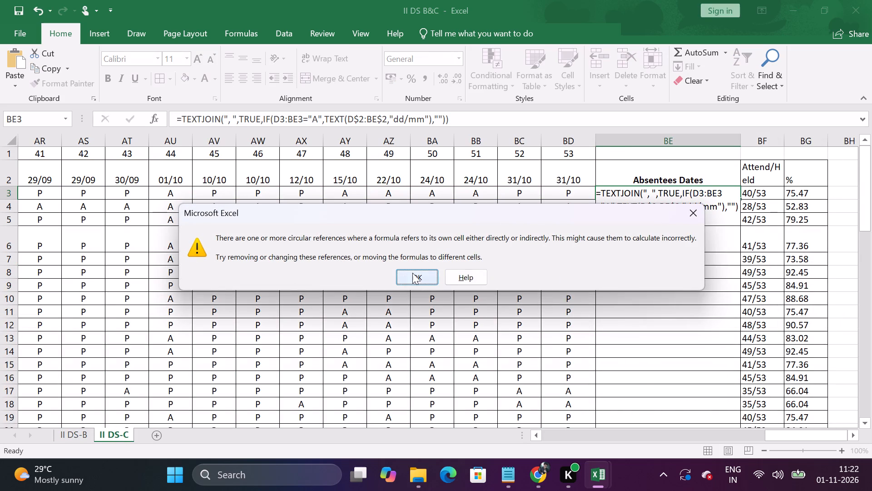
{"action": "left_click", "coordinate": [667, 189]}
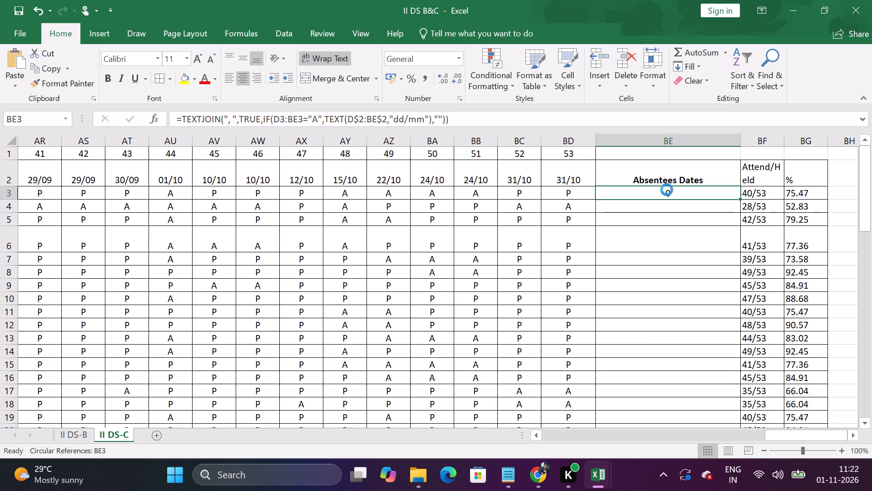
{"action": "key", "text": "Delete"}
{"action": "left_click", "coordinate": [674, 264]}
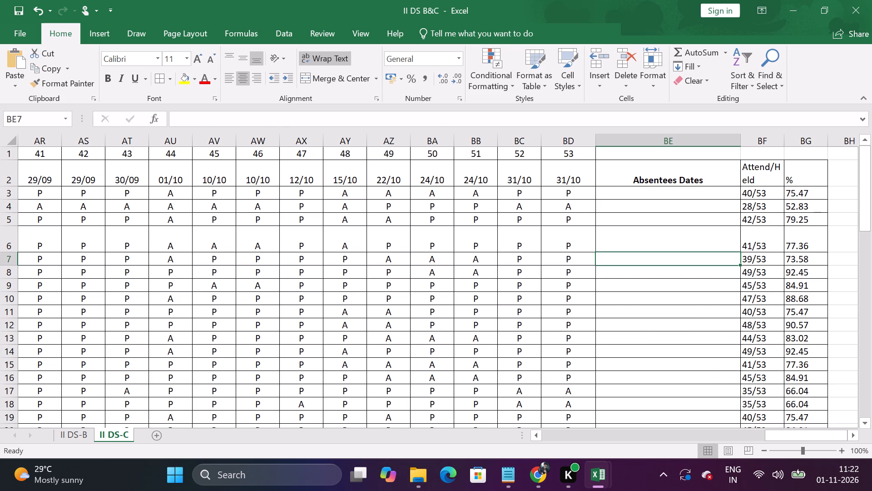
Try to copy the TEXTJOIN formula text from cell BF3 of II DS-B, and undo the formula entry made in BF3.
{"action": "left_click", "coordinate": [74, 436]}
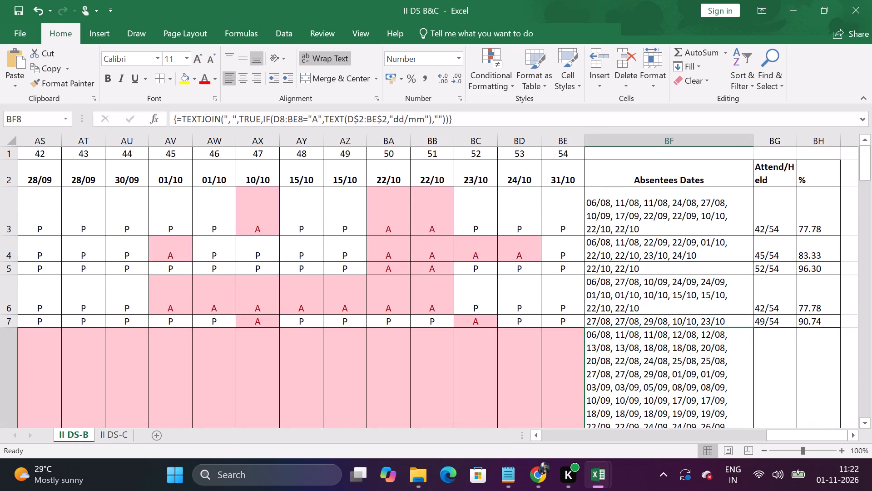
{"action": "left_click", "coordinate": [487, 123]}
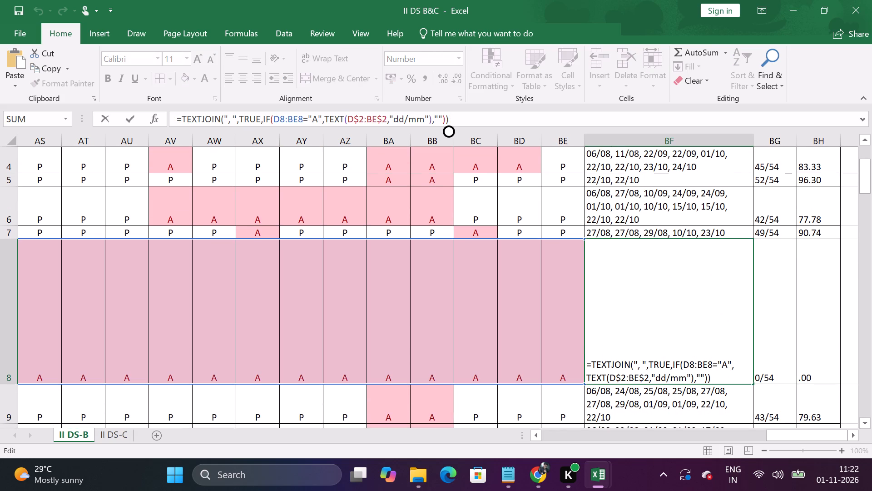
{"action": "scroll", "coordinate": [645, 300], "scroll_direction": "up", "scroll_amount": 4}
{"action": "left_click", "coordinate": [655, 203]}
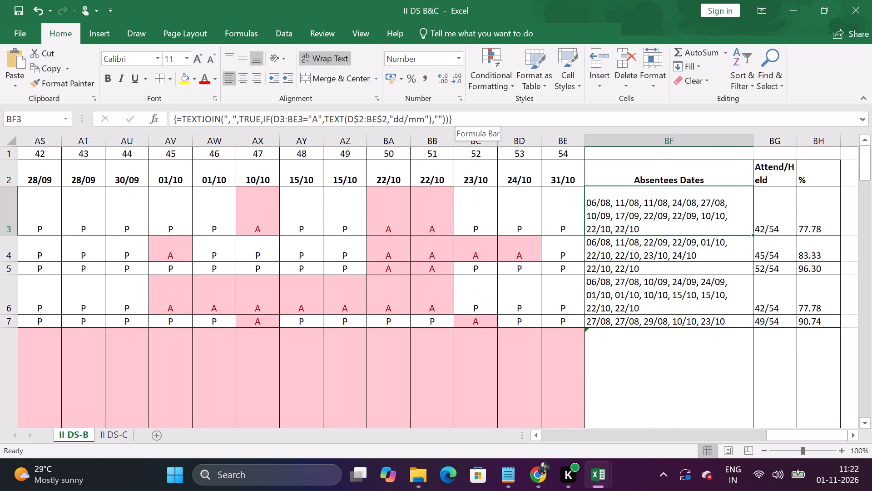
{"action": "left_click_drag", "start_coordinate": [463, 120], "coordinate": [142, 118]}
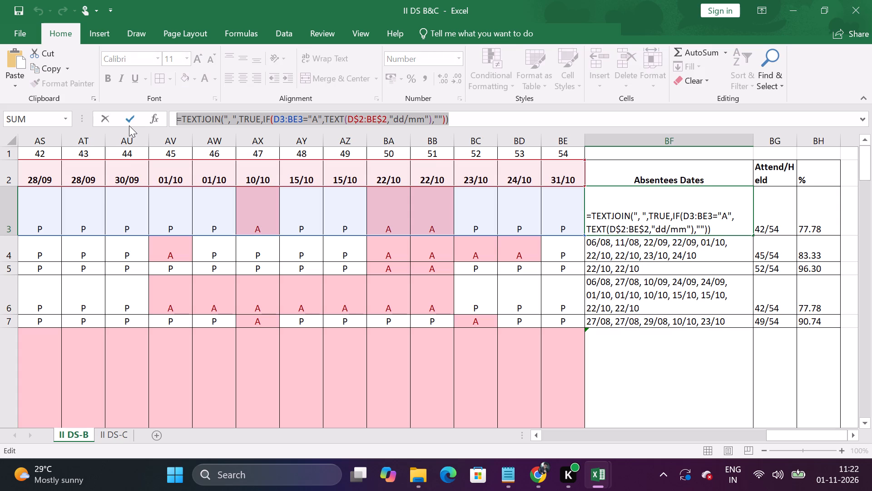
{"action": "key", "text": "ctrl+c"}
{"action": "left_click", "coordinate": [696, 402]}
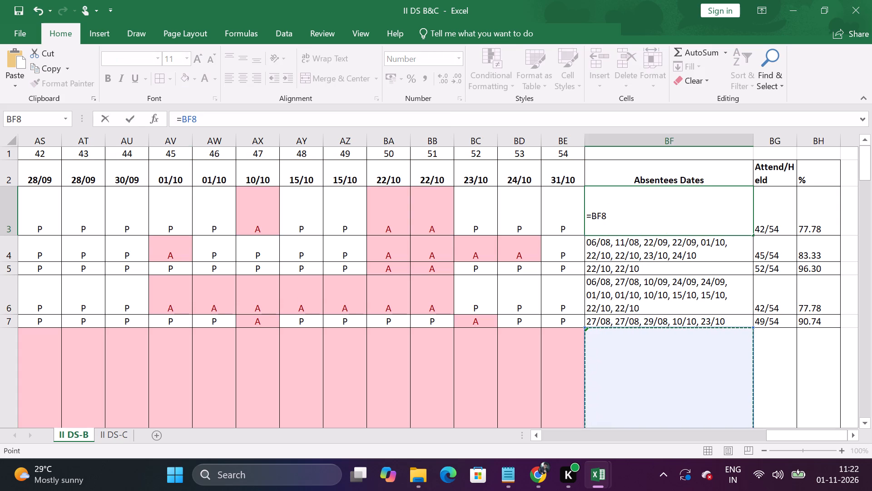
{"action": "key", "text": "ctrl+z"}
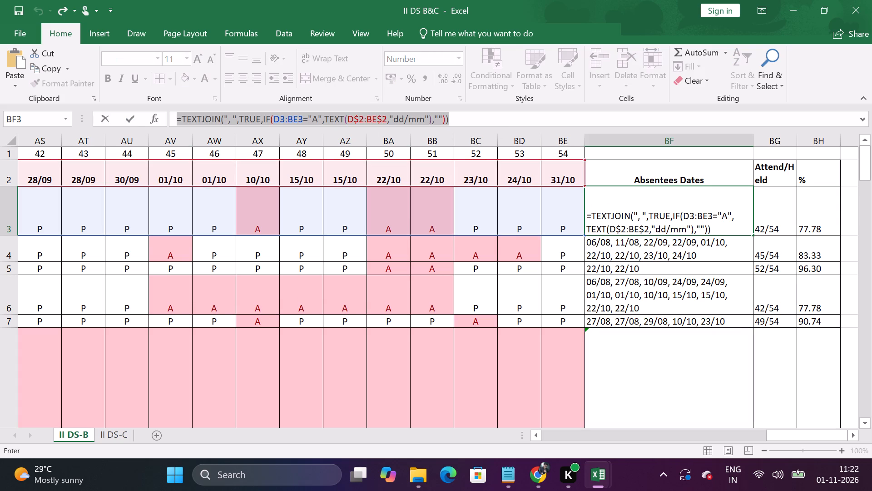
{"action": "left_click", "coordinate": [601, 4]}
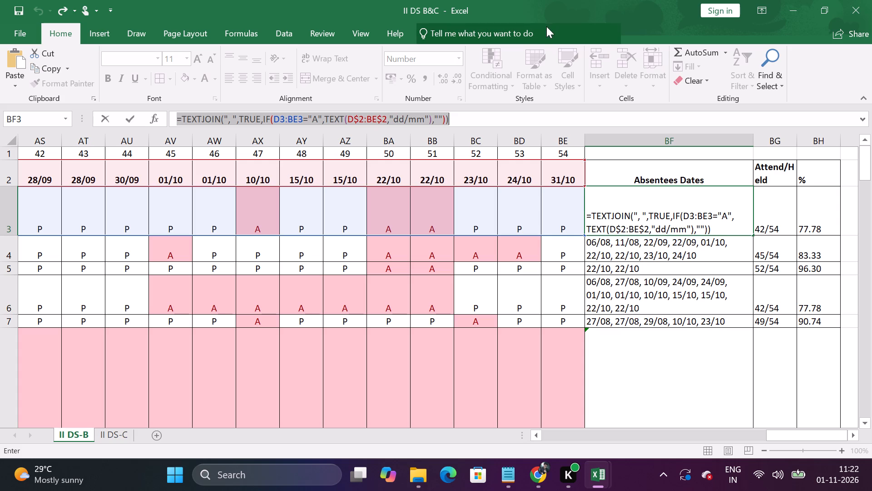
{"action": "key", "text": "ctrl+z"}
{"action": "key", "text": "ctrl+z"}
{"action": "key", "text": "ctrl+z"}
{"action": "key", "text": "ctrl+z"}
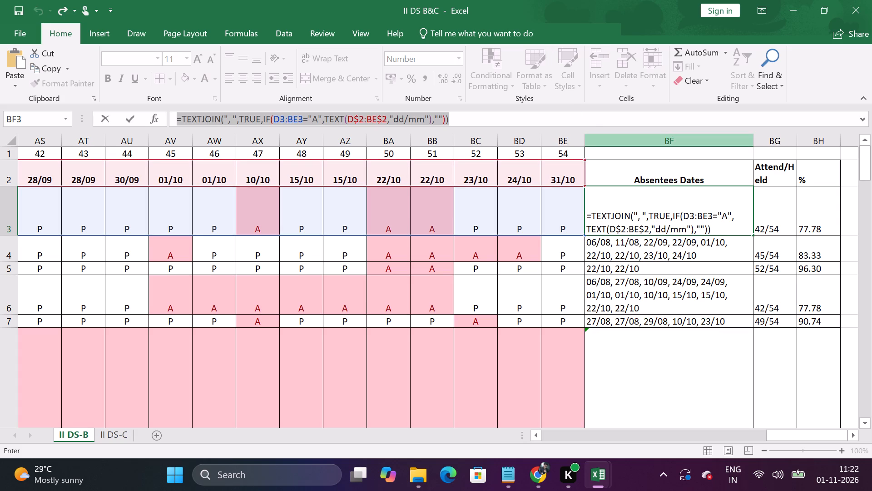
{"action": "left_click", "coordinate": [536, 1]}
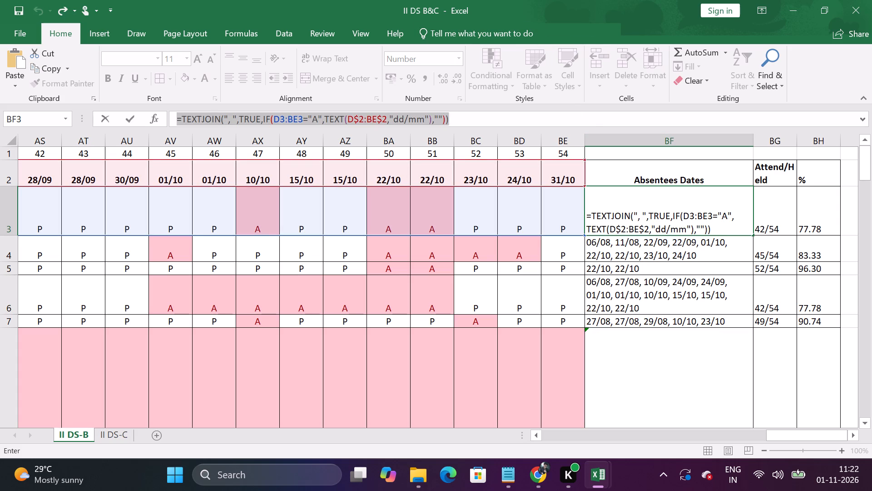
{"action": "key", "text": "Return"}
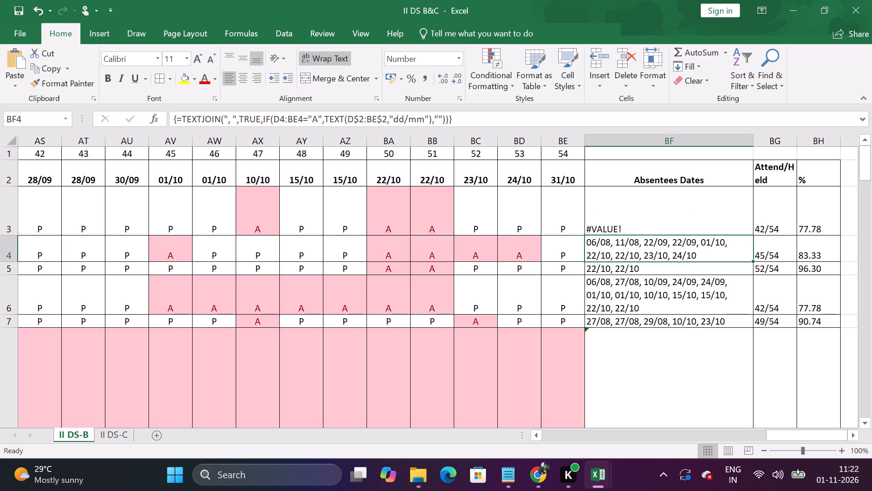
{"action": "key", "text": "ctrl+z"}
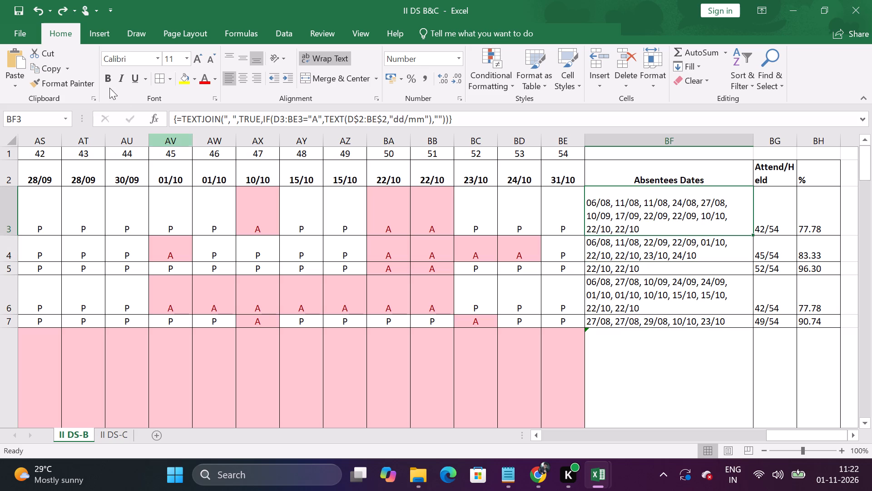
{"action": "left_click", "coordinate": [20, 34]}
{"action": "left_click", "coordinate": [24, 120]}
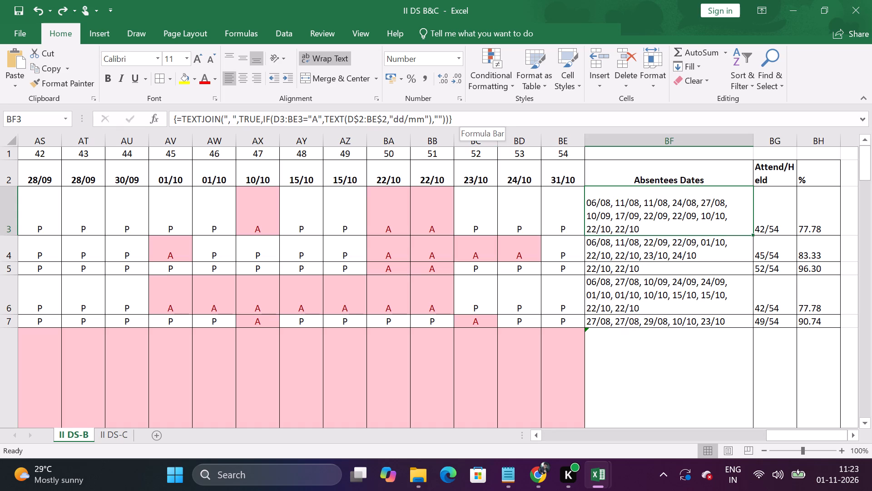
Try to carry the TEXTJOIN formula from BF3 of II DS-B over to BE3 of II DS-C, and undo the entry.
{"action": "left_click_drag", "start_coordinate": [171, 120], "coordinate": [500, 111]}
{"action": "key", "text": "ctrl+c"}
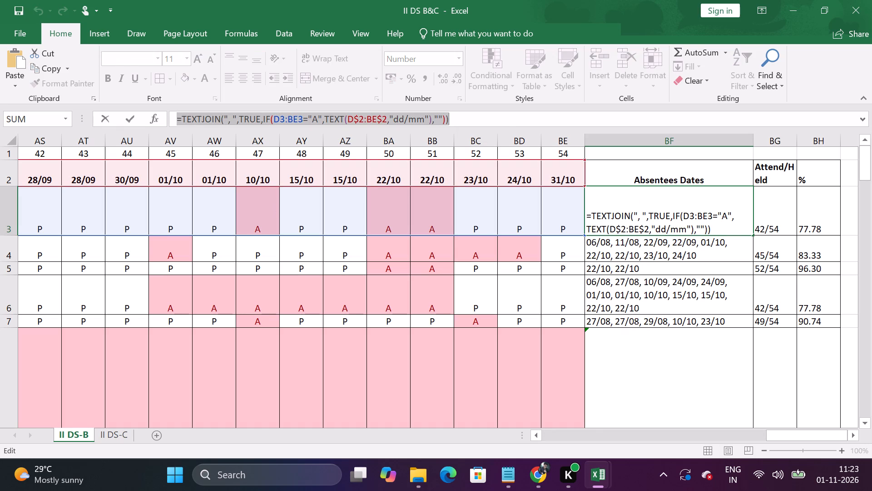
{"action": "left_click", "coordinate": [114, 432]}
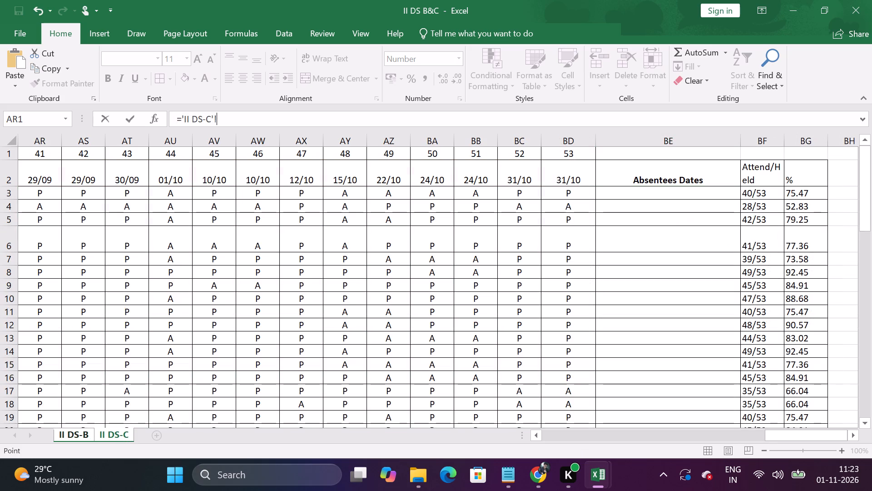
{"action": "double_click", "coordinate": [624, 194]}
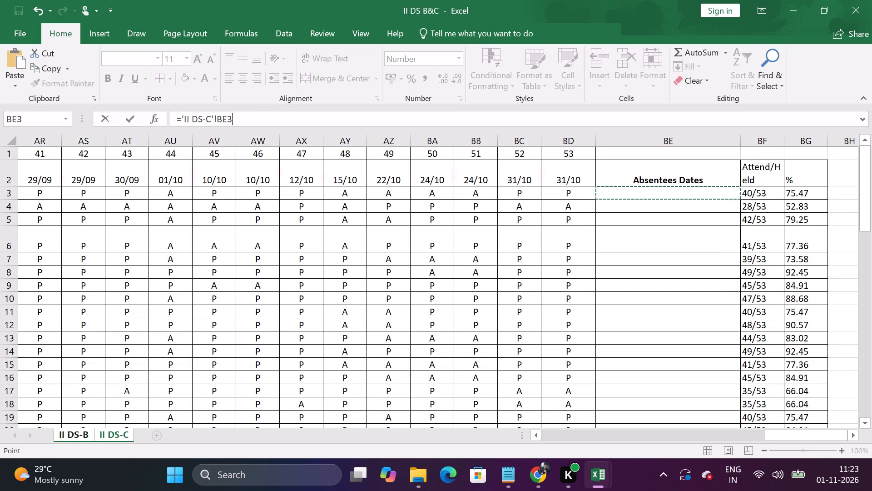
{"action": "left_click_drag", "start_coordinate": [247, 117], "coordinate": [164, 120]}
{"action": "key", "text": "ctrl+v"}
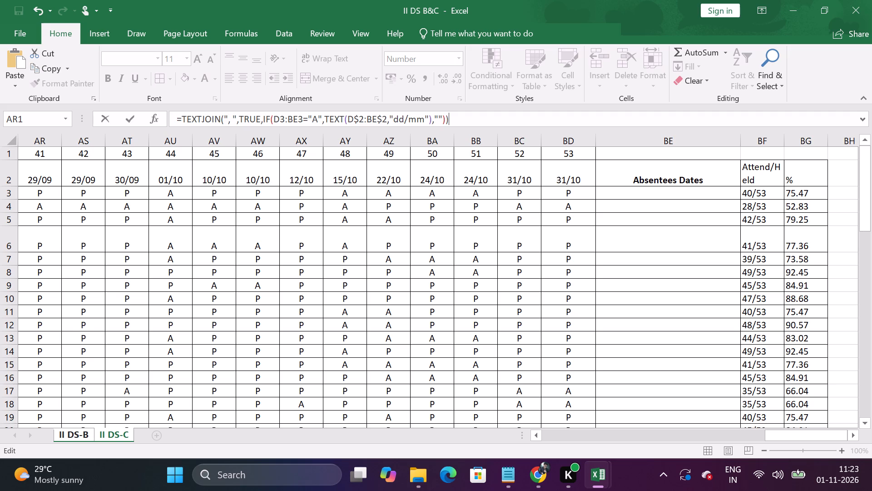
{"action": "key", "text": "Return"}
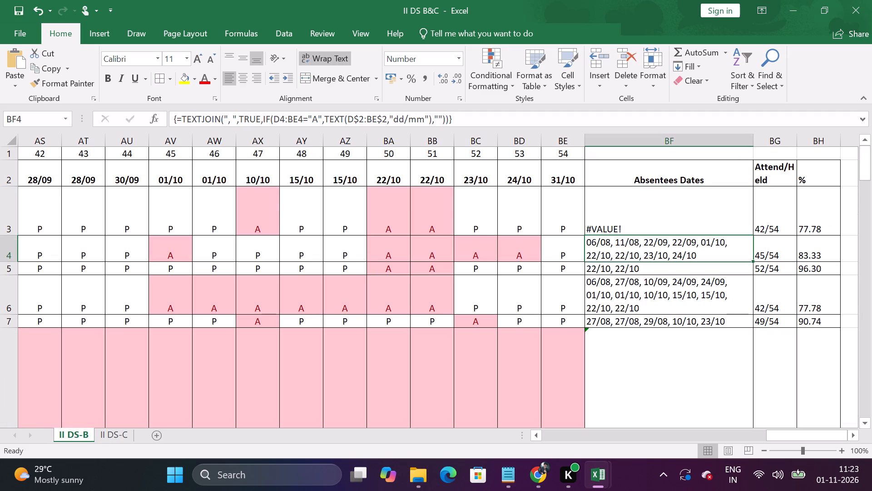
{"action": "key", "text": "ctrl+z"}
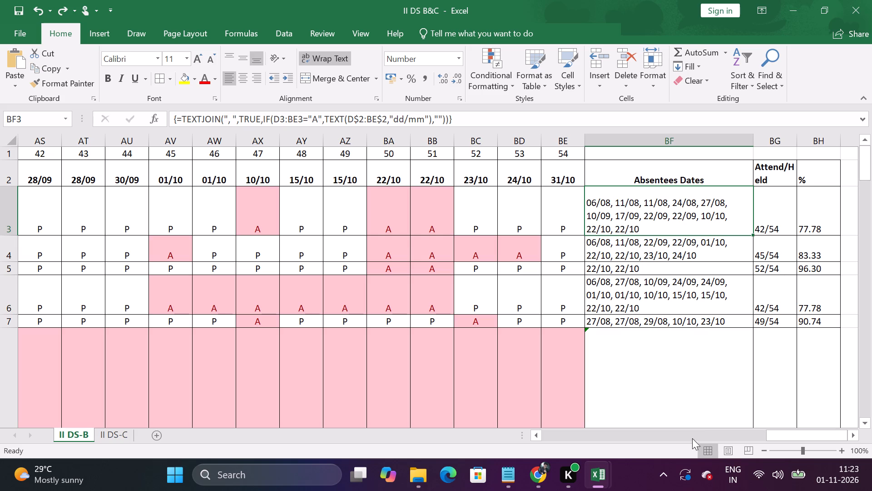
Examine the date columns, attendance marks and Absentees Dates formulas for rows 3 and 8 of II DS-B.
{"action": "left_click_drag", "start_coordinate": [787, 433], "coordinate": [629, 437]}
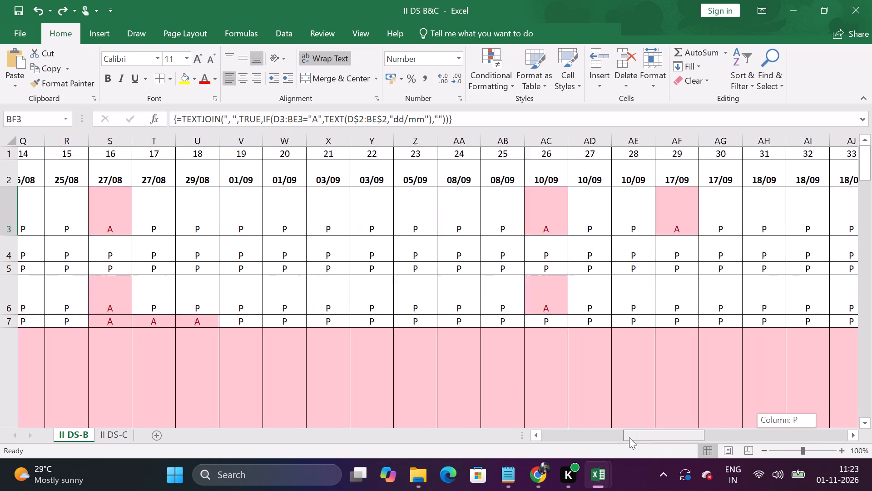
{"action": "left_click_drag", "start_coordinate": [629, 437], "coordinate": [581, 442]}
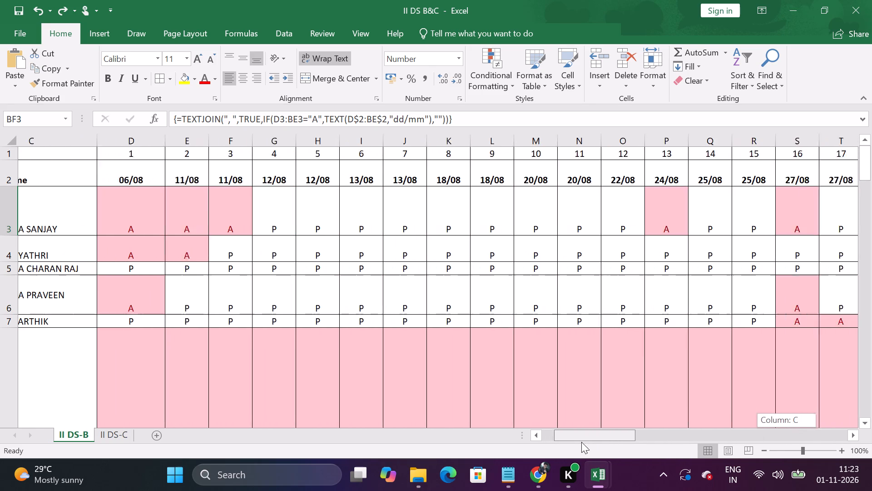
{"action": "left_click_drag", "start_coordinate": [581, 442], "coordinate": [786, 438]}
{"action": "scroll", "coordinate": [698, 324], "scroll_direction": "down", "scroll_amount": 2}
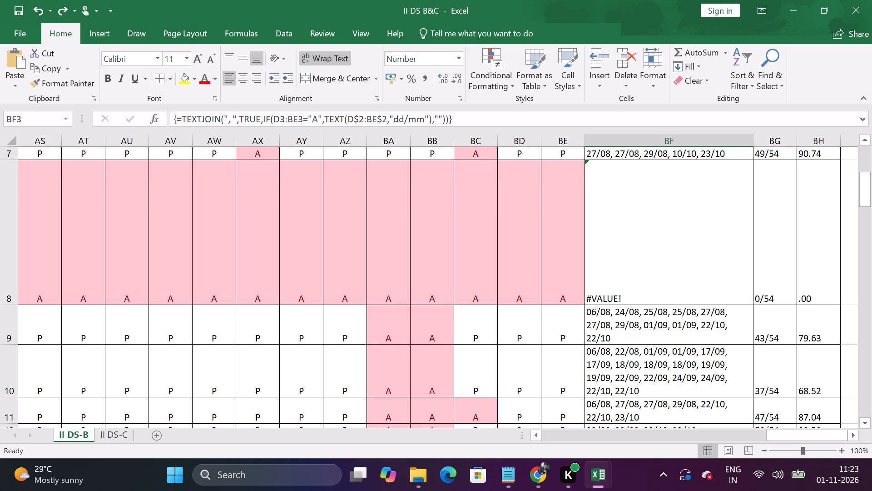
{"action": "left_click", "coordinate": [648, 237]}
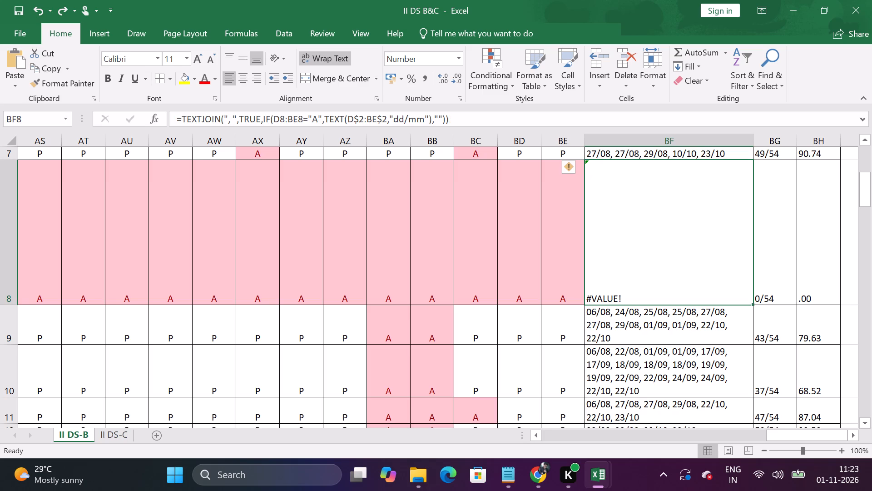
{"action": "left_click_drag", "start_coordinate": [790, 436], "coordinate": [655, 439]}
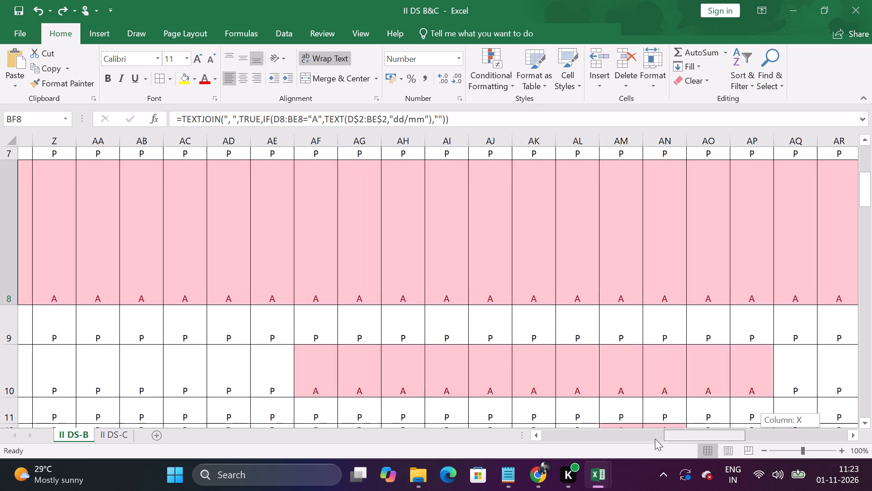
{"action": "left_click_drag", "start_coordinate": [655, 439], "coordinate": [556, 441]}
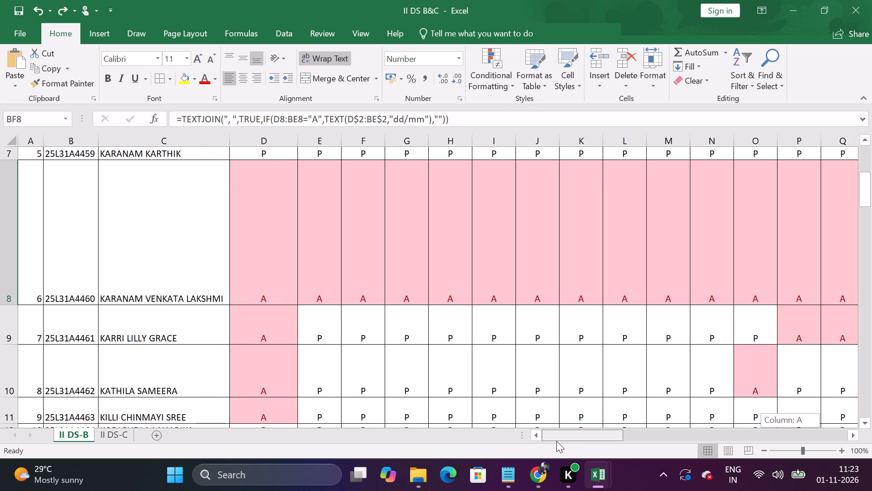
{"action": "left_click_drag", "start_coordinate": [556, 441], "coordinate": [871, 407]}
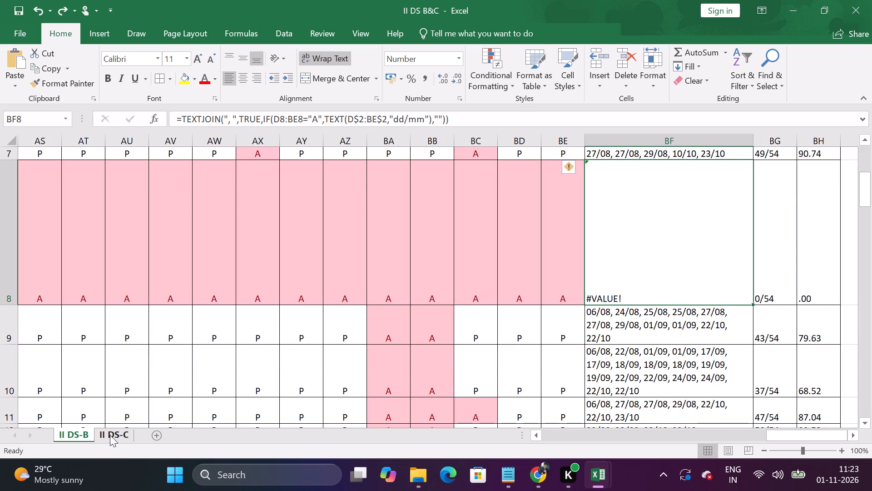
{"action": "left_click", "coordinate": [112, 435]}
{"action": "left_click", "coordinate": [64, 433]}
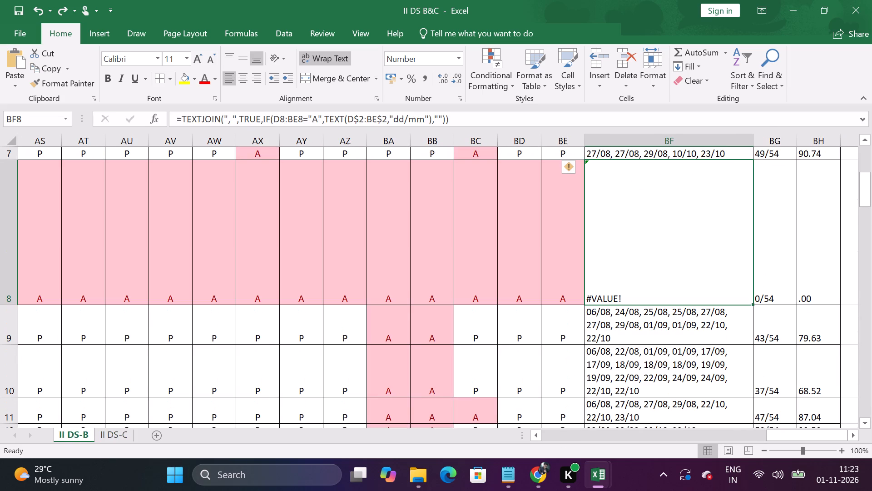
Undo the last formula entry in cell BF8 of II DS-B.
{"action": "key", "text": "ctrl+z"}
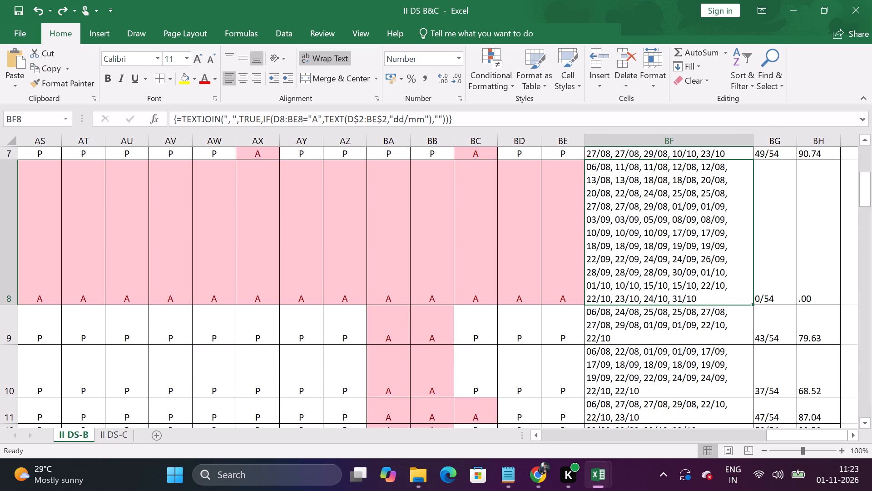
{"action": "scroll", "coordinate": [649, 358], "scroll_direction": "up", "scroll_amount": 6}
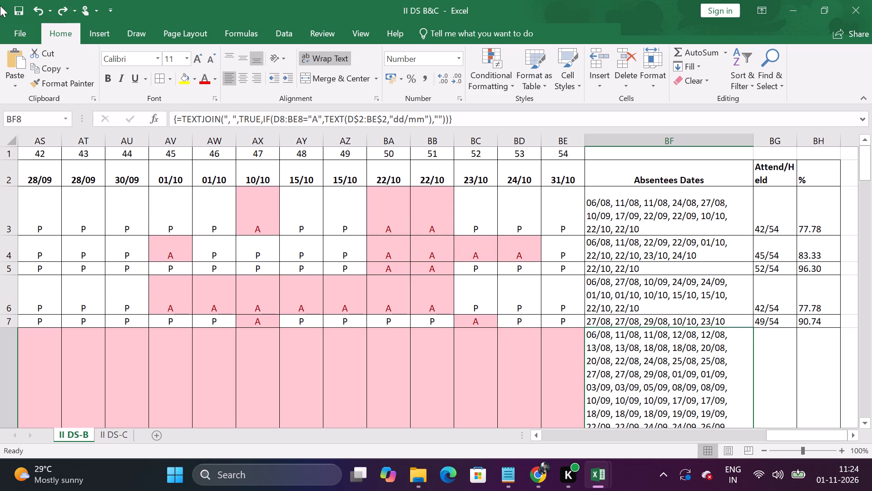
Save the II DS B&C workbook.
{"action": "left_click", "coordinate": [16, 30]}
{"action": "left_click", "coordinate": [19, 123]}
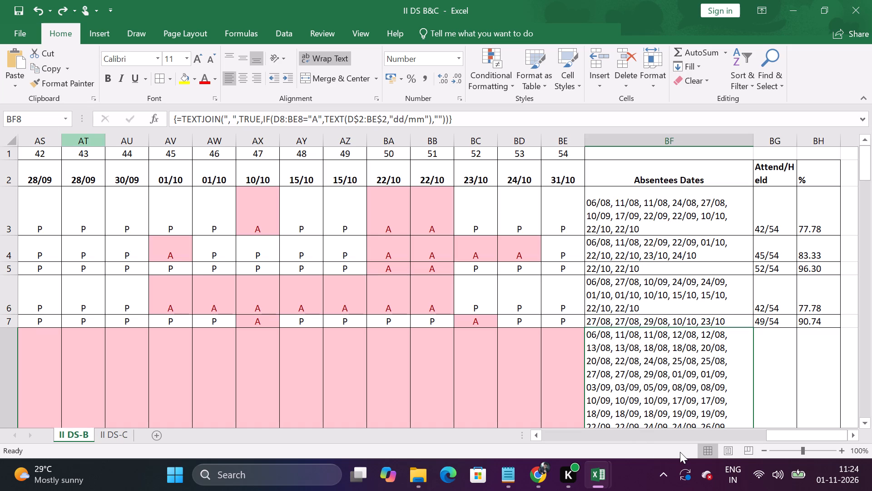
Examine the date headers and attendance marks across the later date columns of II DS-B, up to Absentees Dates.
{"action": "left_click_drag", "start_coordinate": [798, 433], "coordinate": [775, 437]}
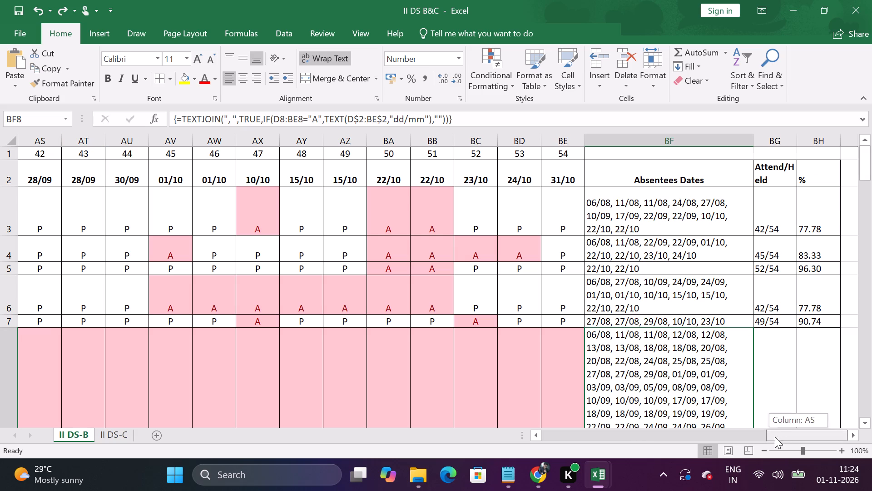
{"action": "left_click_drag", "start_coordinate": [775, 437], "coordinate": [871, 429]}
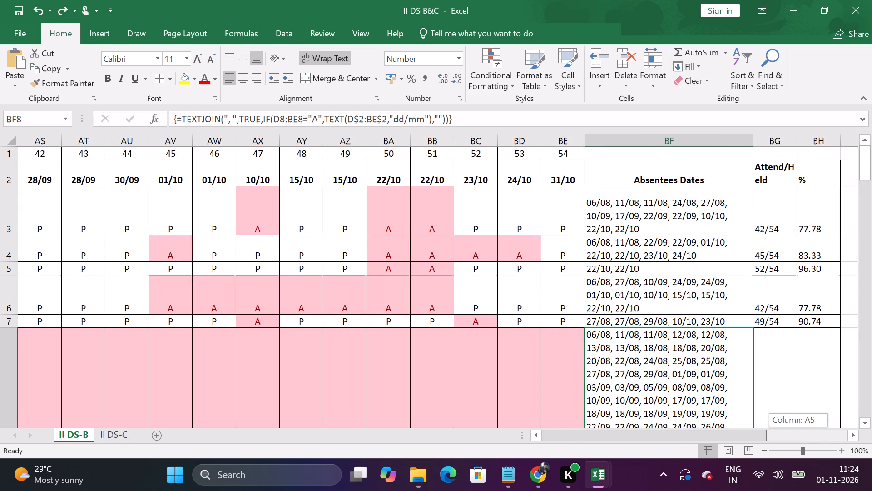
{"action": "left_click_drag", "start_coordinate": [871, 429], "coordinate": [789, 442]}
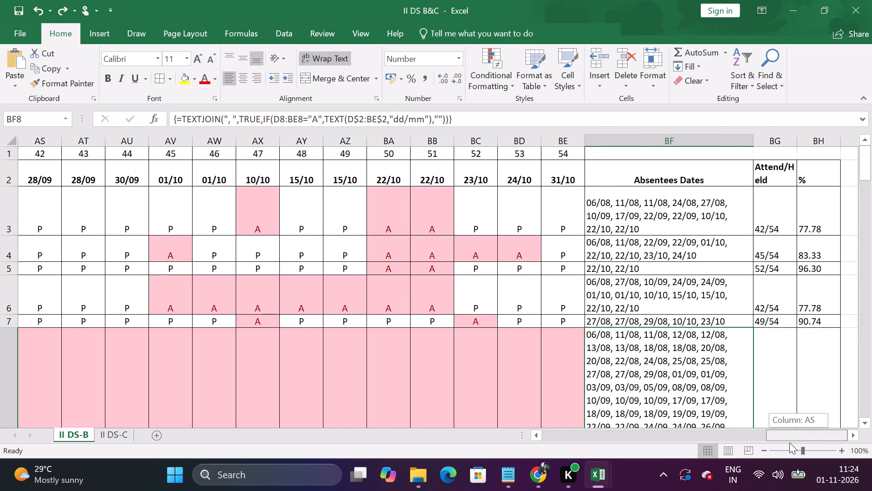
{"action": "left_click_drag", "start_coordinate": [789, 442], "coordinate": [787, 443]}
{"action": "left_click_drag", "start_coordinate": [815, 436], "coordinate": [748, 438]}
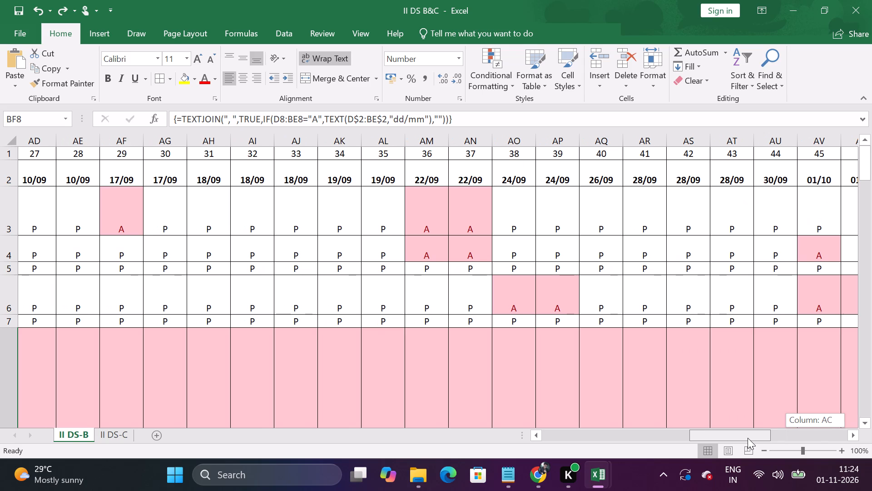
{"action": "left_click_drag", "start_coordinate": [748, 438], "coordinate": [758, 438]}
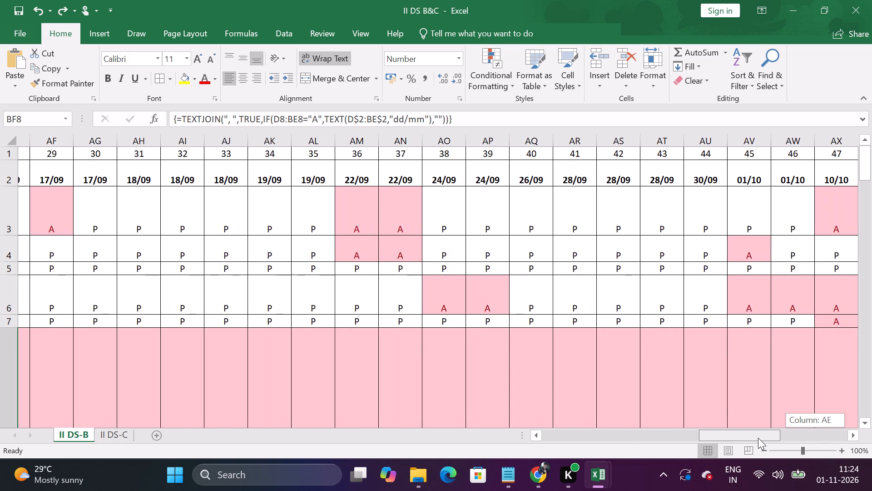
{"action": "left_click_drag", "start_coordinate": [758, 438], "coordinate": [779, 438]}
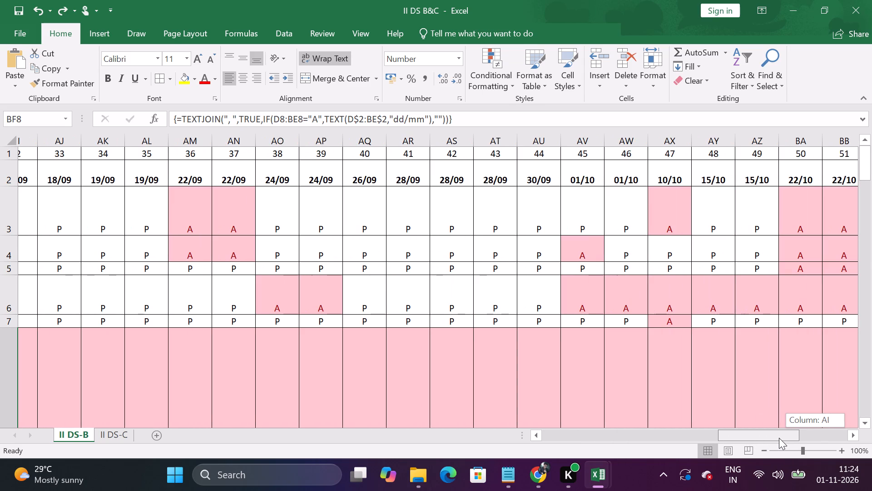
{"action": "left_click_drag", "start_coordinate": [779, 438], "coordinate": [823, 435]}
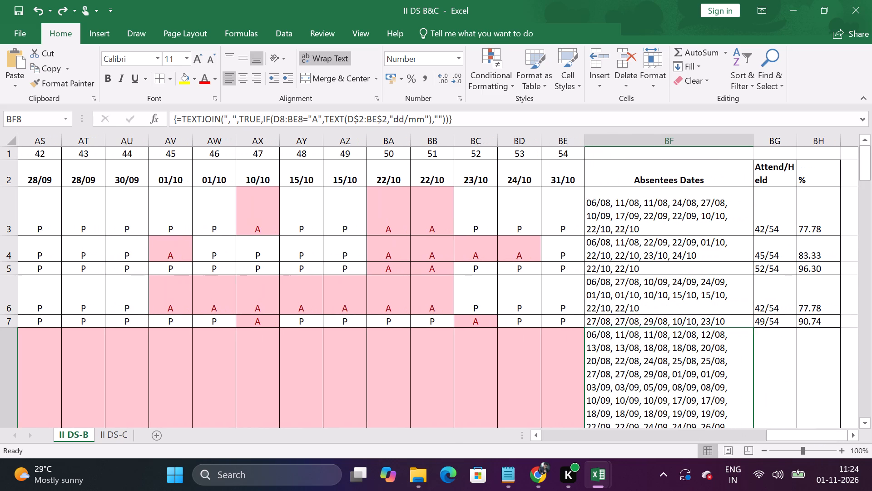
Save the II DS B&C workbook again.
{"action": "left_click", "coordinate": [20, 32]}
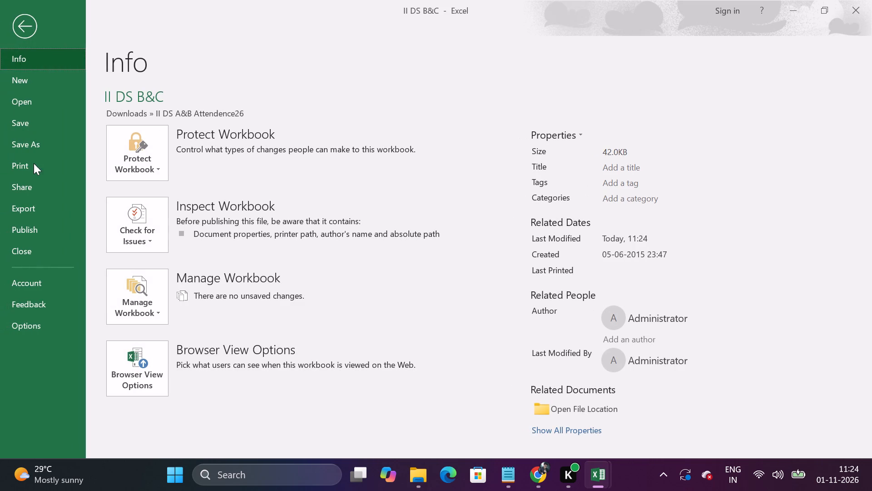
{"action": "left_click", "coordinate": [34, 122]}
Paste =TEXTJOIN(", ",TRUE,IF(D3:BE3="A",TEXT(D$2:BE$2,"dd/mm"),"")) into cell BE3 of II DS-C.
{"action": "left_click", "coordinate": [125, 437]}
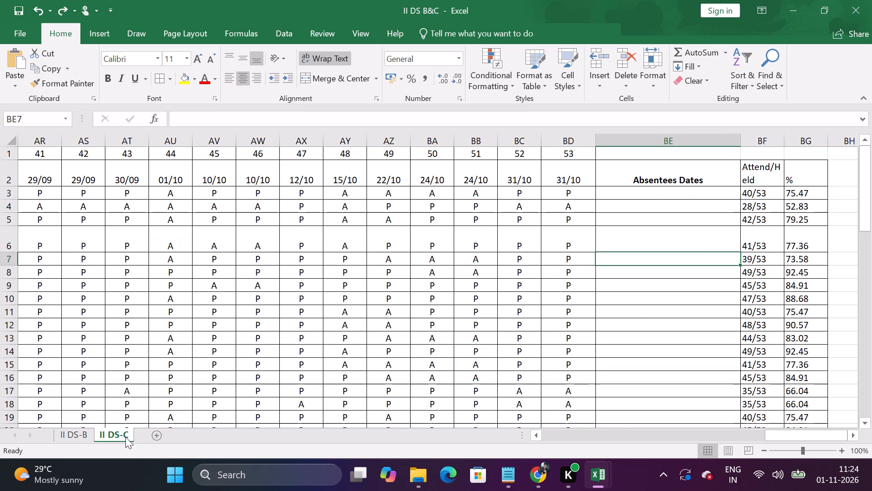
{"action": "double_click", "coordinate": [617, 190]}
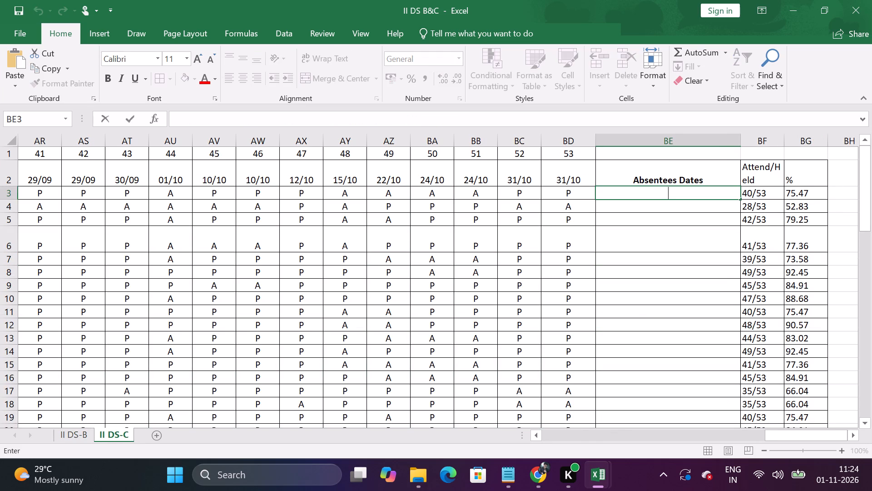
{"action": "key", "text": "ctrl+v"}
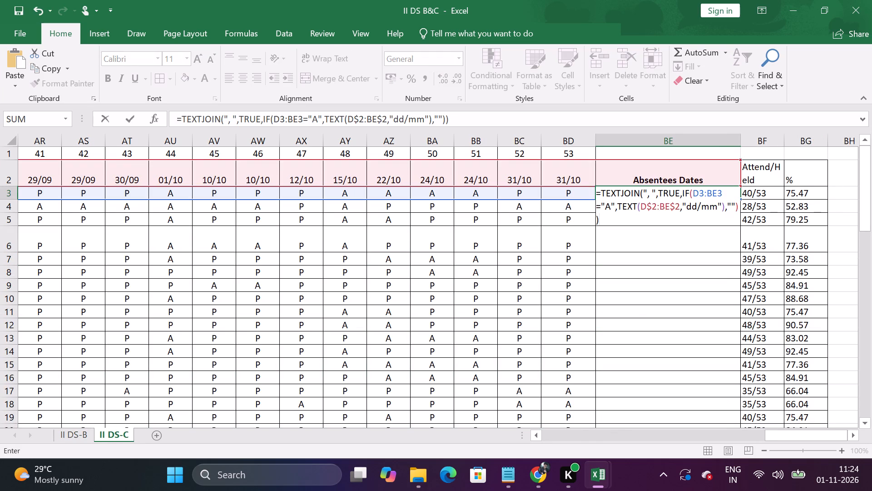
{"action": "key", "text": "Return"}
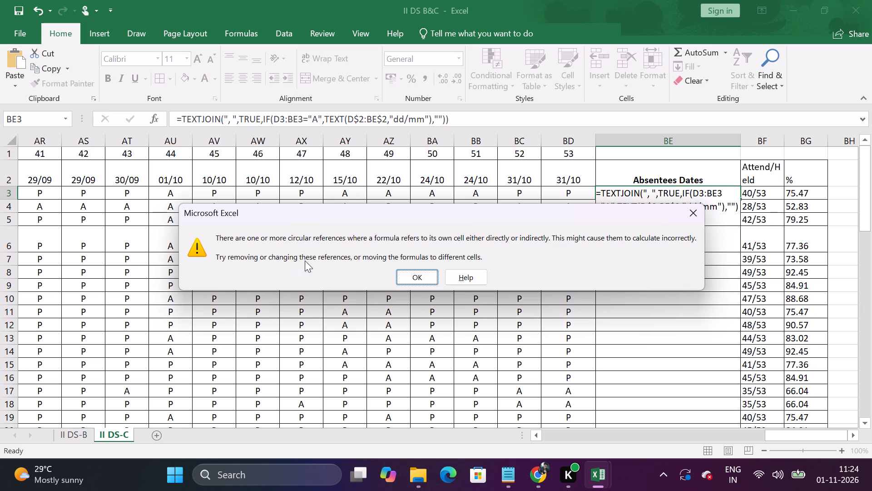
{"action": "left_click", "coordinate": [419, 273]}
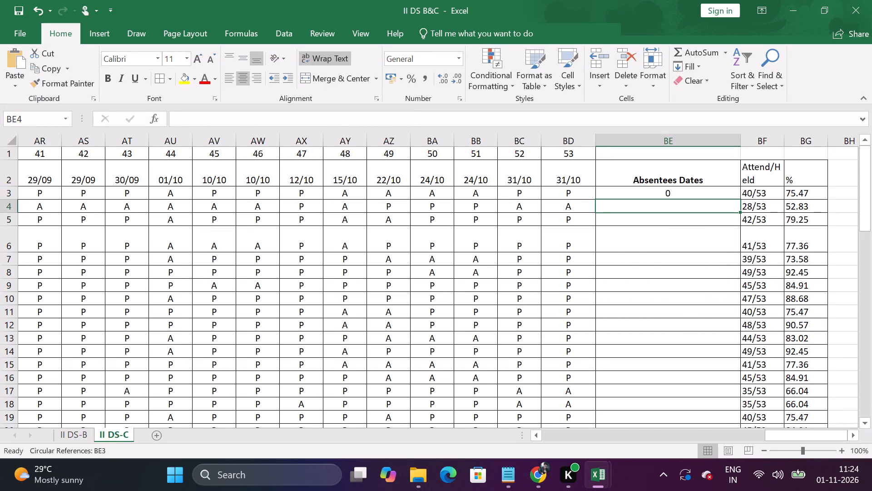
Change the ranges in the BE3 formula of II DS-C to D3:BD3 and D$2:BD$2.
{"action": "left_click", "coordinate": [680, 191]}
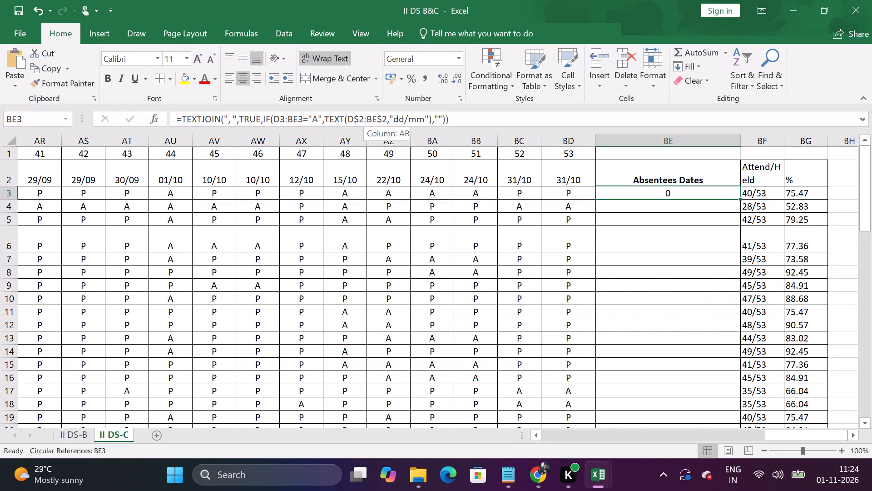
{"action": "left_click", "coordinate": [376, 121]}
{"action": "key", "text": "BackSpace"}
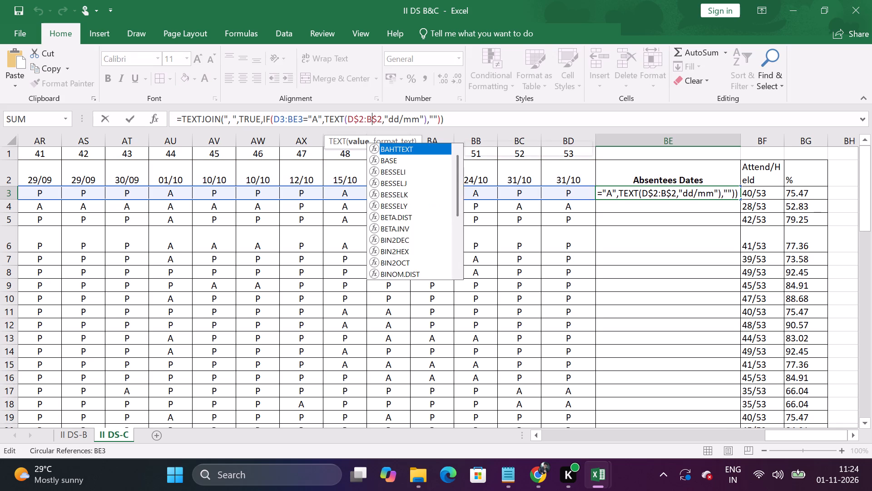
{"action": "key", "text": "shift+d"}
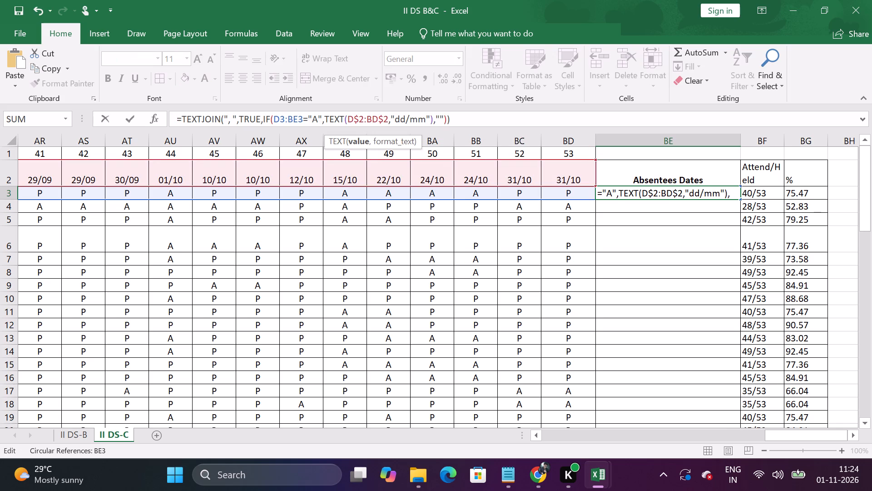
{"action": "left_click", "coordinate": [297, 117]}
{"action": "key", "text": "BackSpace"}
{"action": "key", "text": "shift+d"}
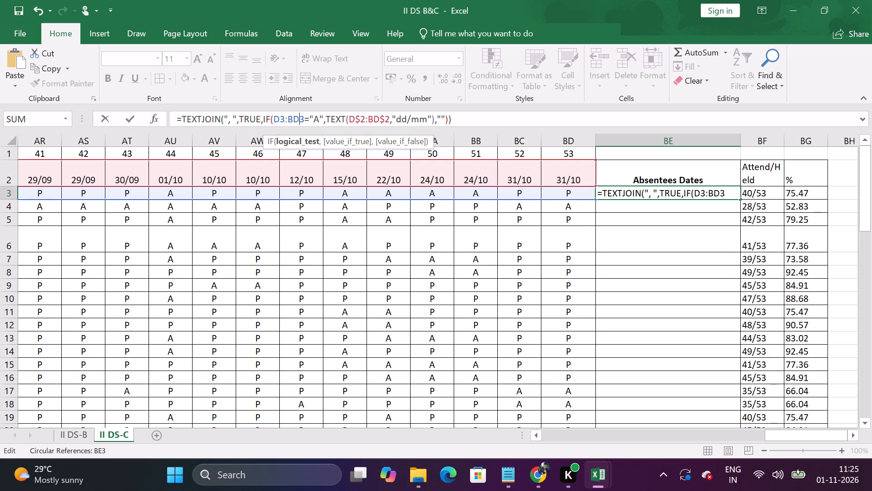
{"action": "key", "text": "Return"}
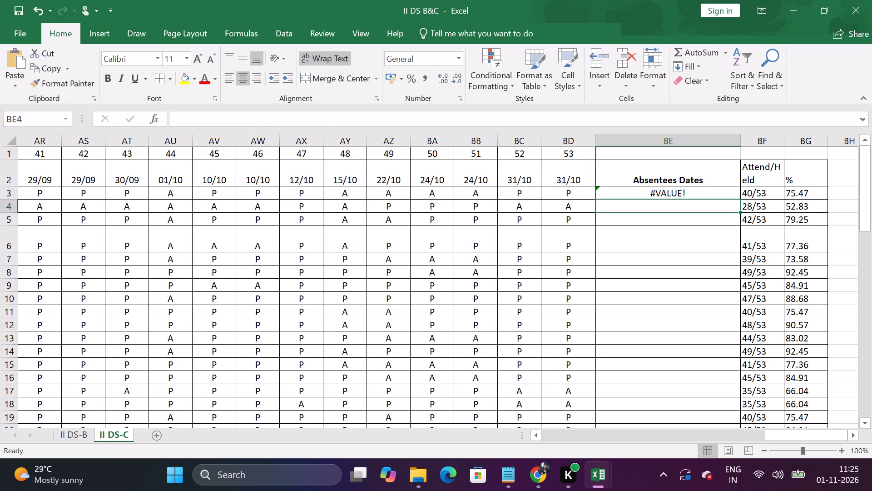
Make row 3 of II DS-C taller, about twice its height.
{"action": "left_click", "coordinate": [636, 193]}
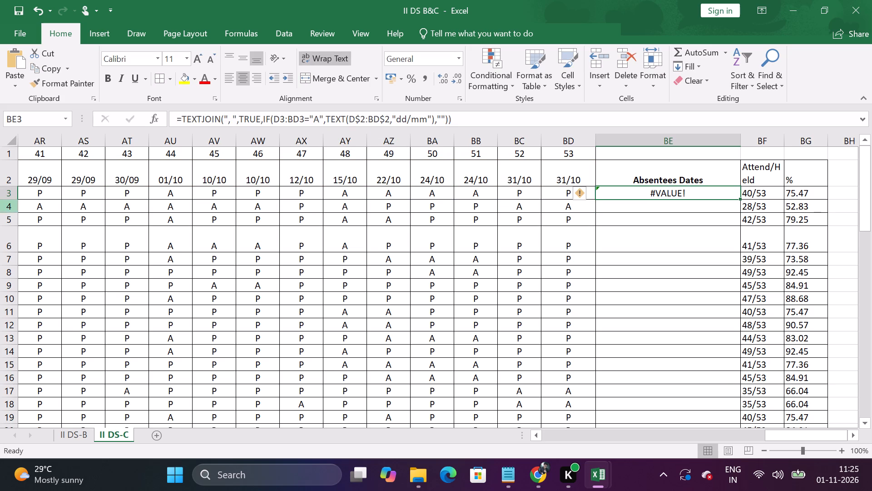
{"action": "left_click_drag", "start_coordinate": [13, 200], "coordinate": [8, 215]}
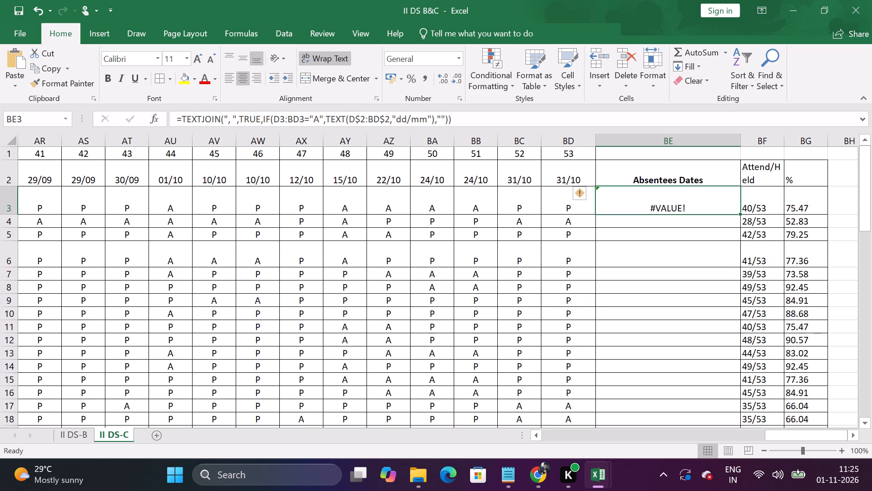
{"action": "left_click", "coordinate": [673, 197]}
{"action": "left_click_drag", "start_coordinate": [470, 118], "coordinate": [411, 114]}
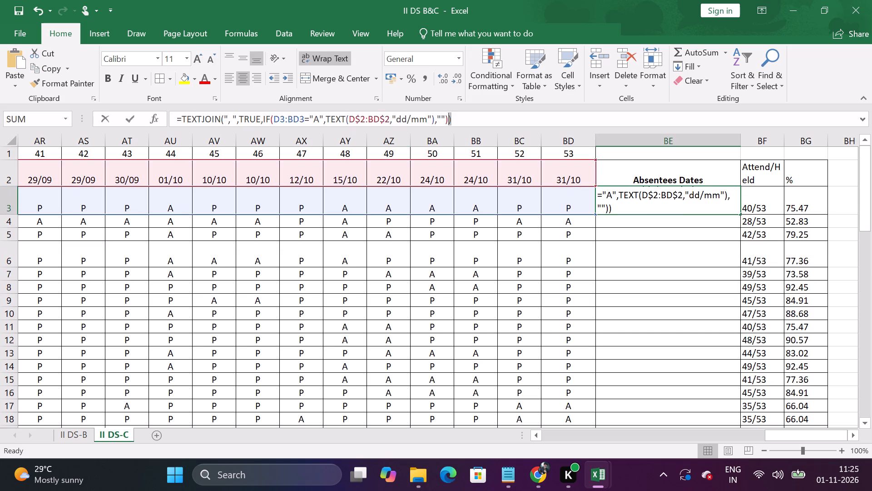
{"action": "left_click_drag", "start_coordinate": [411, 114], "coordinate": [134, 113]}
{"action": "key", "text": "ctrl+c"}
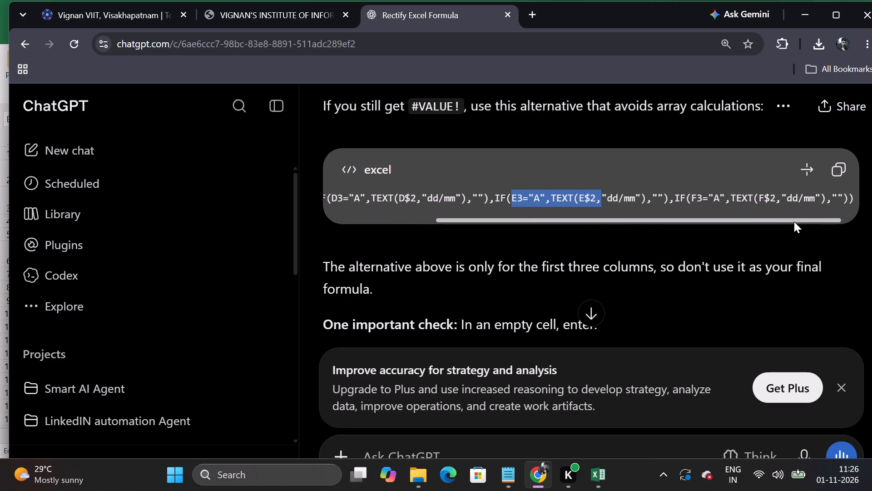
{"action": "left_click_drag", "start_coordinate": [794, 221], "coordinate": [817, 221]}
Copy ChatGPT's alternative TEXTJOIN formula with separate IF tests for D3, E3 and F3, and replace the BE3 formula in II DS-C with it.
{"action": "scroll", "coordinate": [644, 190], "scroll_direction": "up", "scroll_amount": 1}
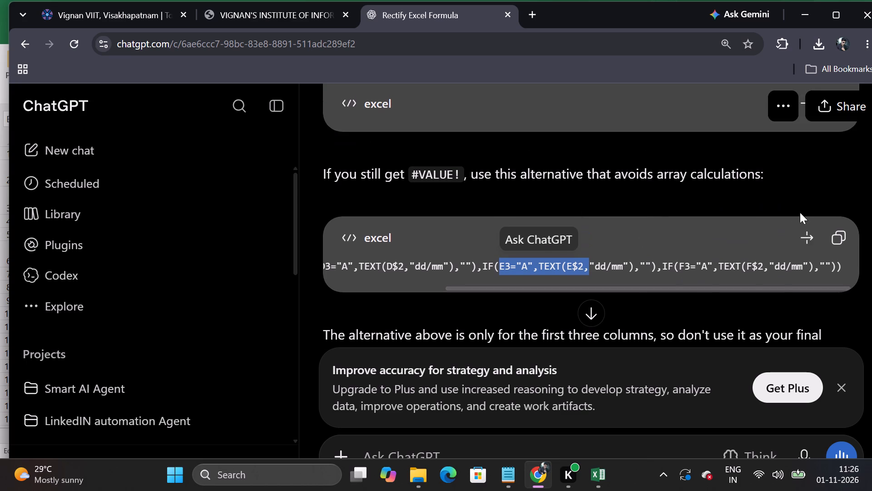
{"action": "left_click", "coordinate": [840, 237]}
{"action": "left_click", "coordinate": [598, 472]}
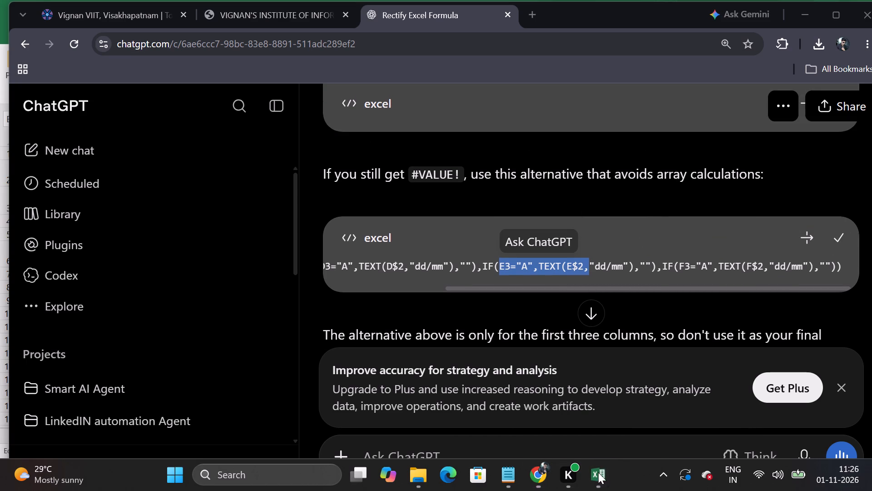
{"action": "left_click", "coordinate": [604, 472]}
{"action": "left_click", "coordinate": [647, 415]}
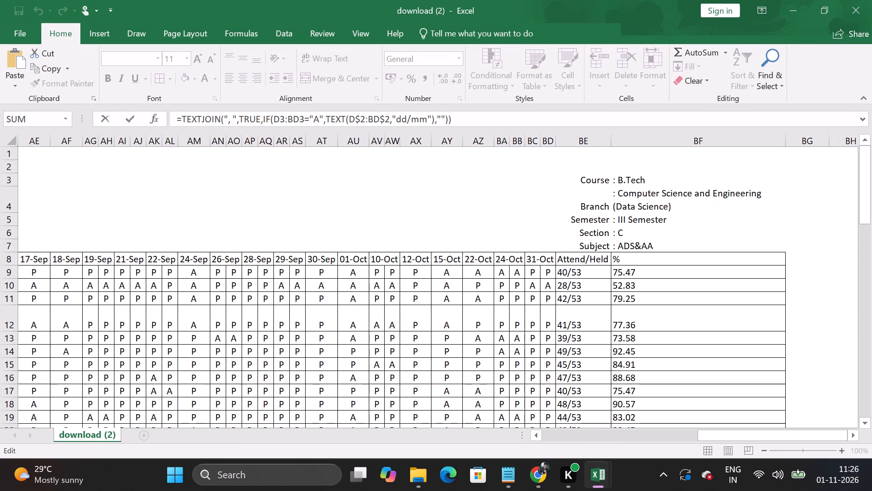
{"action": "left_click", "coordinate": [602, 476]}
{"action": "left_click", "coordinate": [563, 431]}
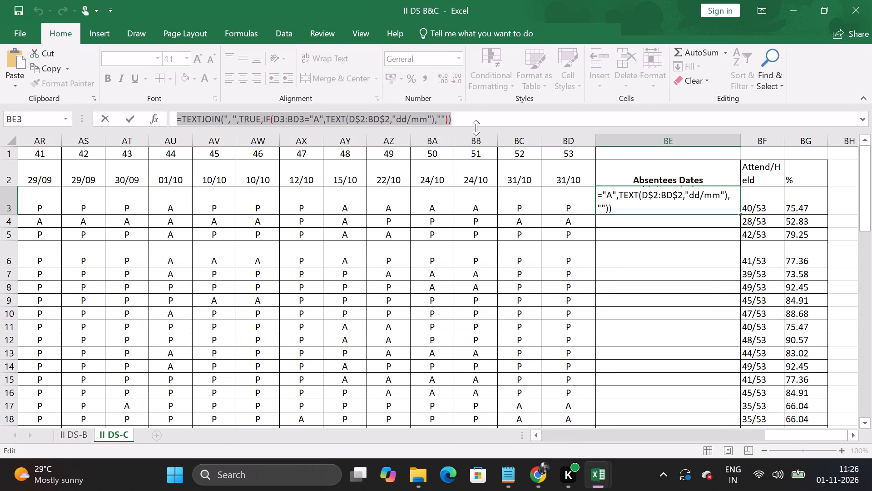
{"action": "key", "text": "ctrl+v"}
{"action": "key", "text": "Return"}
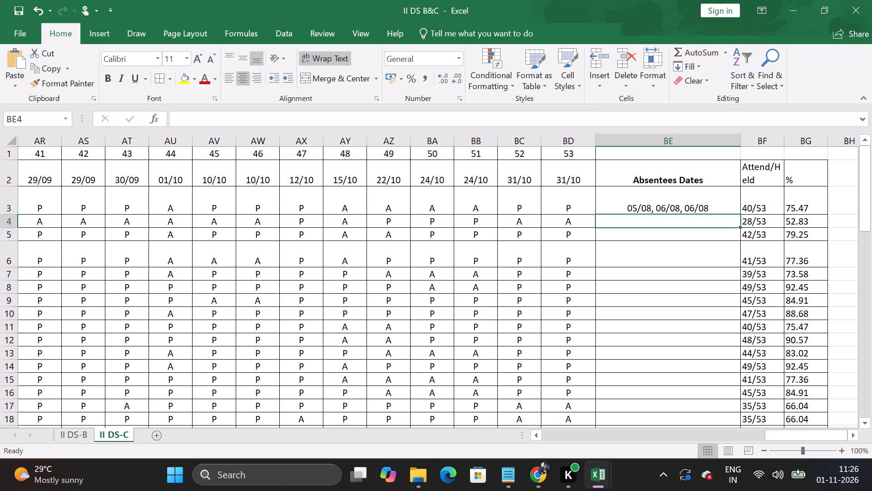
Highlight cells equal to A in the attendance range D3:BD63 of II DS-C with Light Red Fill with Dark Red Text.
{"action": "left_click_drag", "start_coordinate": [776, 434], "coordinate": [701, 436]}
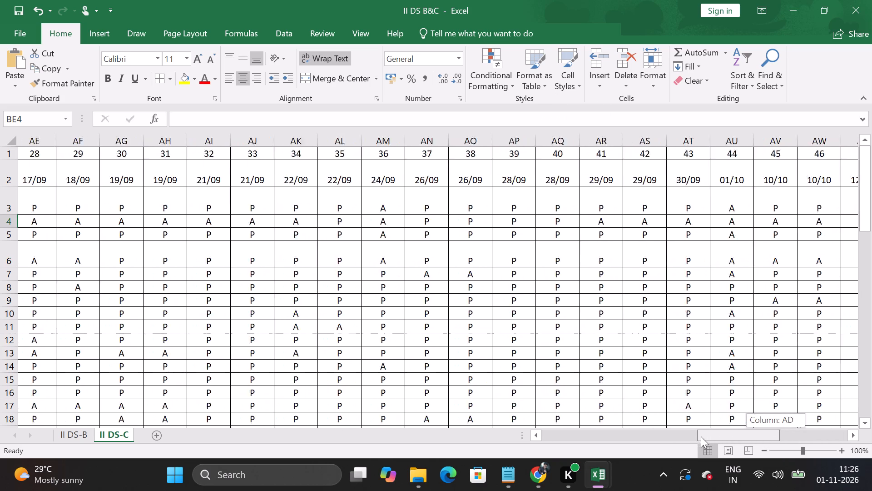
{"action": "left_click_drag", "start_coordinate": [701, 436], "coordinate": [534, 441]}
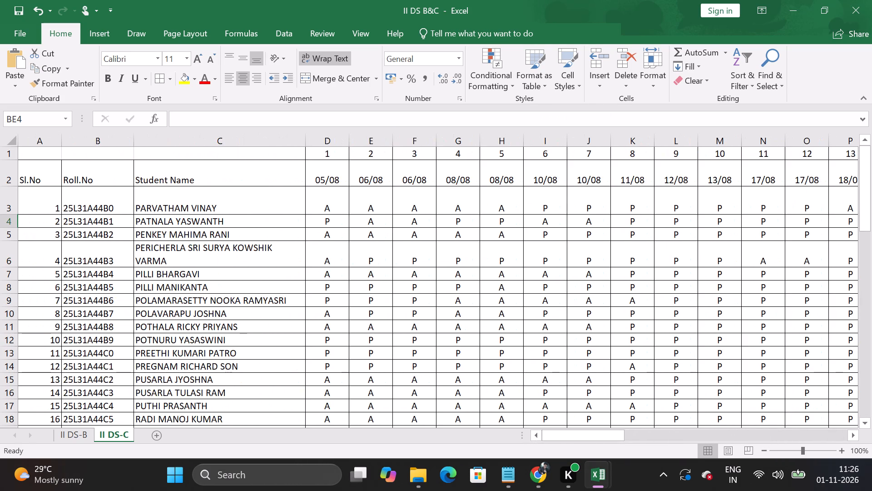
{"action": "left_click_drag", "start_coordinate": [326, 203], "coordinate": [772, 246]}
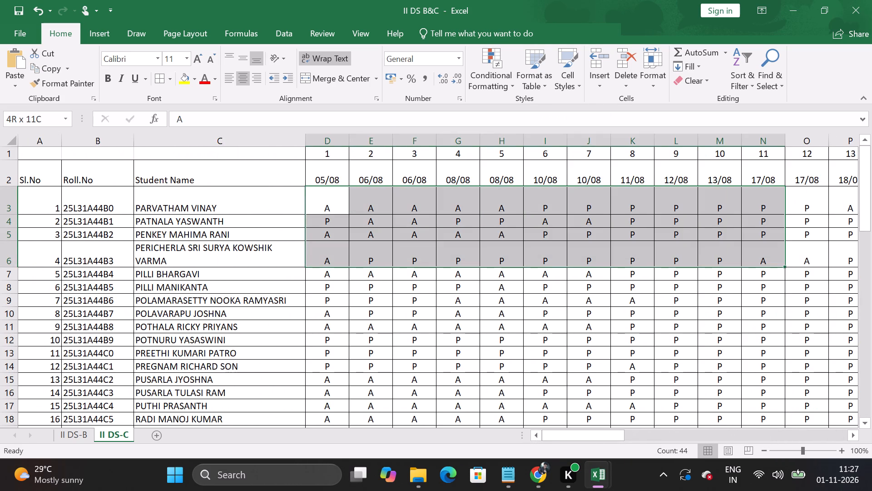
{"action": "left_click_drag", "start_coordinate": [772, 246], "coordinate": [865, 258]}
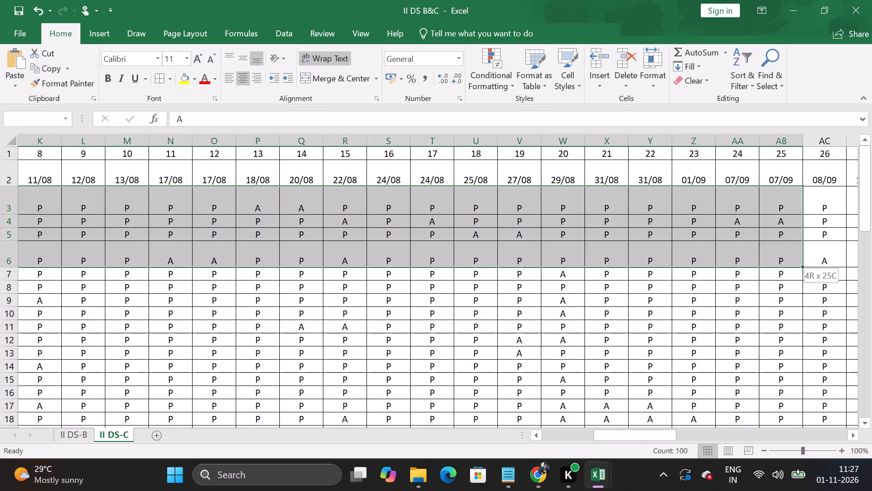
{"action": "left_click_drag", "start_coordinate": [865, 258], "coordinate": [871, 251]}
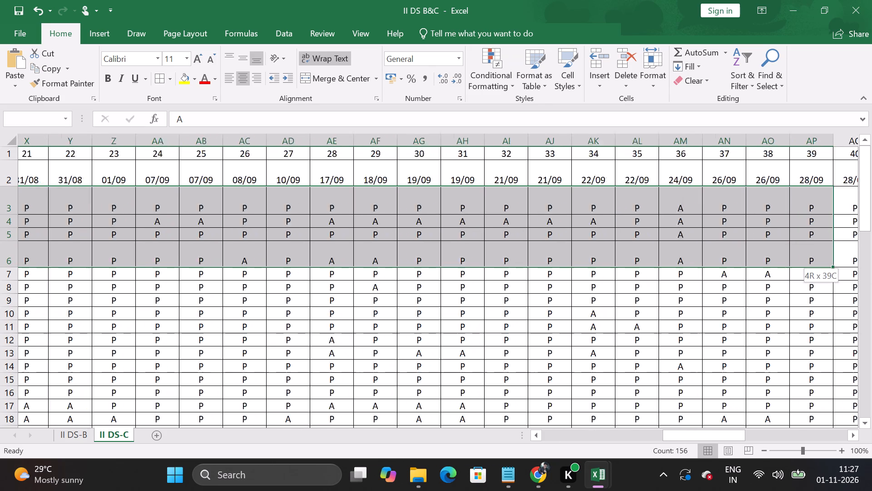
{"action": "left_click_drag", "start_coordinate": [871, 251], "coordinate": [870, 250]}
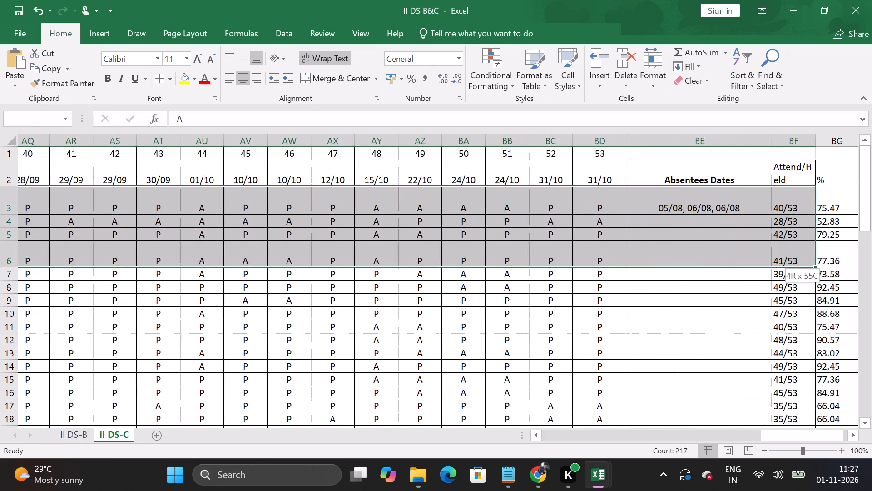
{"action": "left_click_drag", "start_coordinate": [870, 250], "coordinate": [500, 238]}
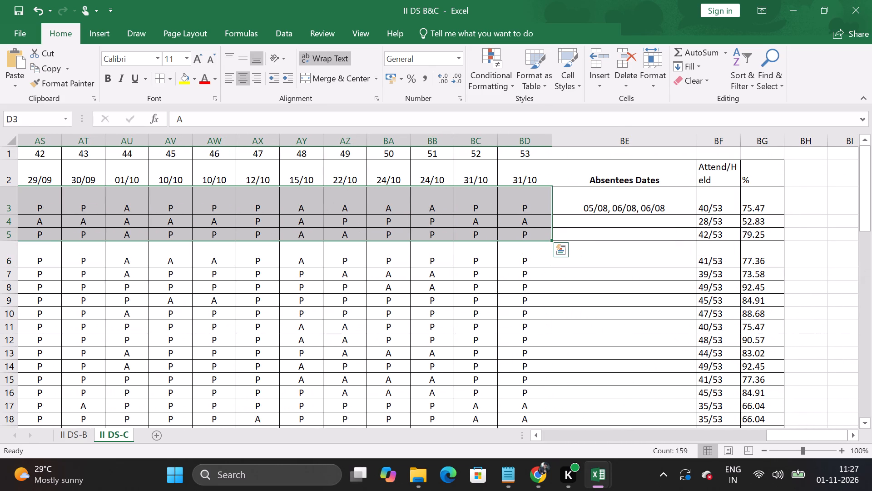
{"action": "key", "text": "ctrl+shift+Down"}
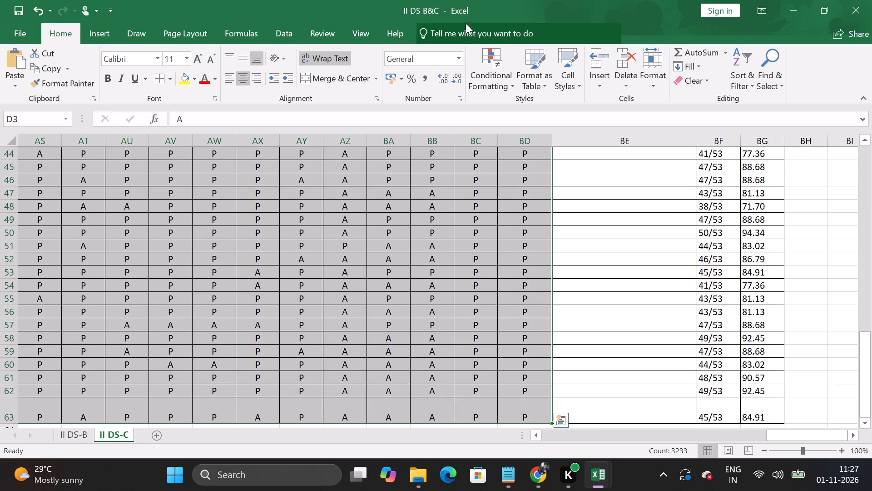
{"action": "left_click", "coordinate": [484, 88]}
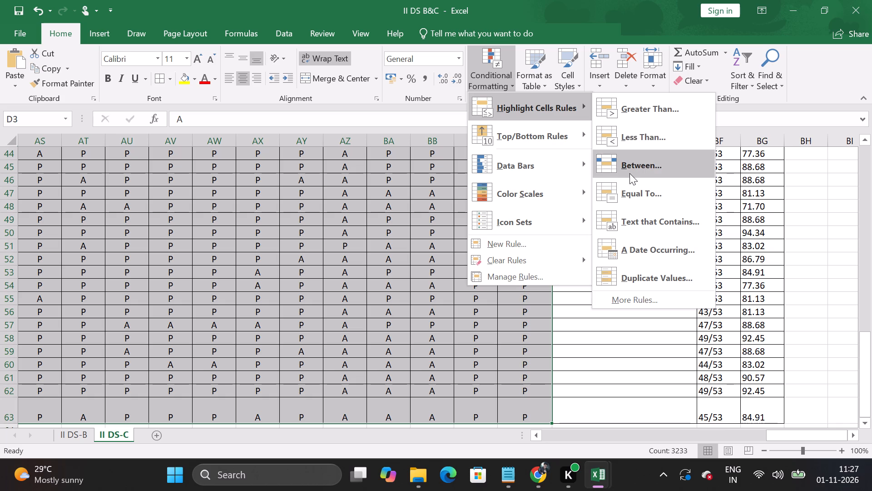
{"action": "left_click", "coordinate": [630, 198]}
{"action": "key", "text": "shift+a"}
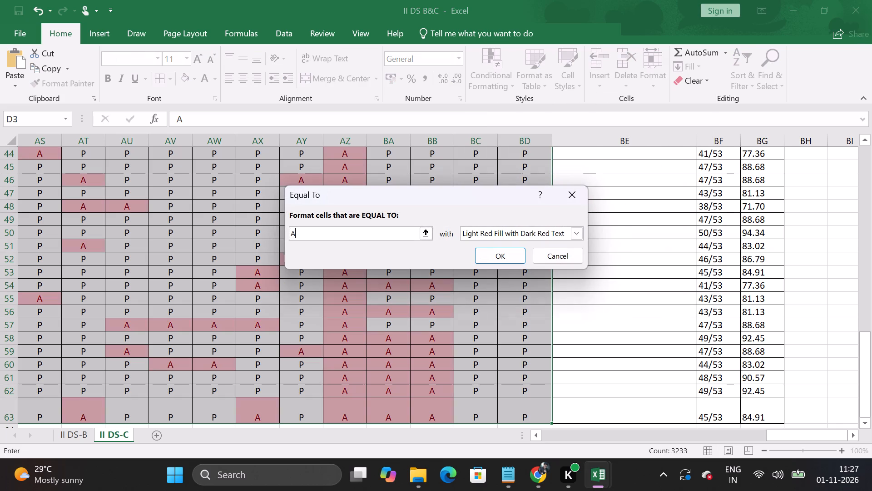
{"action": "left_click", "coordinate": [508, 258]}
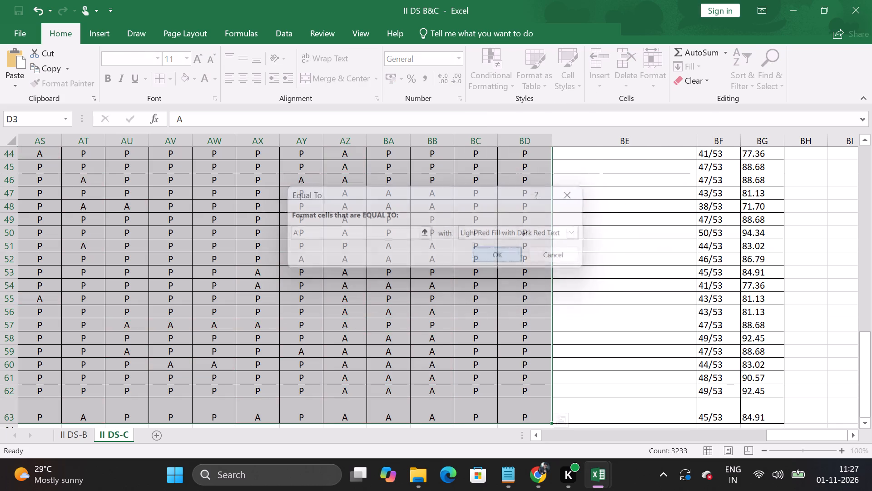
{"action": "scroll", "coordinate": [612, 316], "scroll_direction": "up", "scroll_amount": 19}
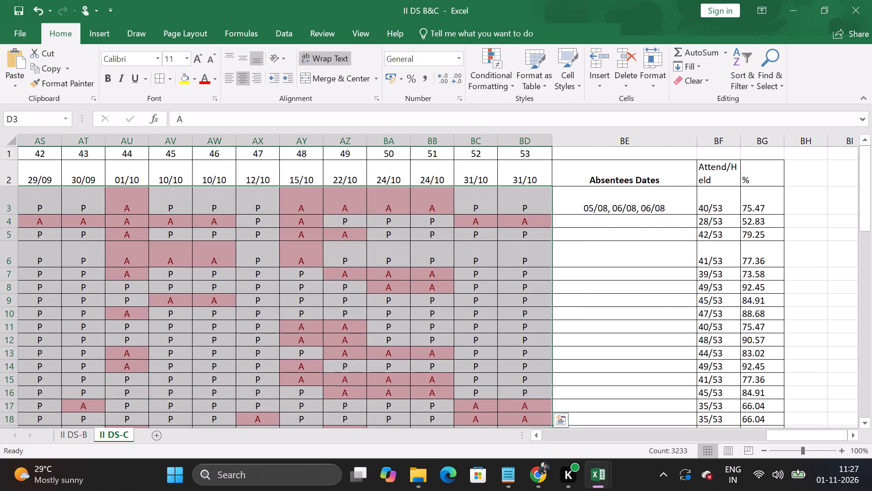
{"action": "left_click", "coordinate": [789, 325]}
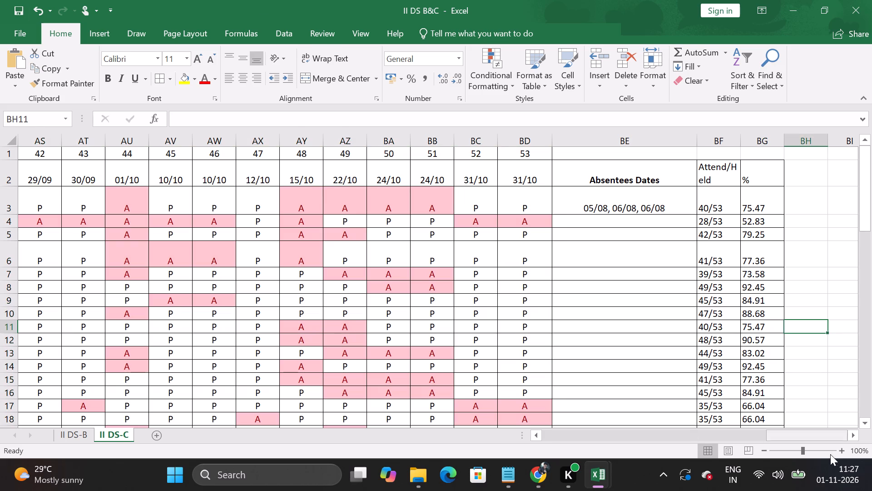
Review the highlighted absences across all date columns of II DS-C against the Absentees Dates entry in BE3.
{"action": "left_click_drag", "start_coordinate": [821, 438], "coordinate": [788, 439]}
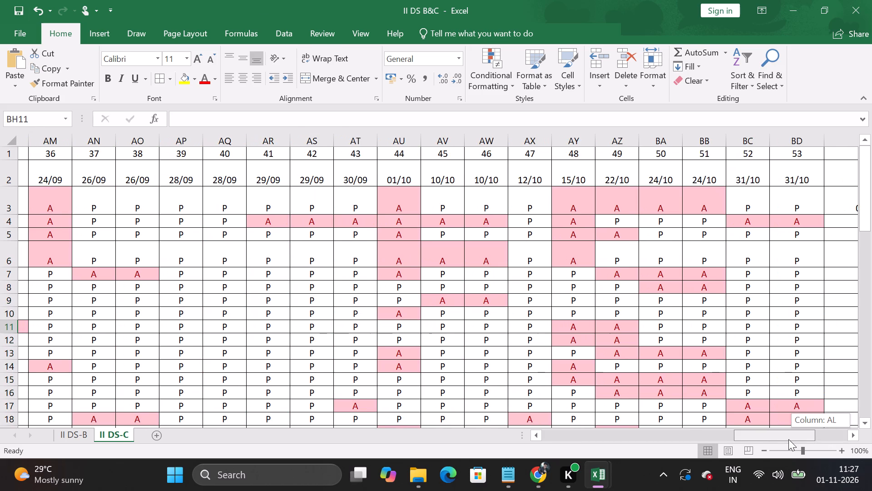
{"action": "left_click_drag", "start_coordinate": [788, 439], "coordinate": [673, 439]}
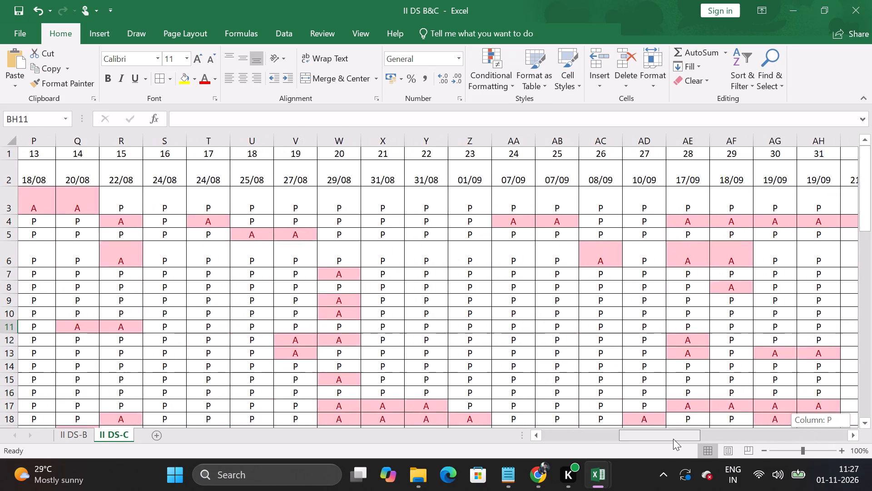
{"action": "left_click_drag", "start_coordinate": [673, 439], "coordinate": [614, 439]}
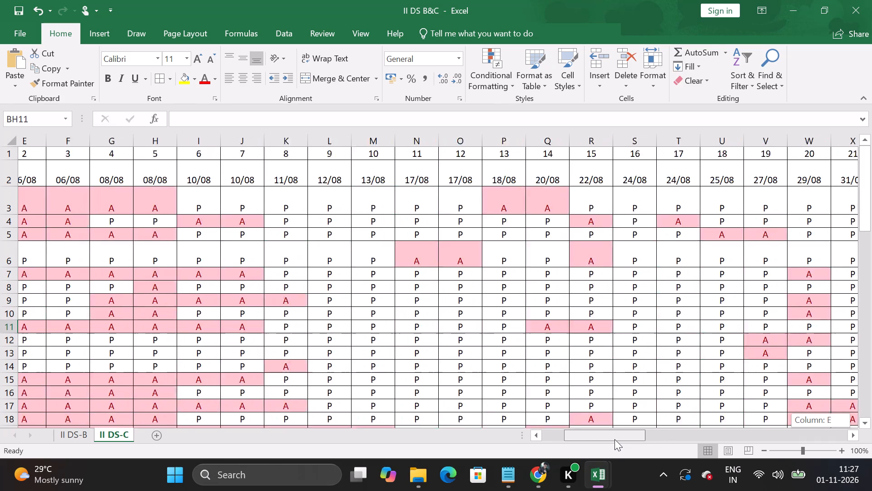
{"action": "left_click_drag", "start_coordinate": [614, 439], "coordinate": [587, 440]}
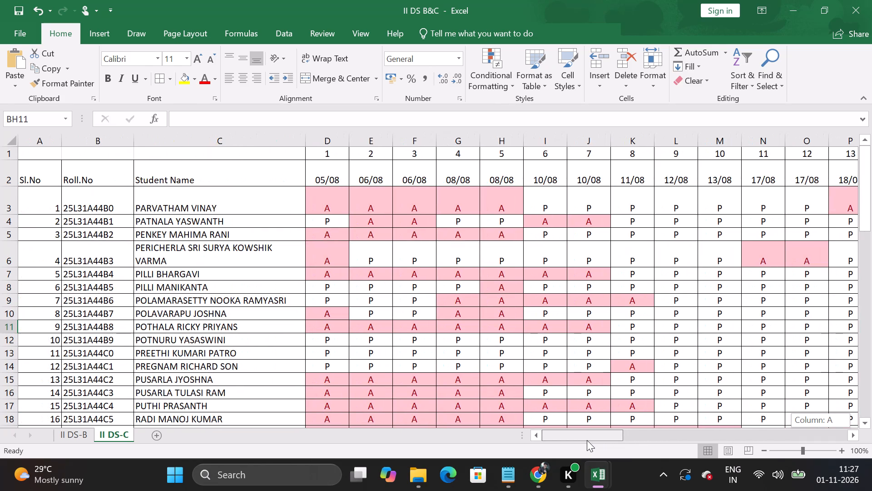
{"action": "left_click_drag", "start_coordinate": [587, 440], "coordinate": [619, 441]}
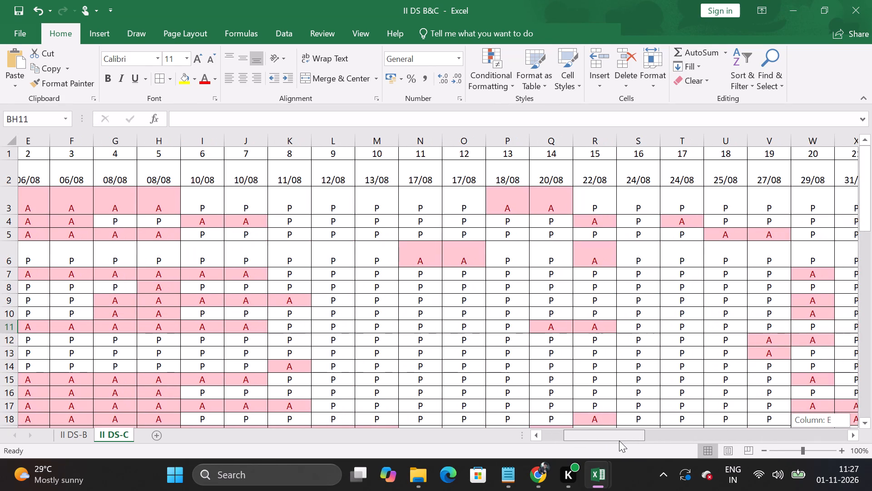
{"action": "left_click_drag", "start_coordinate": [619, 441], "coordinate": [830, 440]}
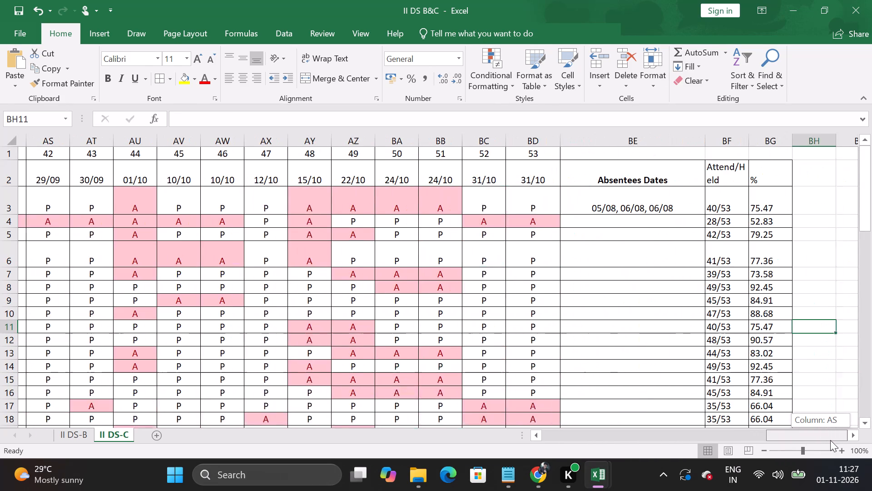
{"action": "left_click_drag", "start_coordinate": [830, 440], "coordinate": [838, 440]}
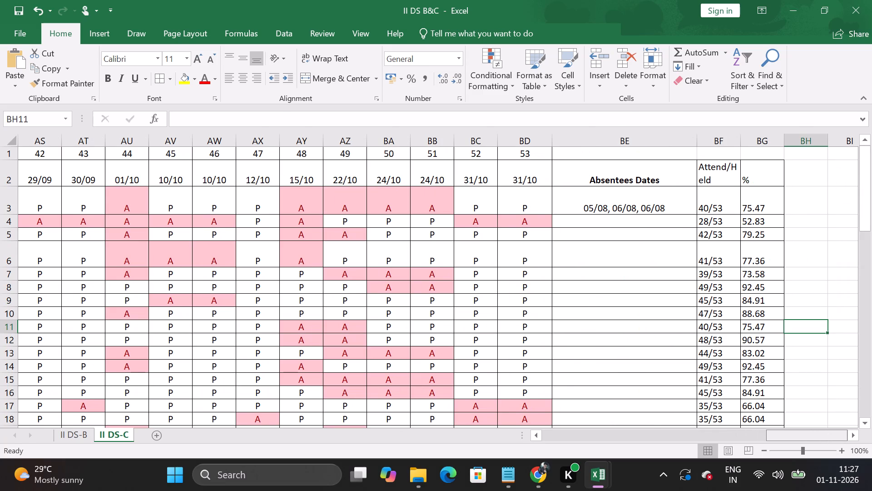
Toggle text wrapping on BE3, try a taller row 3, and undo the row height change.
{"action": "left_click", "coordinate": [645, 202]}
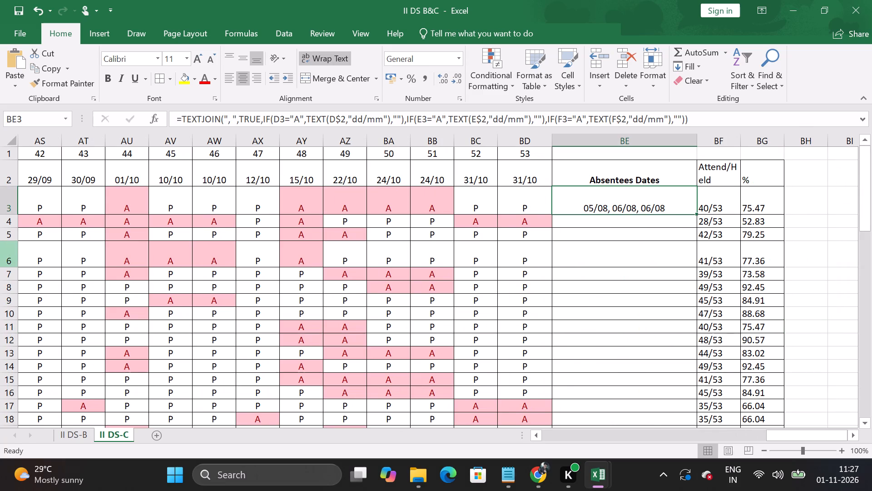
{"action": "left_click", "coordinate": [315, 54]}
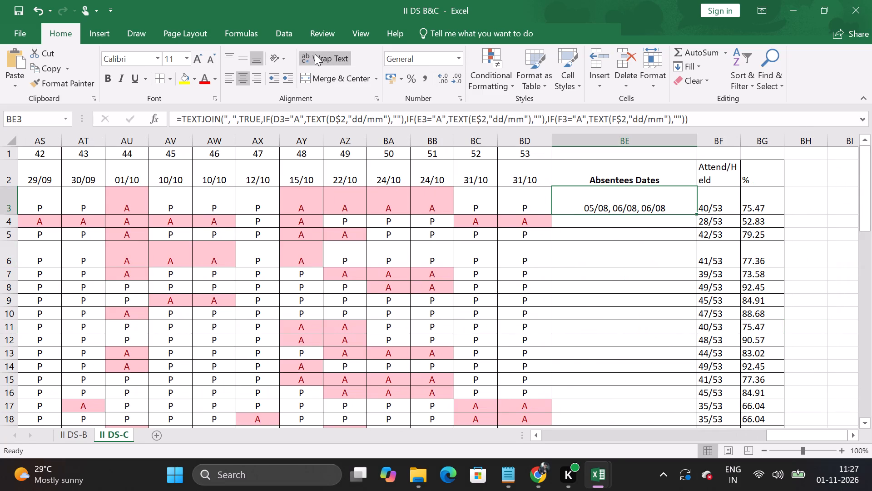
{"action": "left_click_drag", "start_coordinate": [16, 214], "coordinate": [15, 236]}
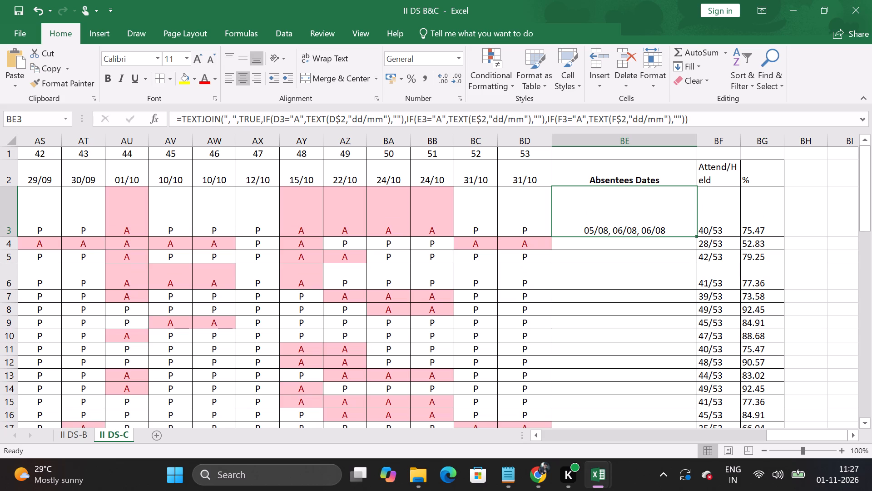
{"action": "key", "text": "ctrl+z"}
Clear the existing TEXTJOIN formula from the Absentees Dates cell BE3.
{"action": "left_click", "coordinate": [621, 207]}
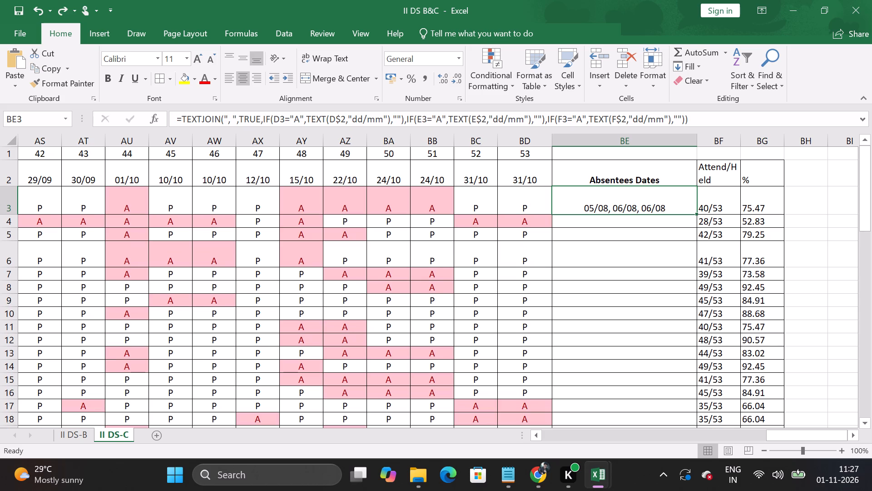
{"action": "left_click_drag", "start_coordinate": [708, 122], "coordinate": [691, 125]}
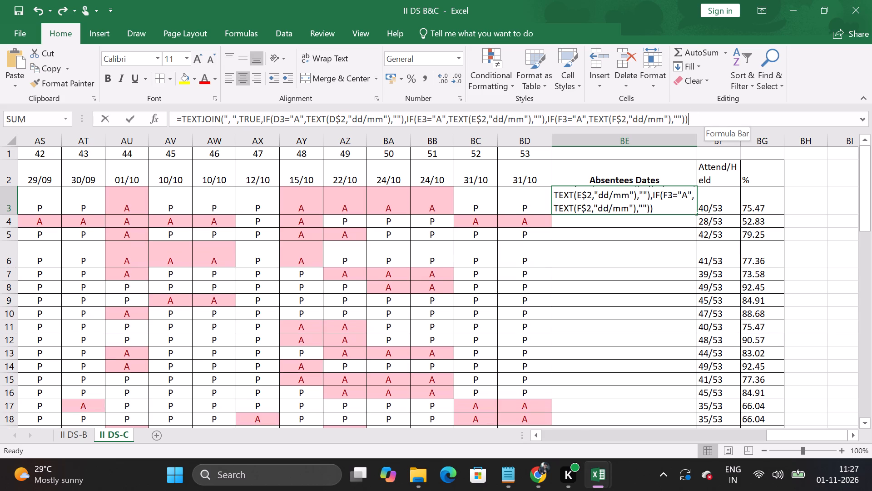
{"action": "left_click_drag", "start_coordinate": [691, 125], "coordinate": [123, 126]}
{"action": "key", "text": "Delete"}
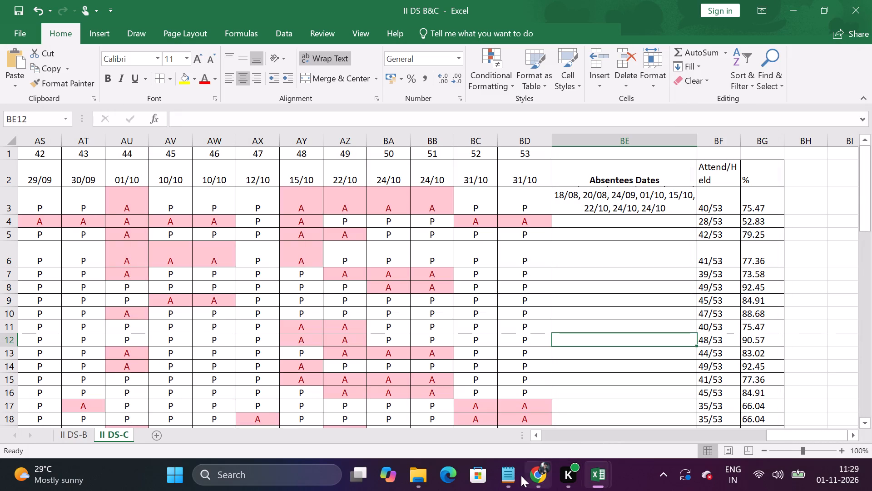
{"action": "left_click", "coordinate": [510, 476]}
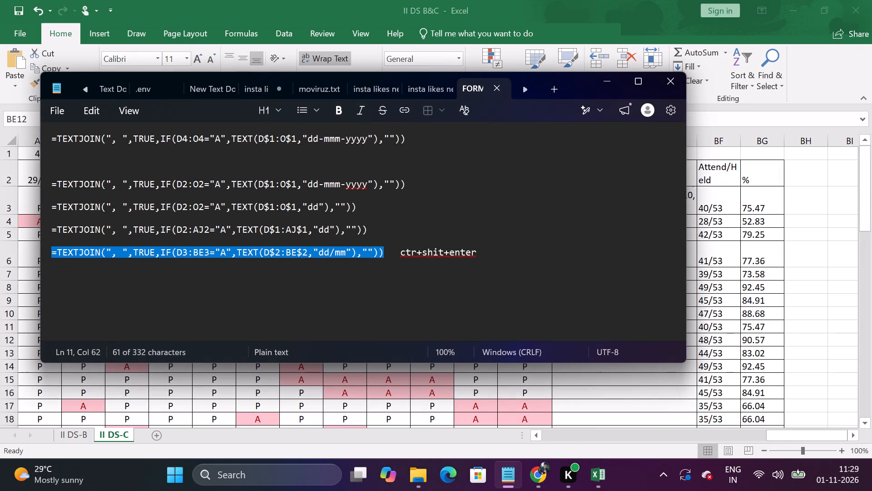
{"action": "left_click", "coordinate": [506, 256]}
{"action": "key", "text": "Return"}
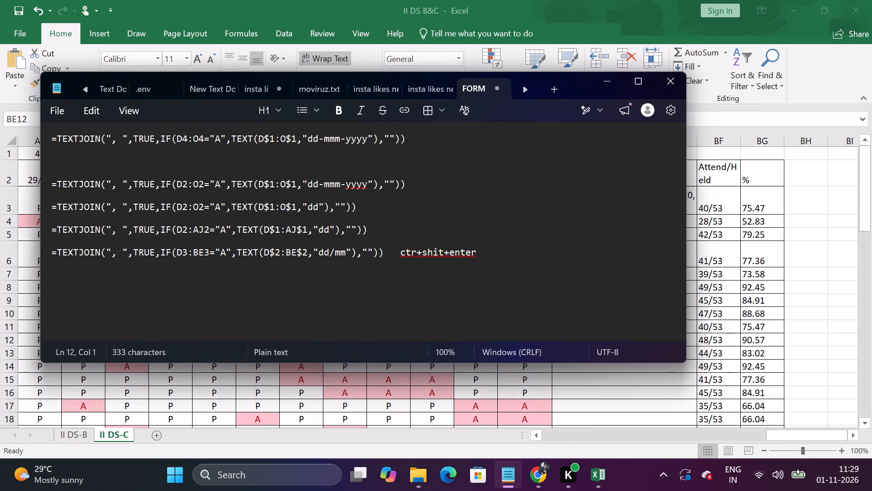
{"action": "key", "text": "Return"}
{"action": "key", "text": "ctrl+v"}
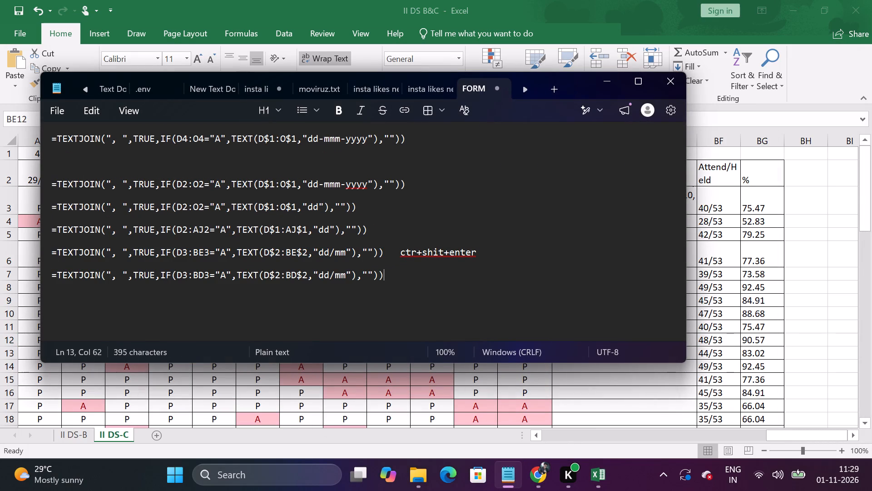
{"action": "left_click", "coordinate": [47, 110]}
{"action": "left_click", "coordinate": [68, 257]}
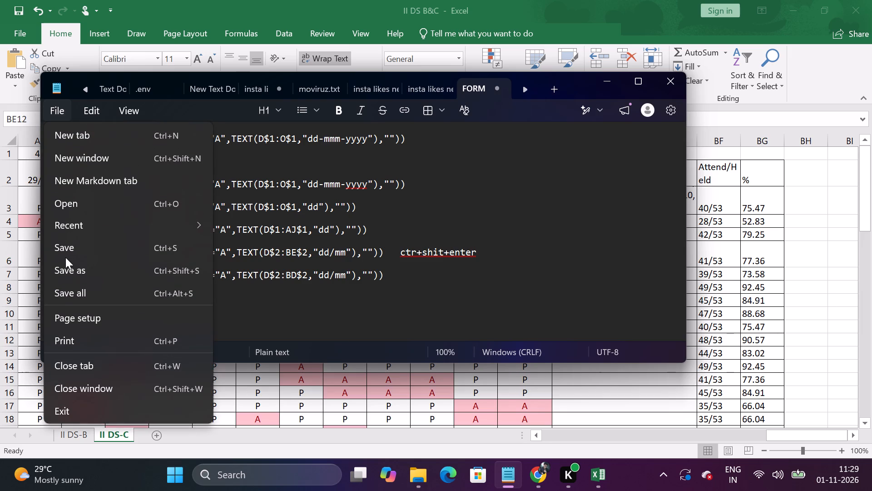
{"action": "left_click", "coordinate": [64, 250]}
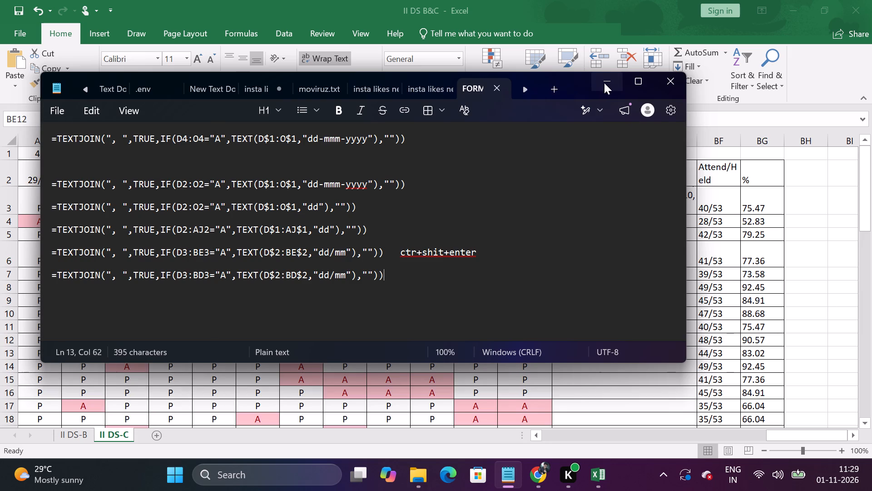
{"action": "left_click", "coordinate": [604, 83]}
Fill the Absentees Dates array formula from BE3 down to BE63 in II DS-C.
{"action": "left_click", "coordinate": [603, 201]}
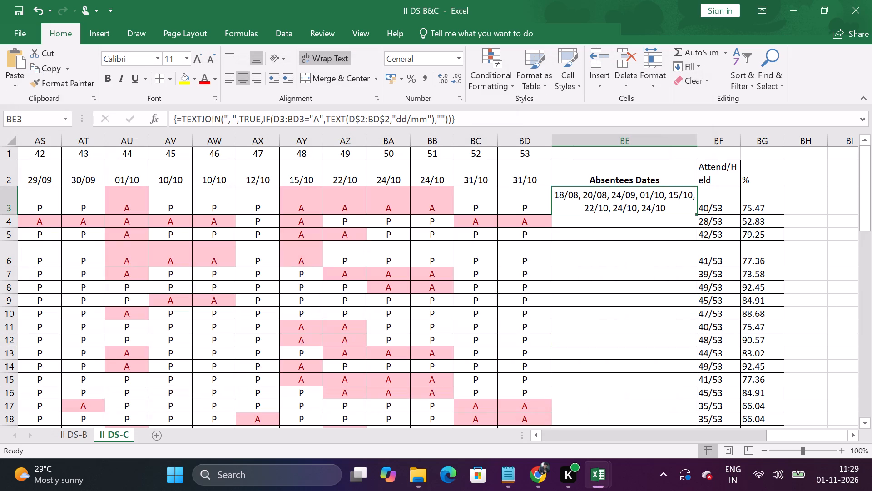
{"action": "left_click_drag", "start_coordinate": [696, 215], "coordinate": [684, 489]}
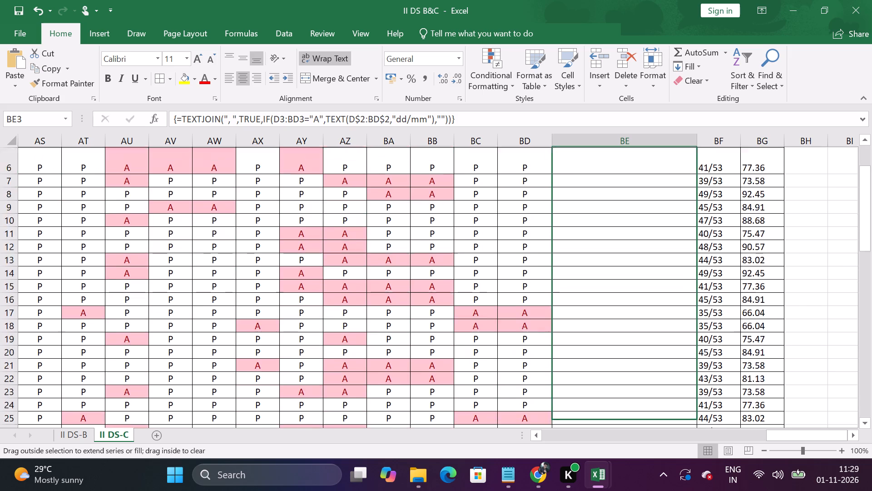
{"action": "left_click_drag", "start_coordinate": [684, 489], "coordinate": [684, 388]}
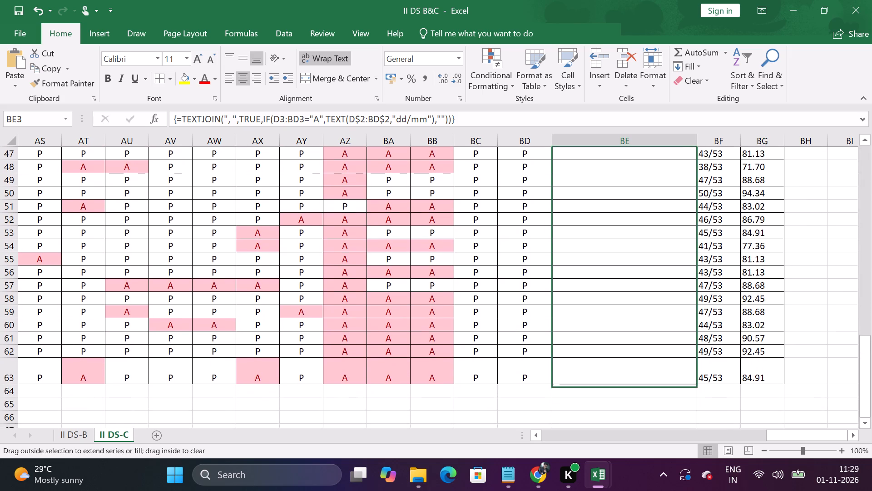
{"action": "left_click_drag", "start_coordinate": [684, 388], "coordinate": [684, 383]}
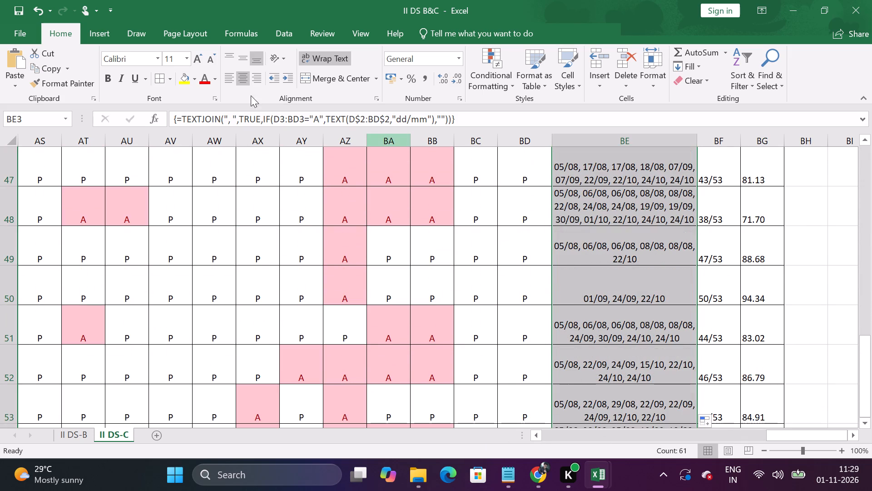
Left-align the filled Absentees Dates cells BE3:BE63.
{"action": "left_click", "coordinate": [231, 81]}
{"action": "left_click", "coordinate": [814, 267]}
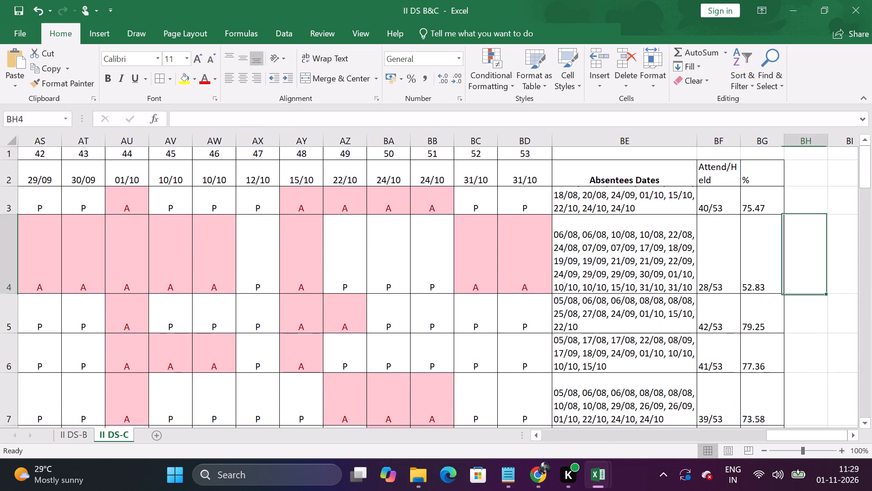
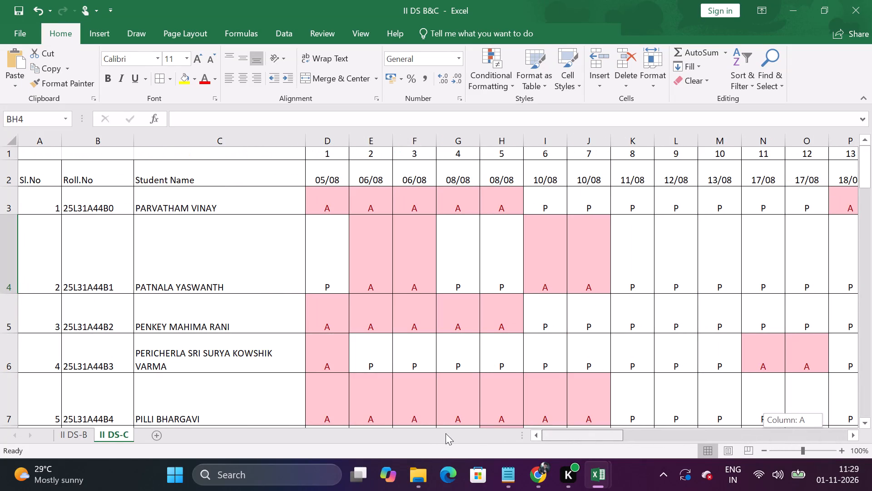
Review the II DS-C attendance sheet, checking the absentee dates, Attend/Held and percentage columns for all students.
{"action": "scroll", "coordinate": [657, 301], "scroll_direction": "down", "scroll_amount": 3}
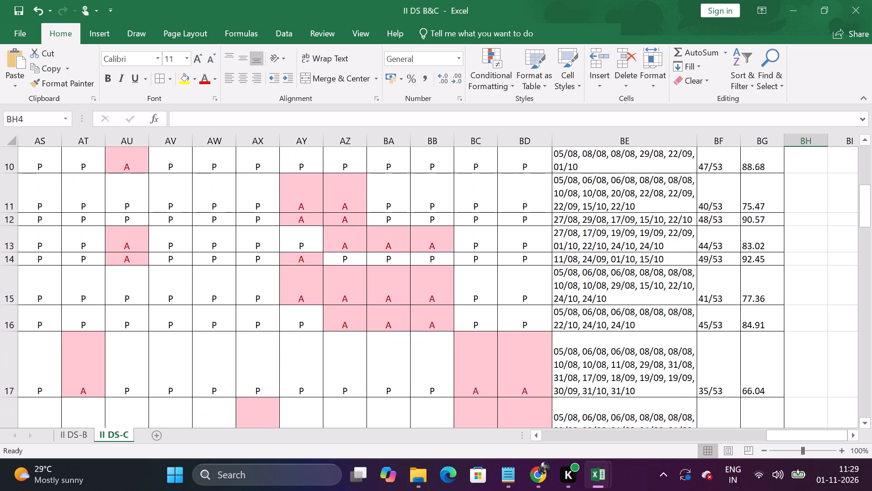
{"action": "scroll", "coordinate": [657, 301], "scroll_direction": "down", "scroll_amount": 4}
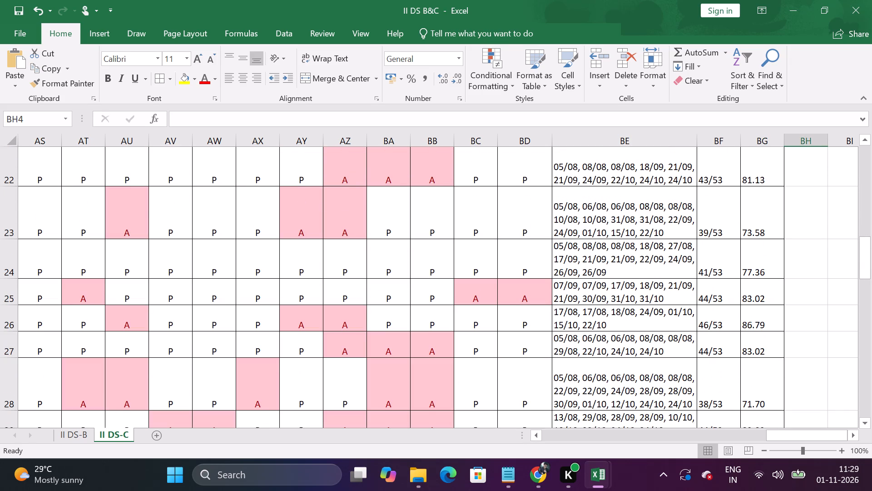
{"action": "scroll", "coordinate": [657, 301], "scroll_direction": "down", "scroll_amount": 2}
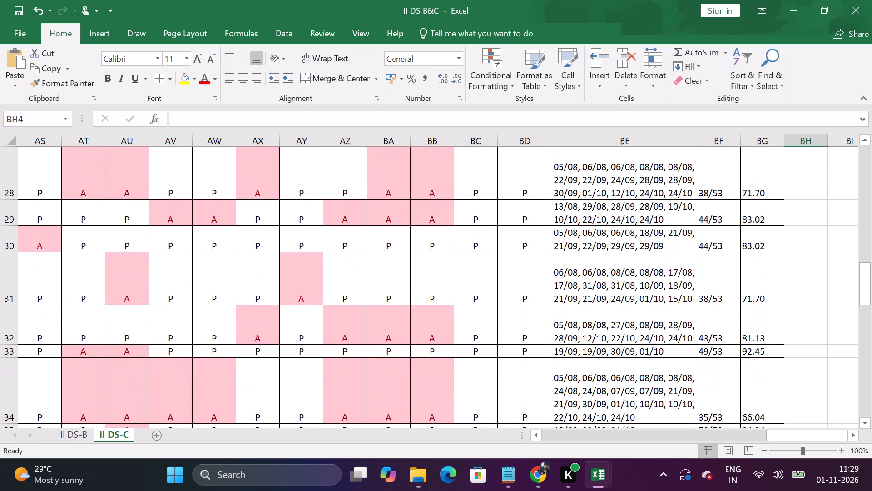
{"action": "scroll", "coordinate": [657, 301], "scroll_direction": "down", "scroll_amount": 3}
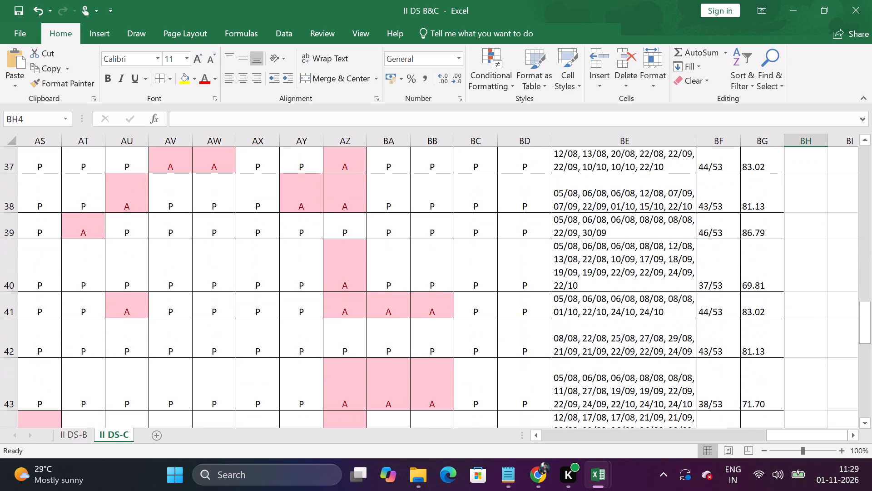
{"action": "scroll", "coordinate": [657, 301], "scroll_direction": "down", "scroll_amount": 12}
{"action": "scroll", "coordinate": [657, 301], "scroll_direction": "up", "scroll_amount": 7}
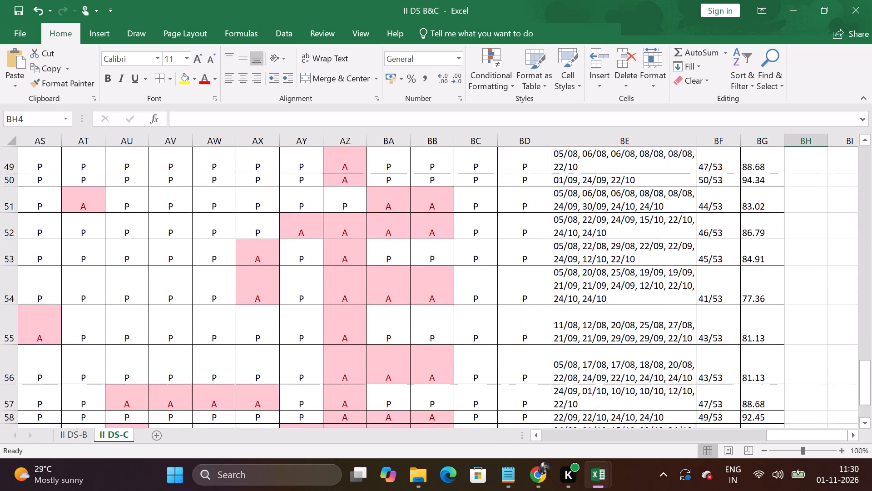
{"action": "scroll", "coordinate": [657, 301], "scroll_direction": "up", "scroll_amount": 20}
{"action": "scroll", "coordinate": [657, 301], "scroll_direction": "up", "scroll_amount": 5}
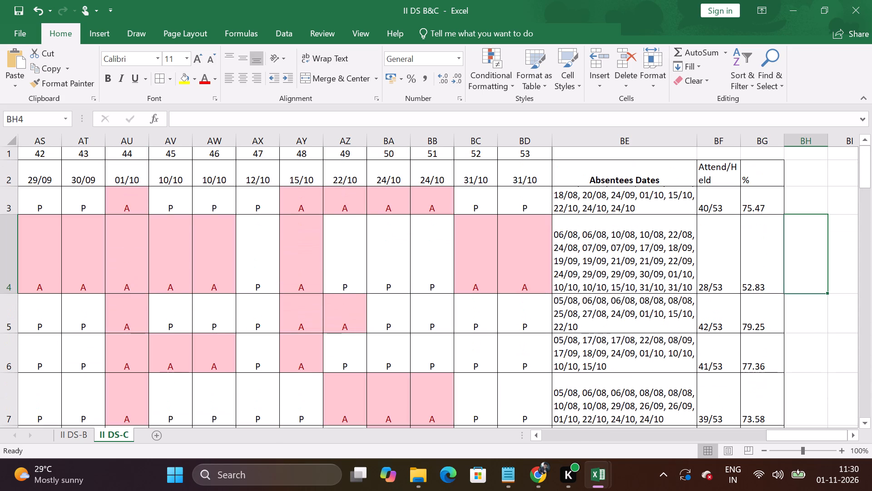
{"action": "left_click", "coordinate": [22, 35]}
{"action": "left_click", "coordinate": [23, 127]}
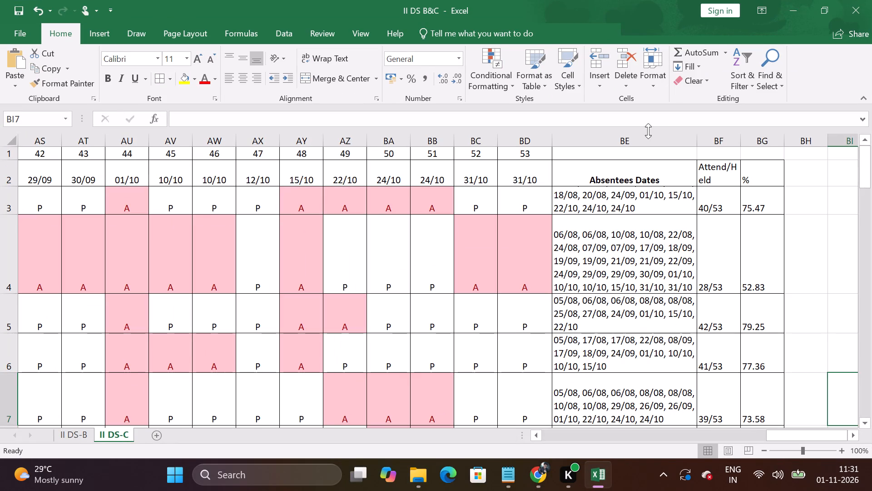
{"action": "right_click", "coordinate": [719, 139]}
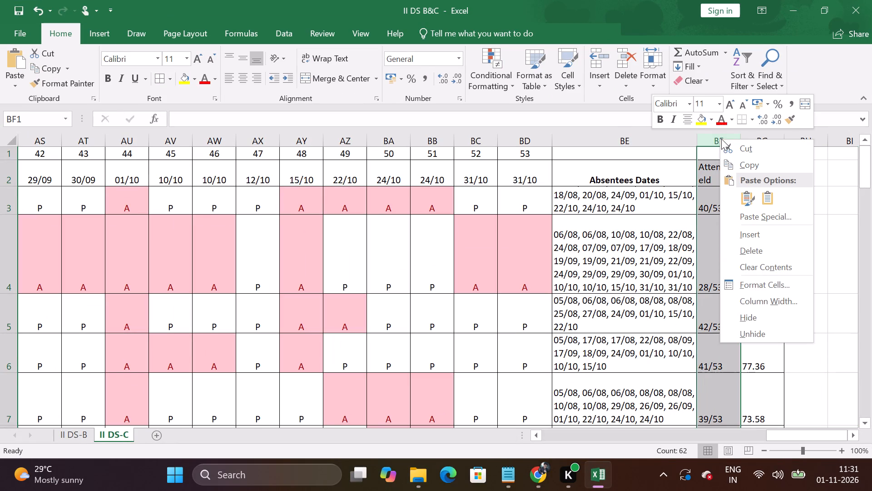
{"action": "left_click", "coordinate": [738, 231]}
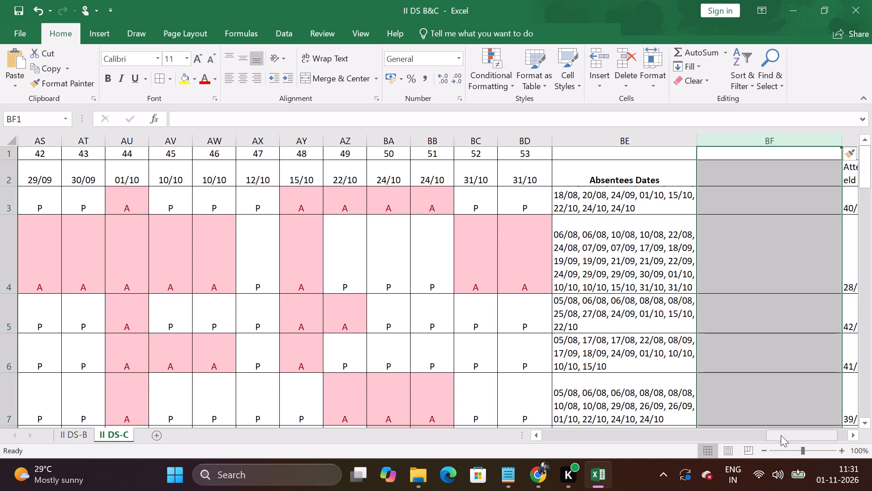
{"action": "left_click_drag", "start_coordinate": [798, 435], "coordinate": [827, 431]}
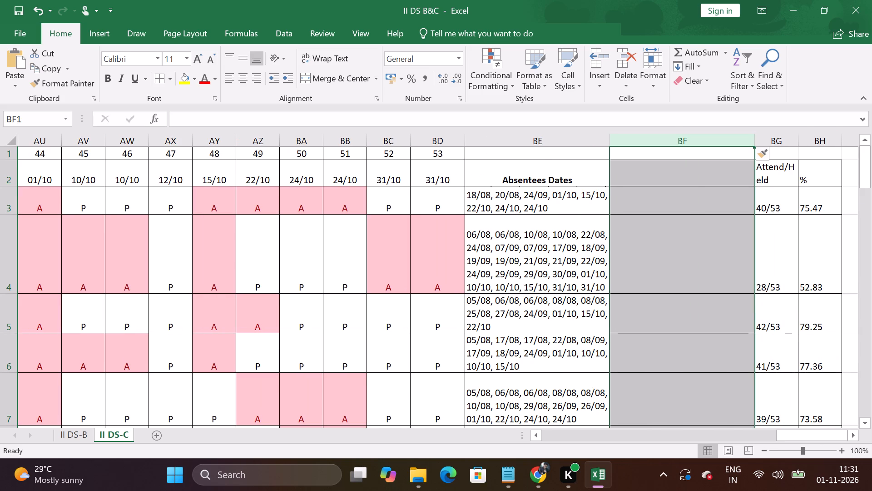
{"action": "left_click_drag", "start_coordinate": [755, 141], "coordinate": [666, 143]}
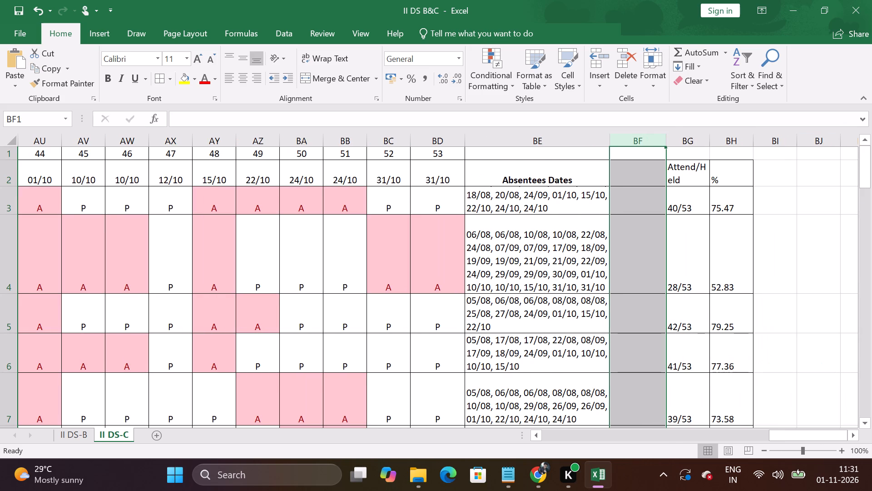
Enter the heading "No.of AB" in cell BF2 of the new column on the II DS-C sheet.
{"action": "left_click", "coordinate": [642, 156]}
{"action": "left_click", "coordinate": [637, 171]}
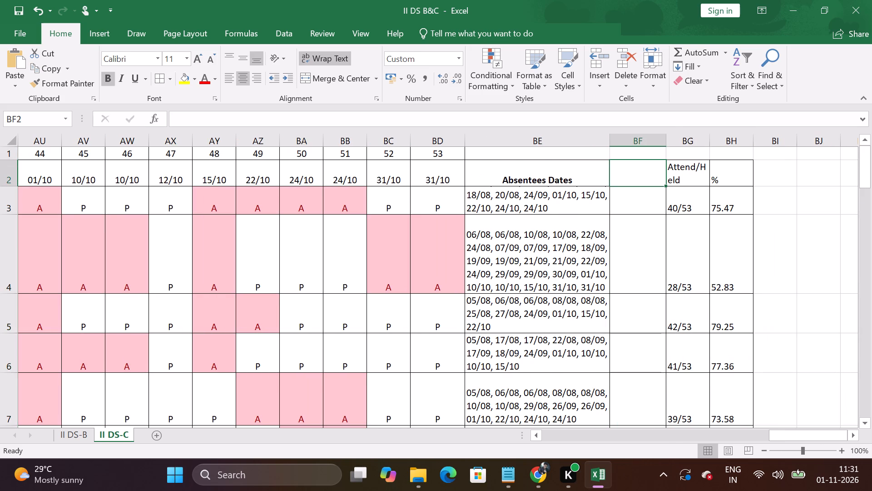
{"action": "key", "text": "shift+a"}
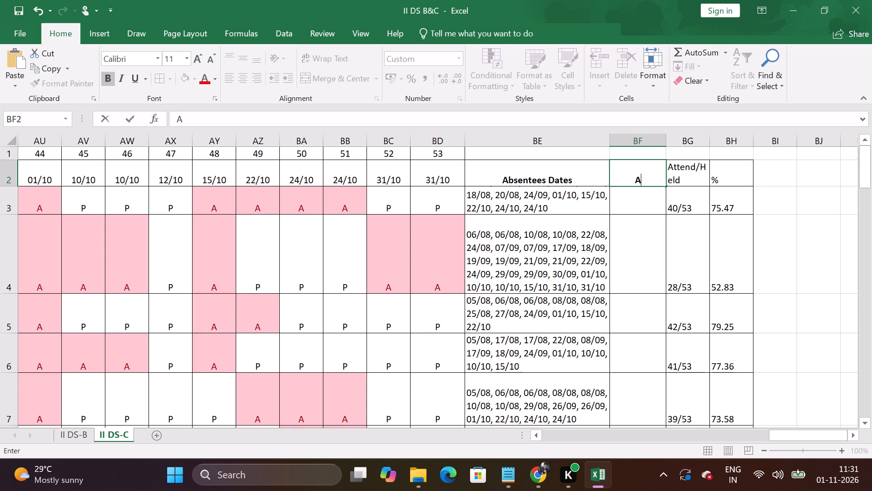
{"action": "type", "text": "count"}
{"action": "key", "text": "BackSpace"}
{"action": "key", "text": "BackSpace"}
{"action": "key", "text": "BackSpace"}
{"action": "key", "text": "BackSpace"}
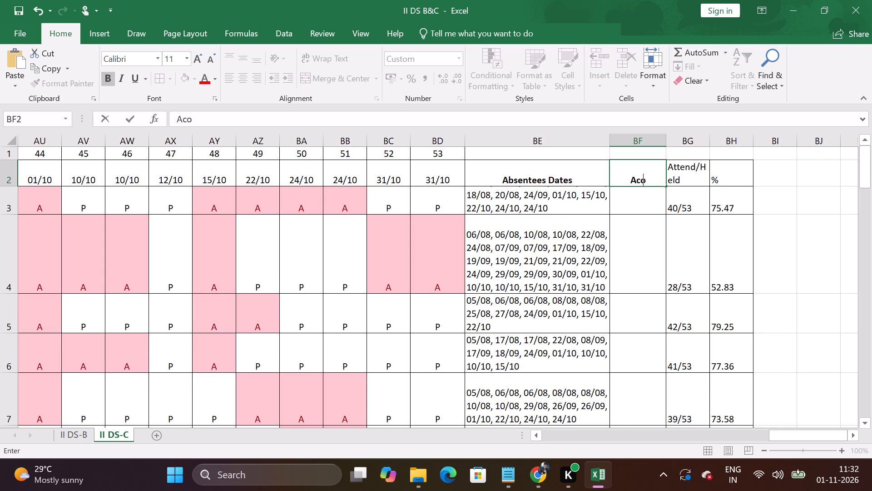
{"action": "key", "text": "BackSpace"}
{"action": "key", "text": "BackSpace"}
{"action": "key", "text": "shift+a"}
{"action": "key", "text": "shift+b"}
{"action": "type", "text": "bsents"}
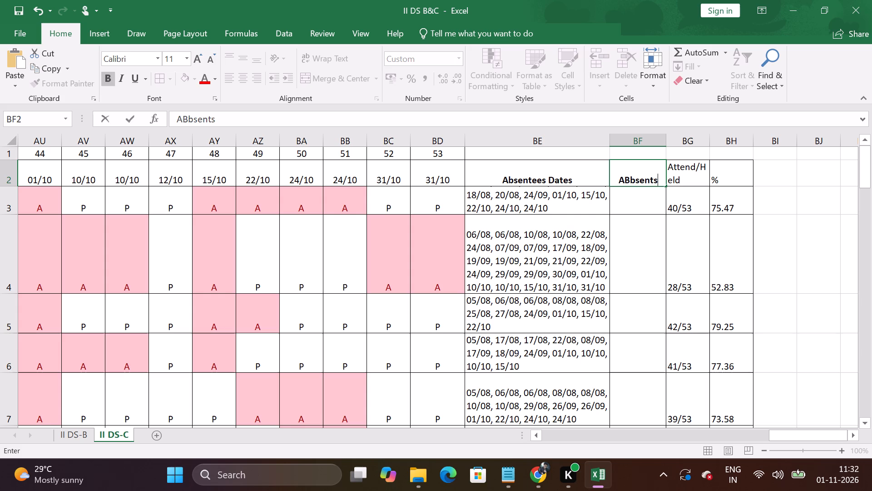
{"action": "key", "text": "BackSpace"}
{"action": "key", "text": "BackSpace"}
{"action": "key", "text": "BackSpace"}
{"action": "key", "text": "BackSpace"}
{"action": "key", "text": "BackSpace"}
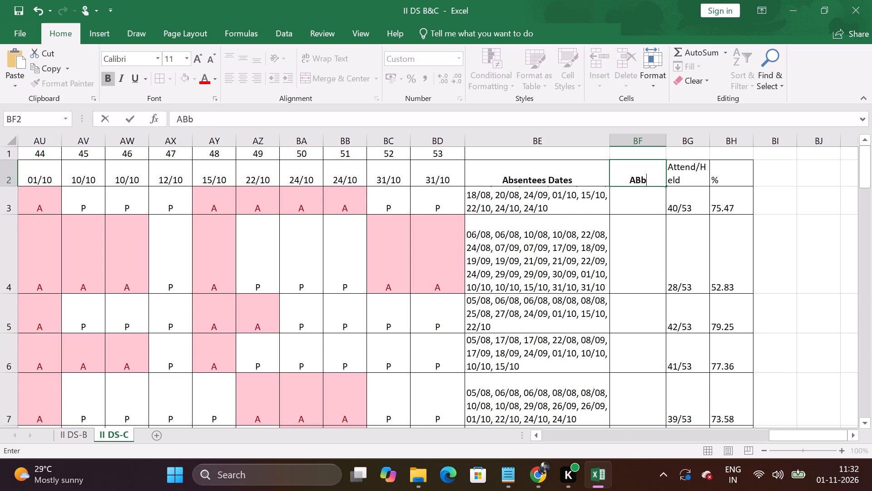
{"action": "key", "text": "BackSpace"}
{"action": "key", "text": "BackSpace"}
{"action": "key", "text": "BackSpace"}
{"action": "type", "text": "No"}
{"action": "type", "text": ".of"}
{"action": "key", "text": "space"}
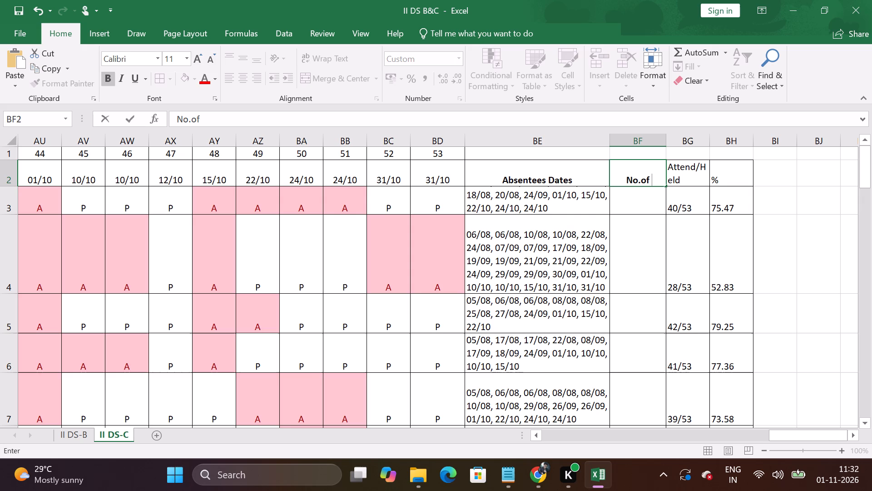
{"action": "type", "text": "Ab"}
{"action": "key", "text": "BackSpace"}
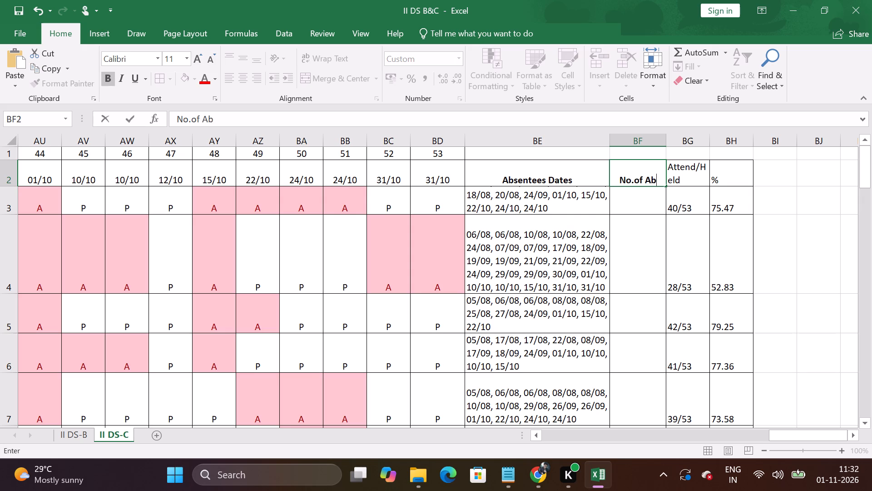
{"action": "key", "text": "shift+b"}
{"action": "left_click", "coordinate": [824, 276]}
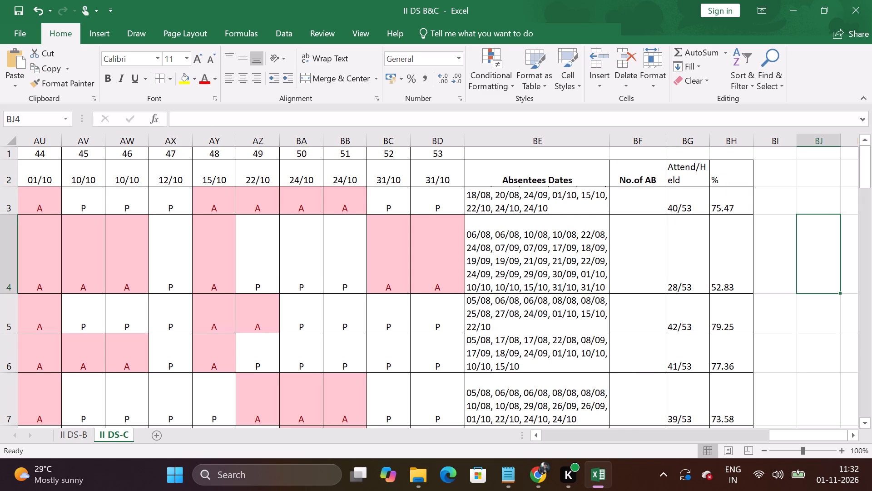
Replace the heading in cell BF2 with "Absents Count".
{"action": "left_click", "coordinate": [633, 174]}
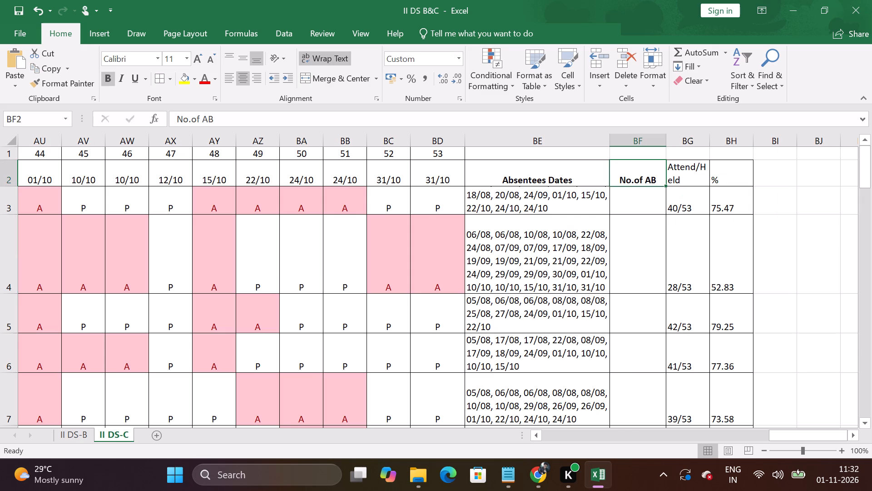
{"action": "key", "text": "shift+a"}
{"action": "key", "text": "b"}
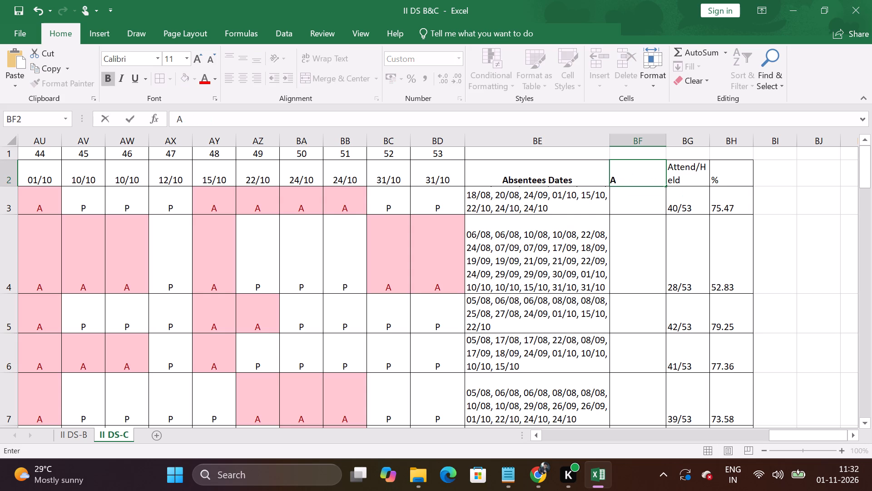
{"action": "type", "text": "sents"}
{"action": "key", "text": "space"}
{"action": "key", "text": "shift+c"}
{"action": "type", "text": "ount"}
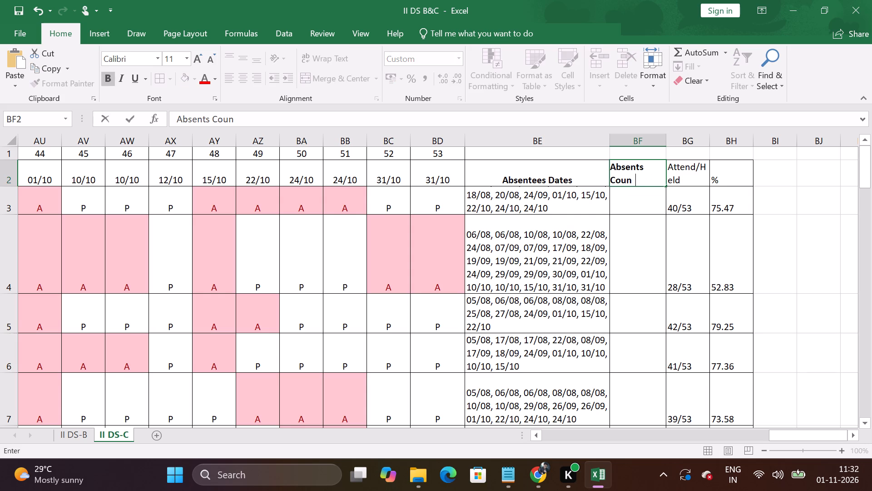
{"action": "left_click", "coordinate": [744, 240]}
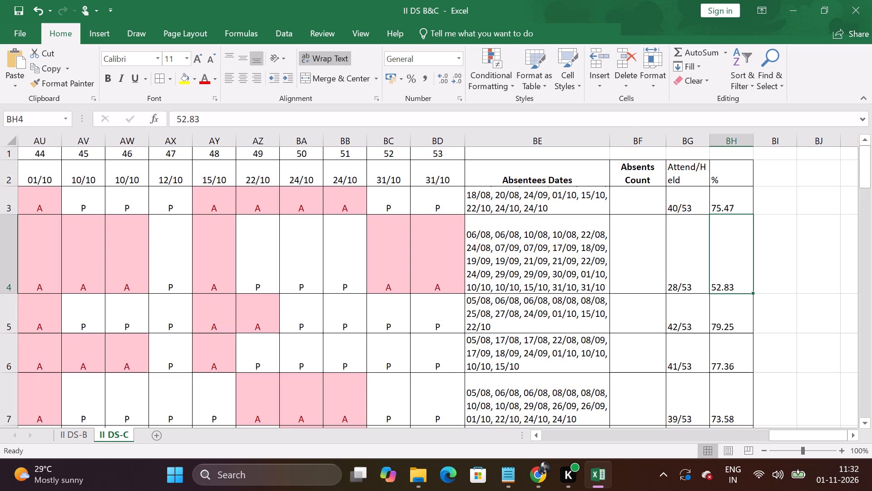
On the II DS-B sheet, insert a blank column between Absentees Dates and Attend/Held and narrow it.
{"action": "left_click", "coordinate": [71, 437]}
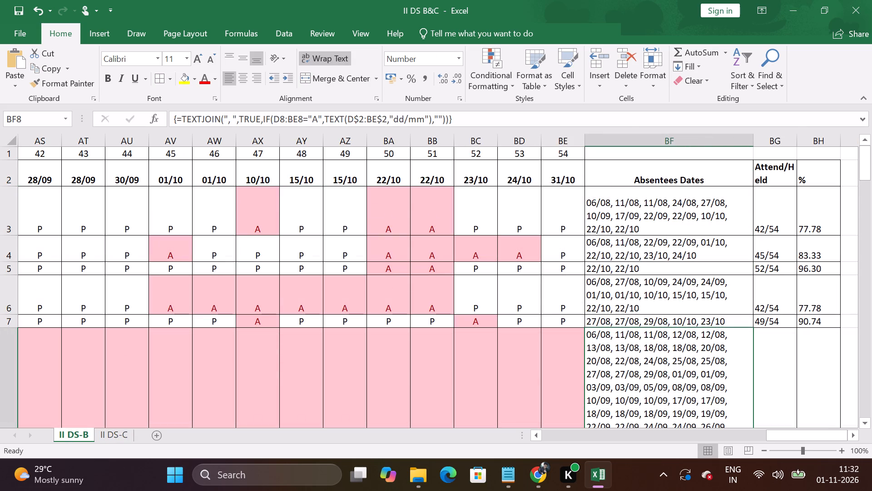
{"action": "right_click", "coordinate": [775, 140]}
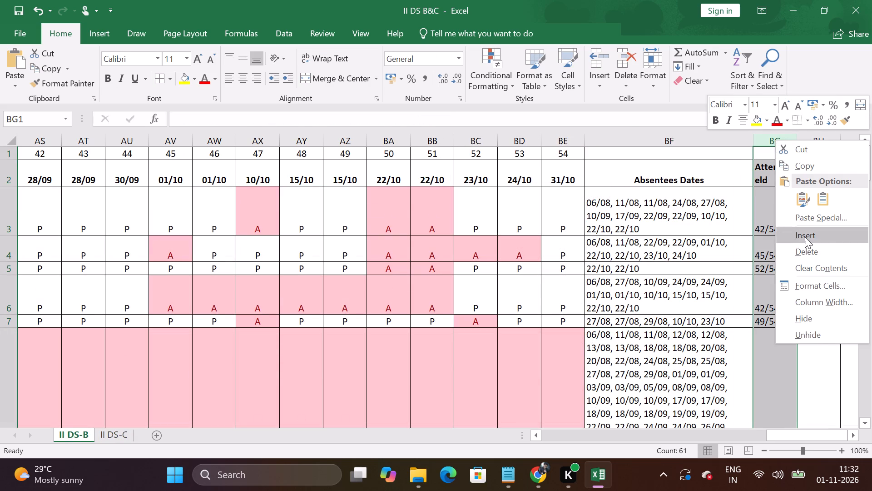
{"action": "left_click", "coordinate": [805, 236]}
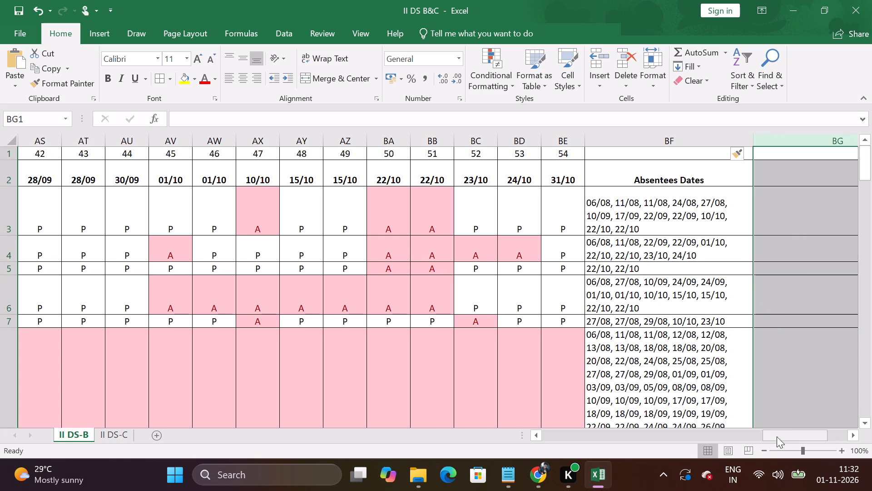
{"action": "left_click_drag", "start_coordinate": [786, 433], "coordinate": [854, 430]}
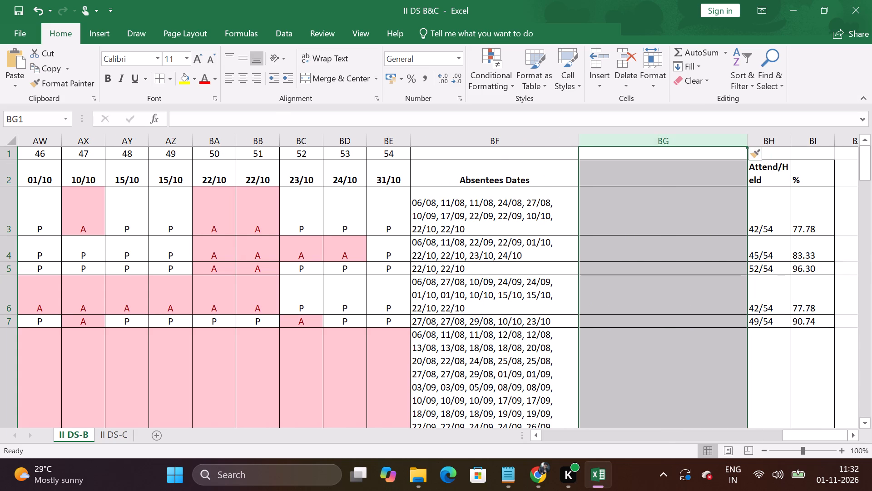
{"action": "left_click_drag", "start_coordinate": [747, 139], "coordinate": [679, 145]}
{"action": "left_click", "coordinate": [788, 294]}
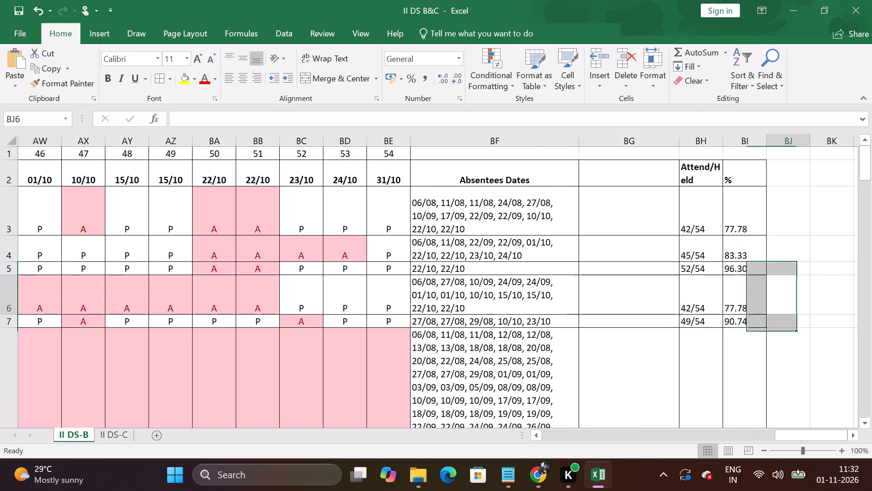
{"action": "left_click_drag", "start_coordinate": [680, 140], "coordinate": [652, 147]}
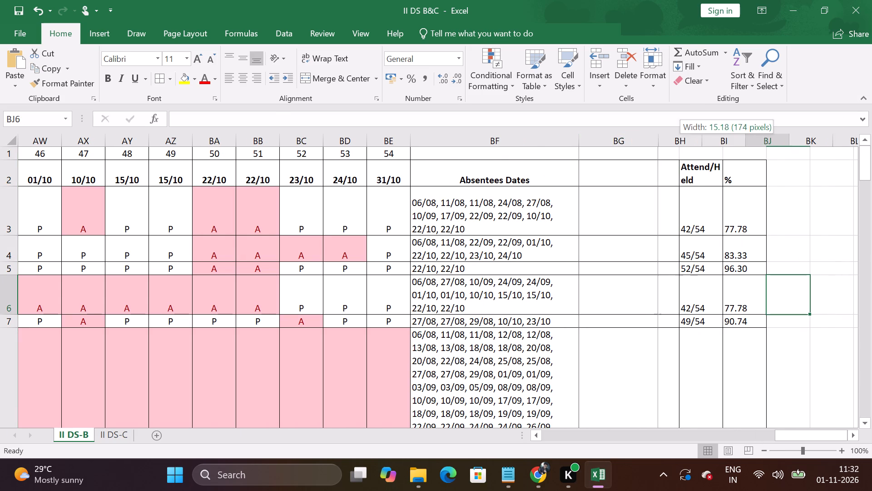
{"action": "left_click_drag", "start_coordinate": [652, 147], "coordinate": [648, 147]}
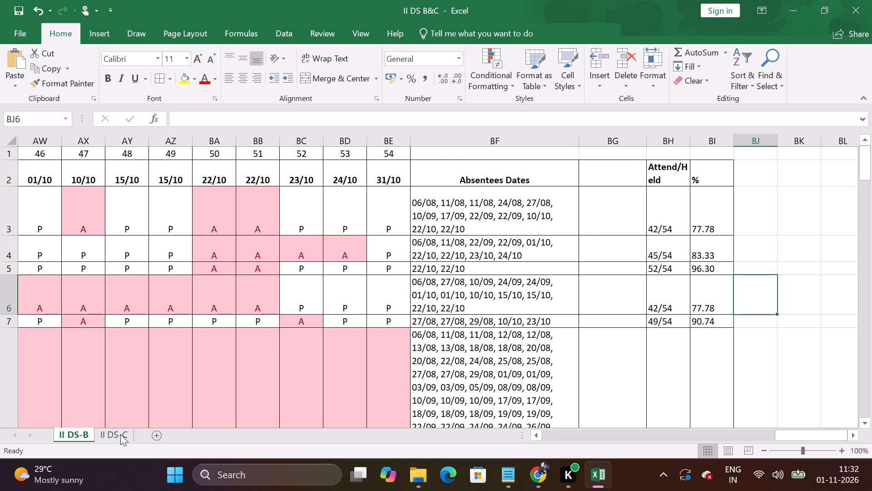
Copy the Absents Count heading from cell BF2 of II DS-C into cell BG2 of II DS-B.
{"action": "left_click", "coordinate": [120, 434]}
{"action": "left_click", "coordinate": [642, 172]}
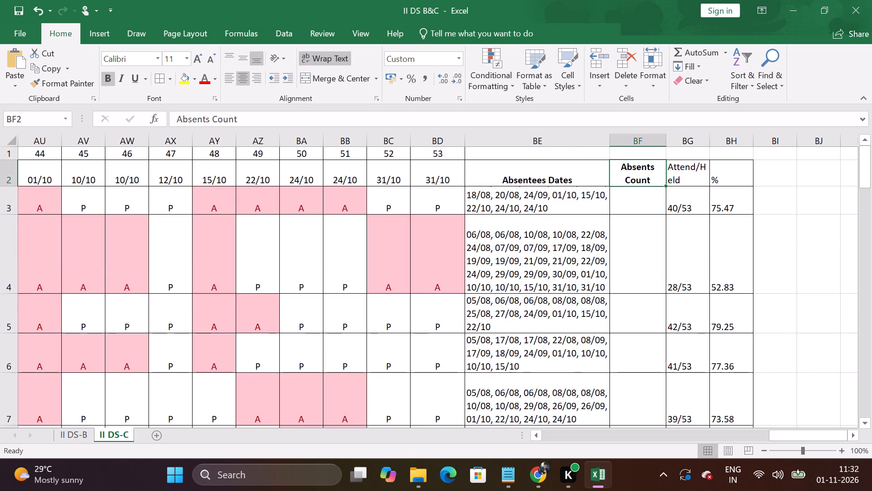
{"action": "key", "text": "ctrl+c"}
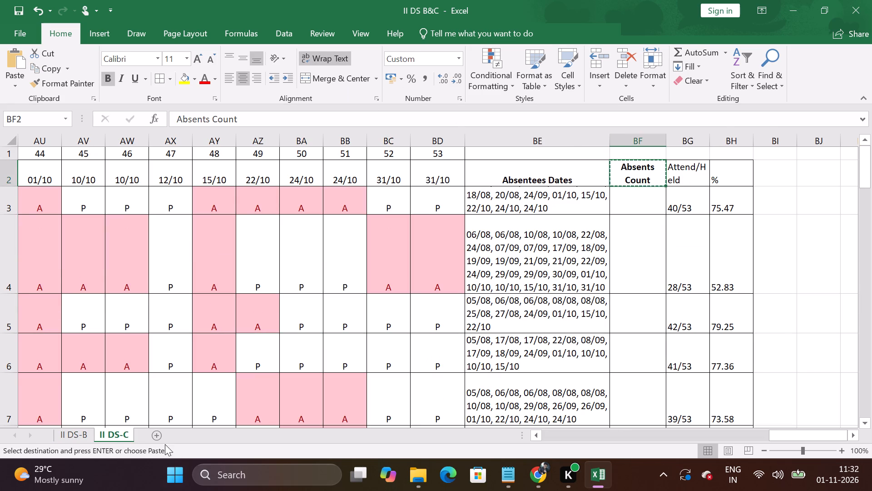
{"action": "left_click", "coordinate": [75, 431]}
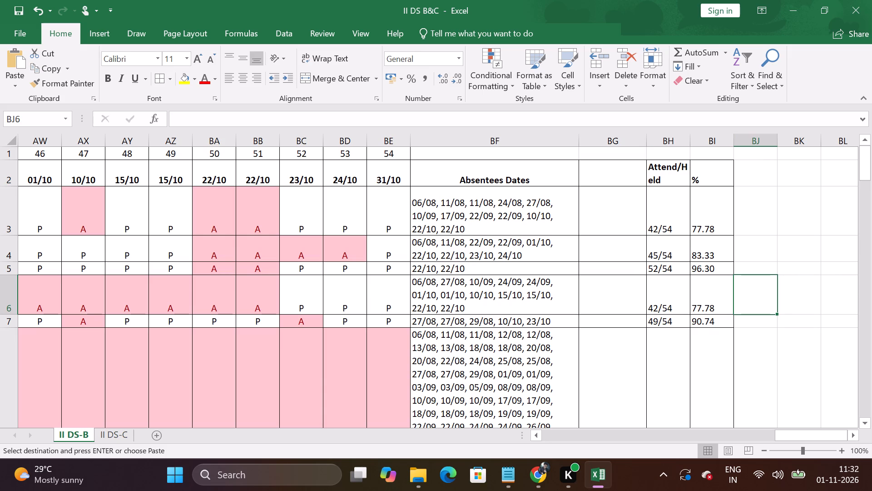
{"action": "left_click", "coordinate": [601, 173]}
{"action": "key", "text": "ctrl+v"}
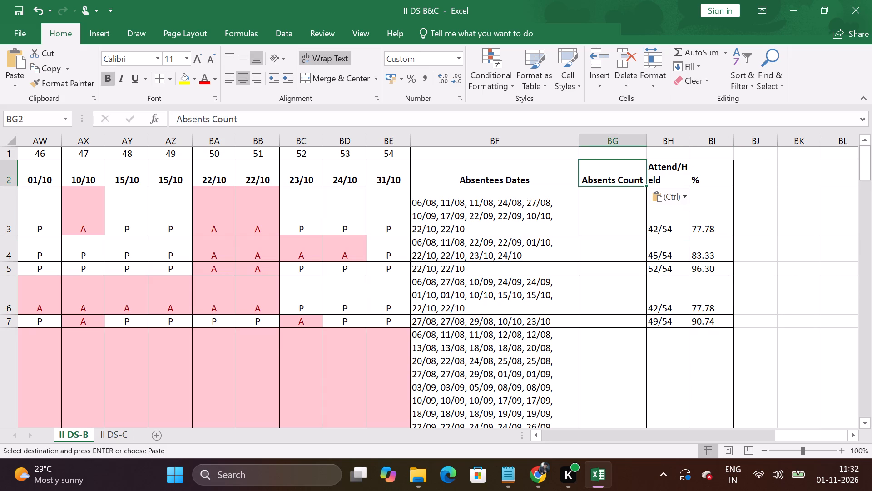
{"action": "left_click", "coordinate": [637, 376]}
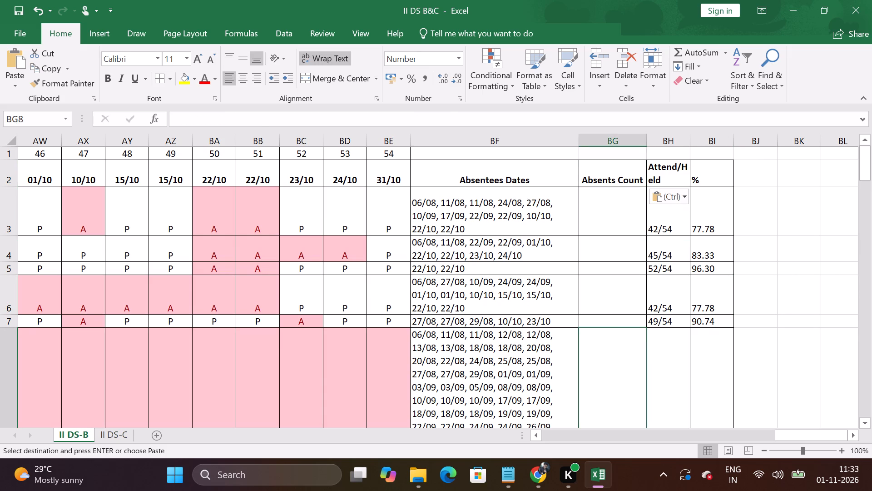
{"action": "left_click", "coordinate": [470, 215]}
{"action": "key", "text": "ctrl+c"}
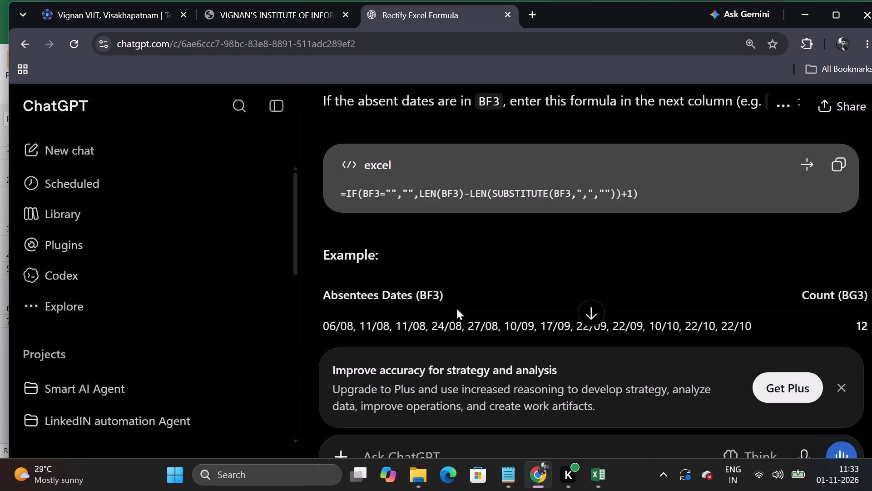
{"action": "scroll", "coordinate": [456, 308], "scroll_direction": "up", "scroll_amount": 2}
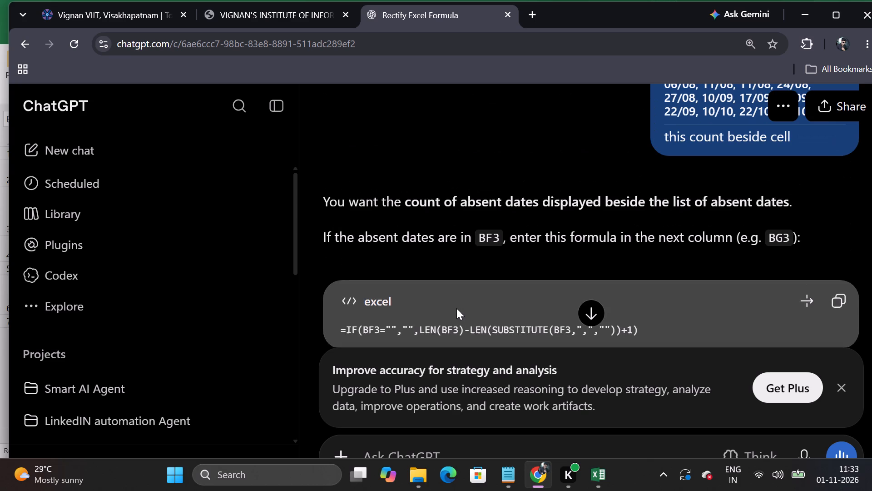
{"action": "scroll", "coordinate": [456, 308], "scroll_direction": "down", "scroll_amount": 2}
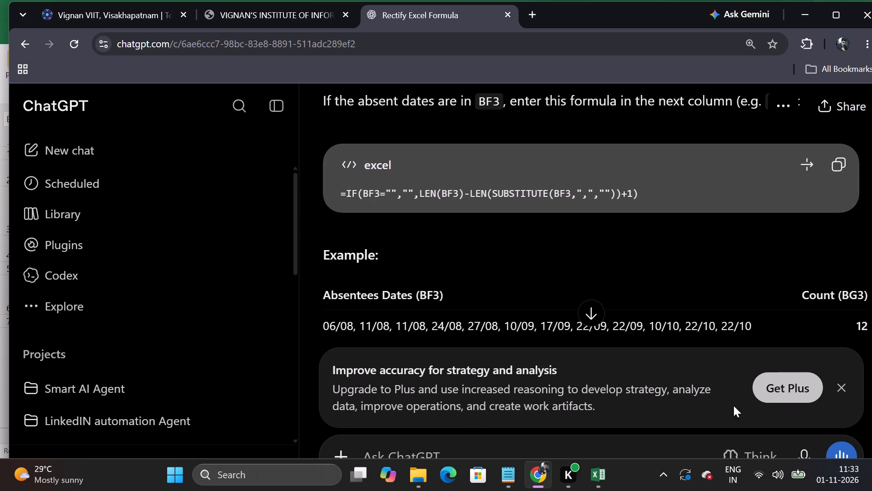
{"action": "scroll", "coordinate": [485, 345], "scroll_direction": "down", "scroll_amount": 6}
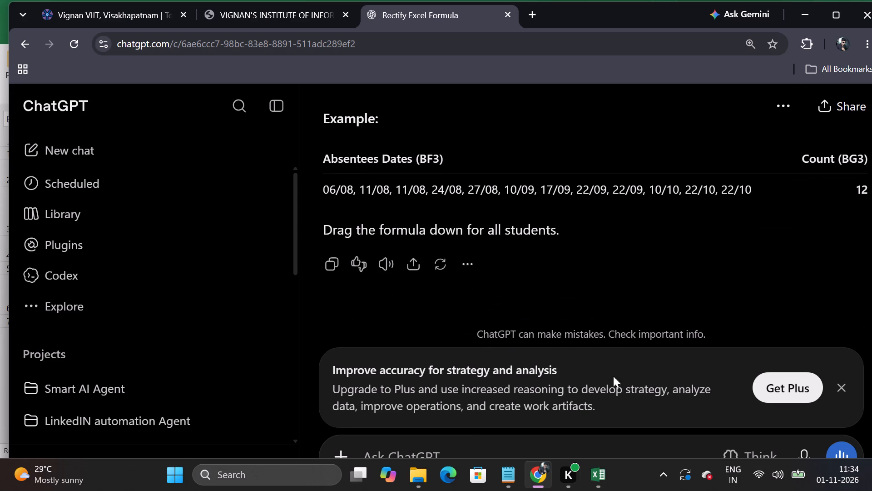
In Excel, enter the copied formula in cell BG3 of II DS-B with its range extended to column BE: =COUNTIF(D3:BE3,"A").
{"action": "left_click", "coordinate": [604, 471]}
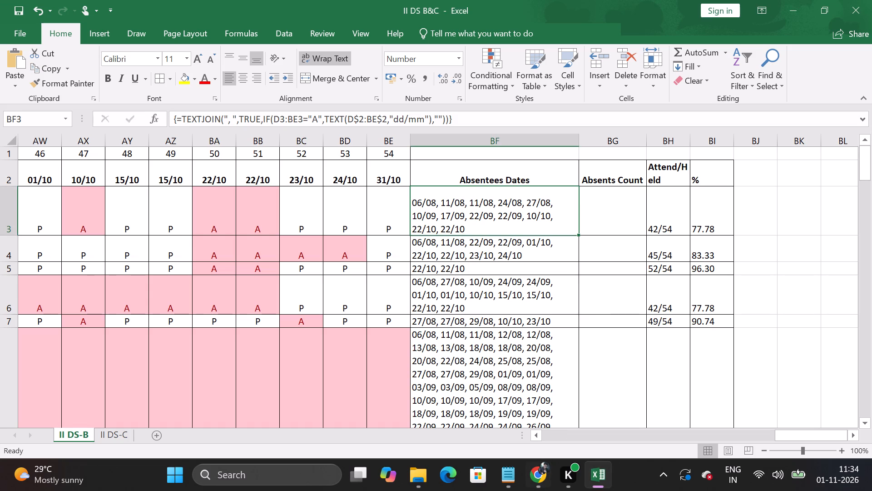
{"action": "double_click", "coordinate": [589, 210]}
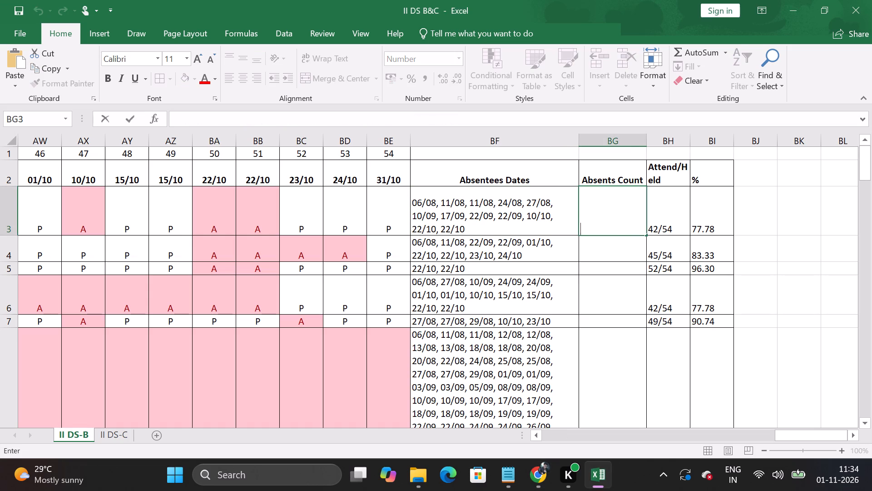
{"action": "key", "text": "ctrl+v"}
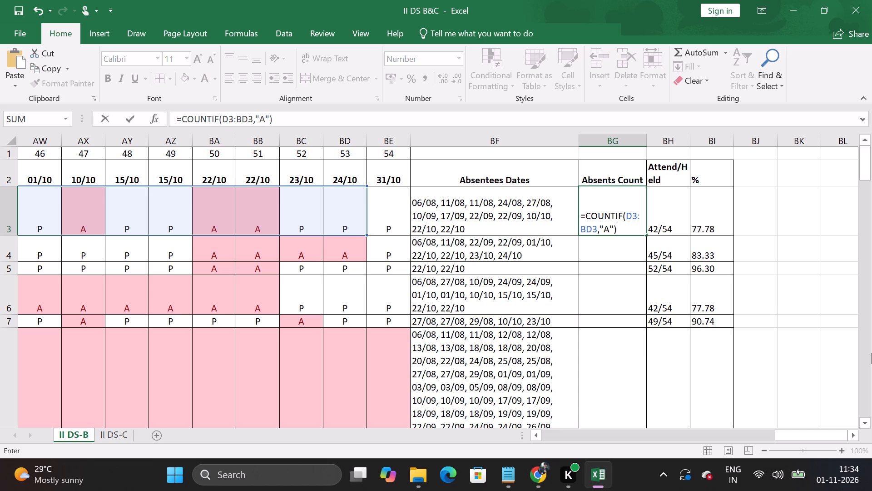
{"action": "left_click", "coordinate": [593, 230]}
{"action": "key", "text": "BackSpace"}
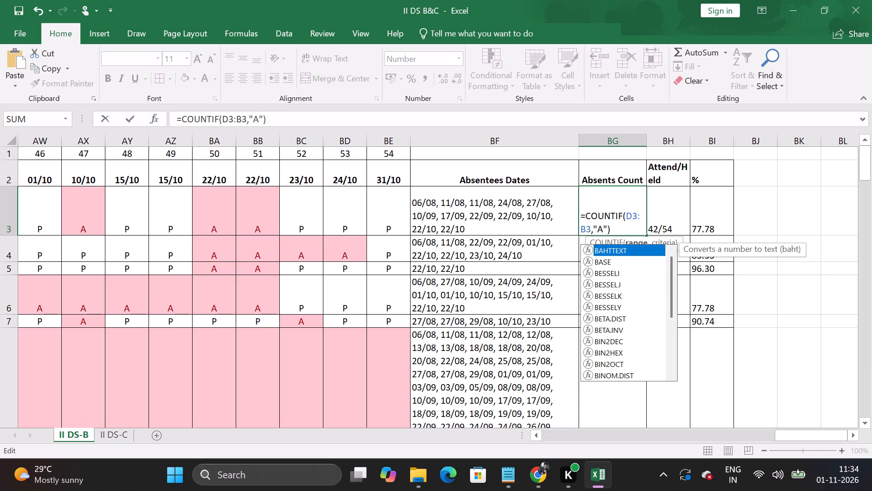
{"action": "key", "text": "e"}
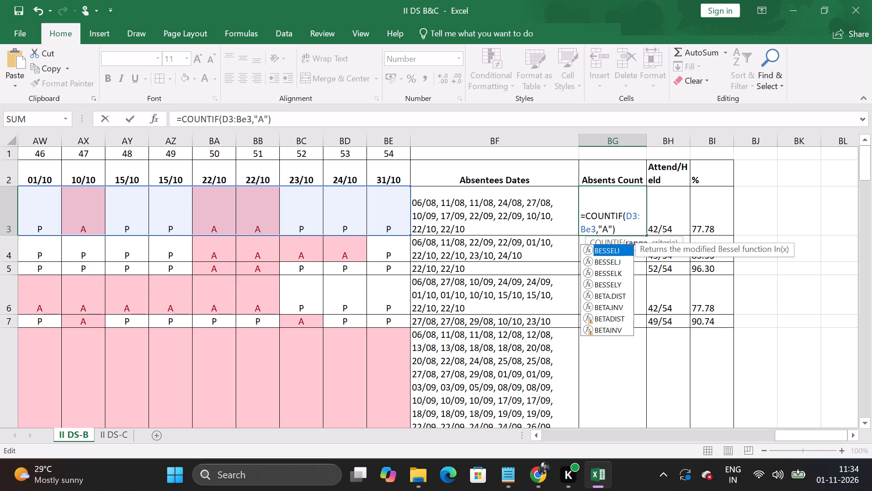
{"action": "key", "text": "Return"}
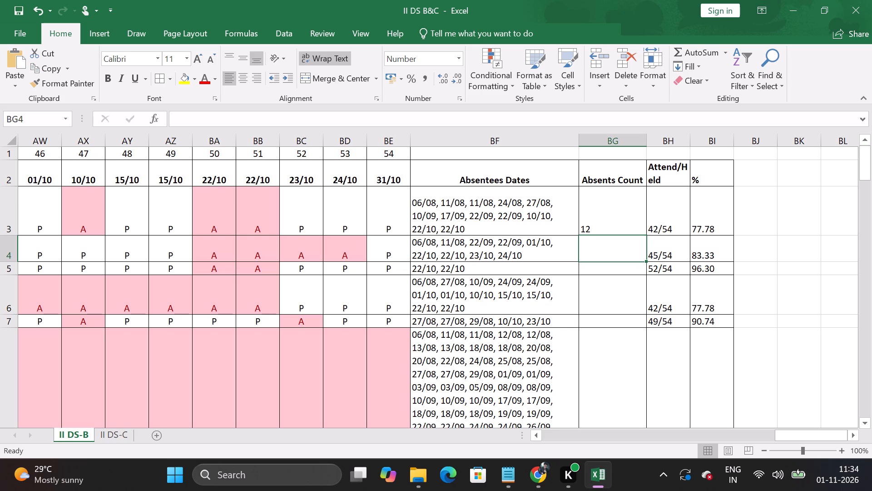
Centre the contents of the whole Absents Count column BG horizontally.
{"action": "left_click", "coordinate": [614, 138]}
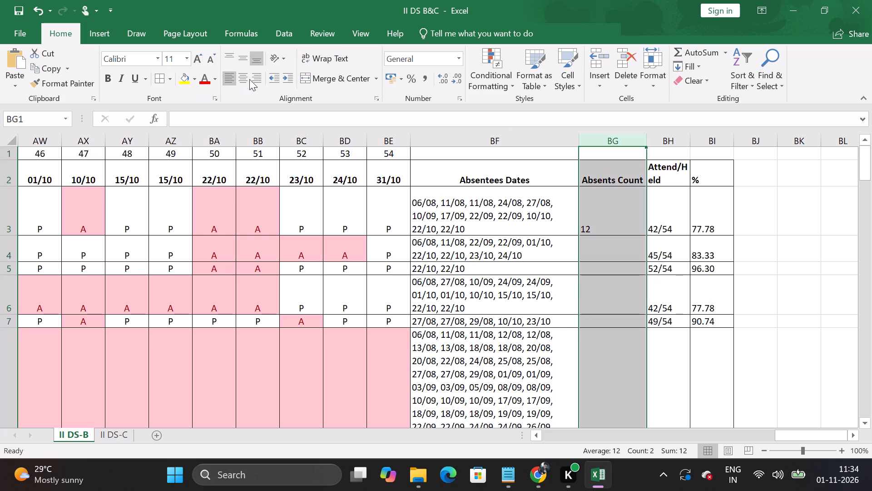
{"action": "left_click", "coordinate": [247, 77]}
{"action": "left_click", "coordinate": [752, 336]}
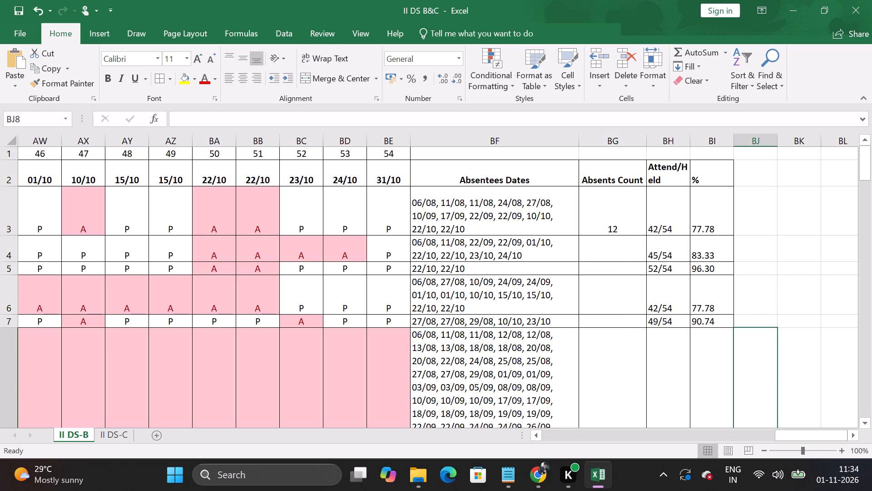
Fill the COUNTIF formula from BG3 down the Absents Count column to the last student row, BG62.
{"action": "left_click", "coordinate": [600, 217]}
{"action": "left_click_drag", "start_coordinate": [645, 235], "coordinate": [633, 316]}
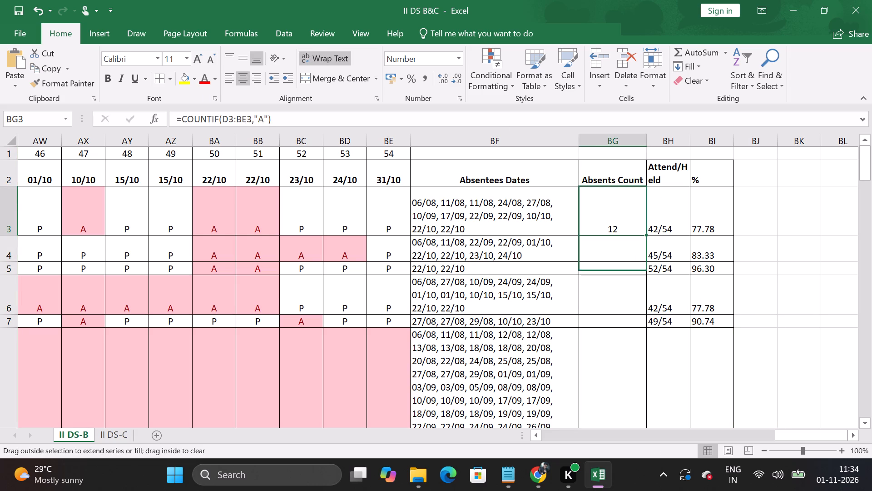
{"action": "left_click_drag", "start_coordinate": [633, 316], "coordinate": [629, 490]}
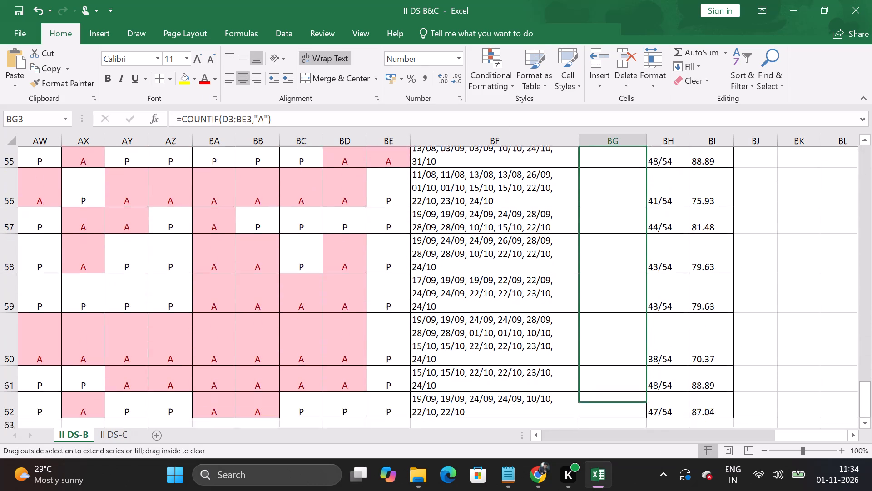
{"action": "left_click_drag", "start_coordinate": [629, 490], "coordinate": [628, 390]}
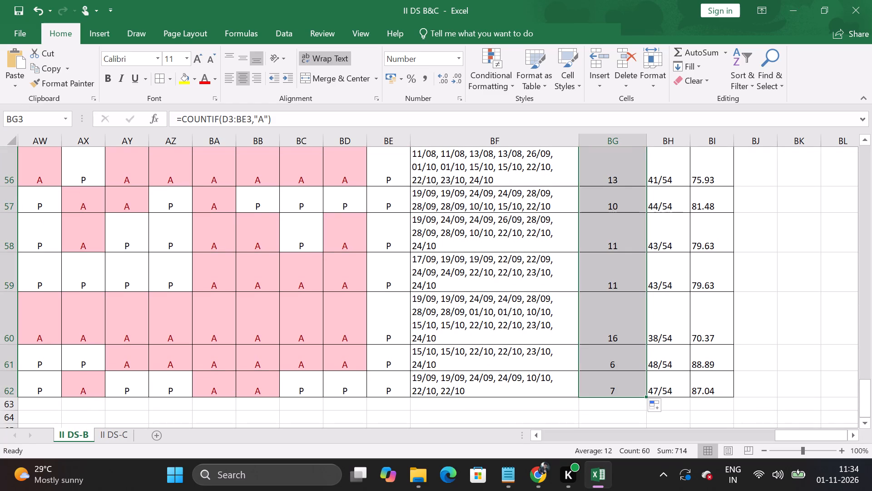
{"action": "left_click", "coordinate": [790, 349]}
AutoFit the width of the Absents Count column BG to its contents.
{"action": "scroll", "coordinate": [638, 336], "scroll_direction": "up", "scroll_amount": 15}
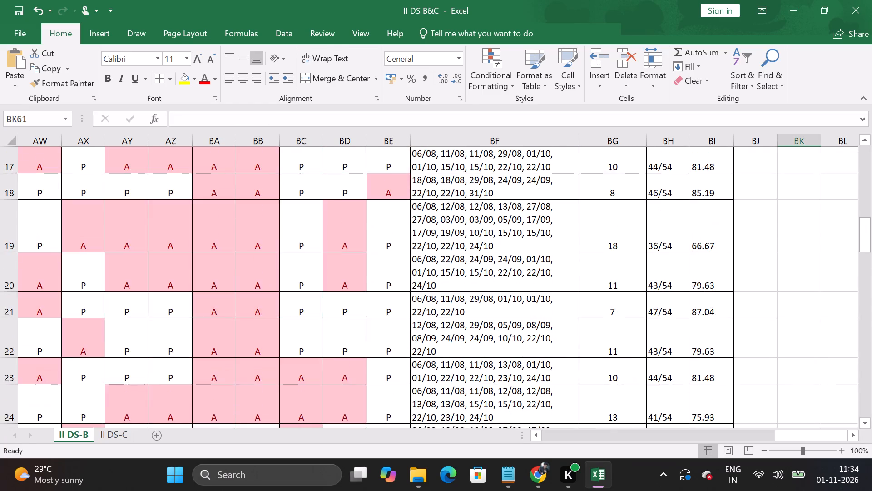
{"action": "scroll", "coordinate": [633, 334], "scroll_direction": "up", "scroll_amount": 9}
{"action": "double_click", "coordinate": [645, 141]}
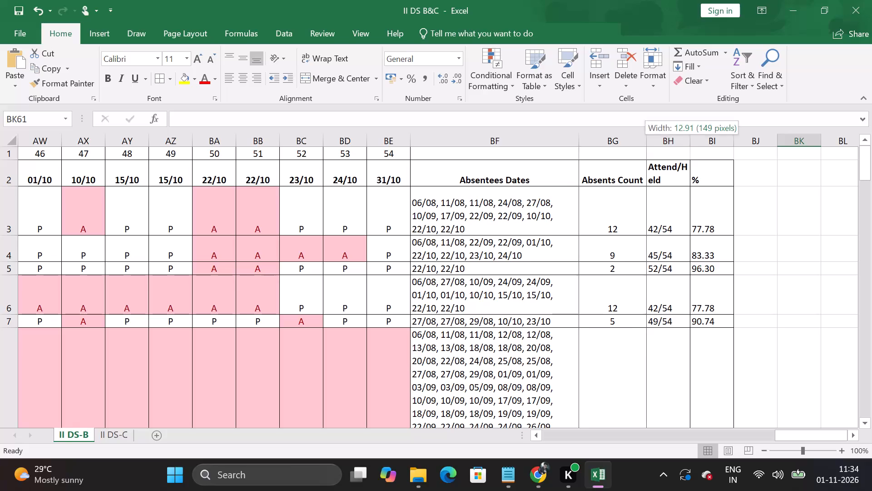
{"action": "left_click", "coordinate": [806, 256]}
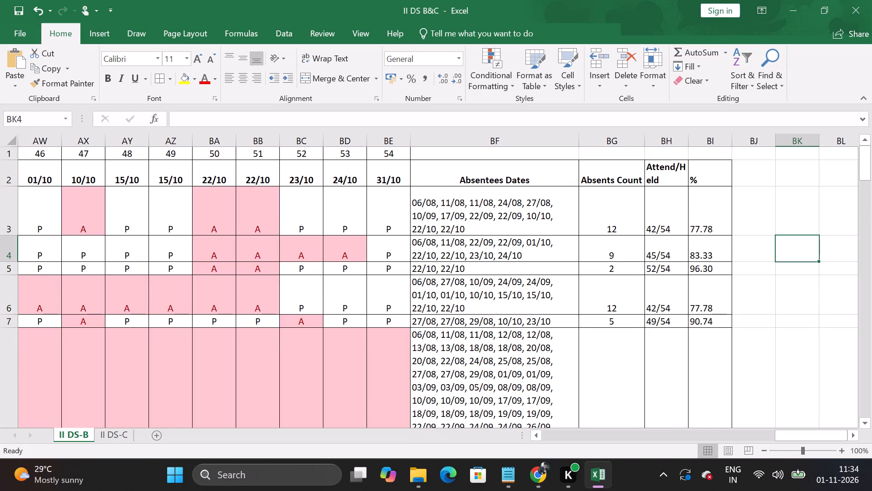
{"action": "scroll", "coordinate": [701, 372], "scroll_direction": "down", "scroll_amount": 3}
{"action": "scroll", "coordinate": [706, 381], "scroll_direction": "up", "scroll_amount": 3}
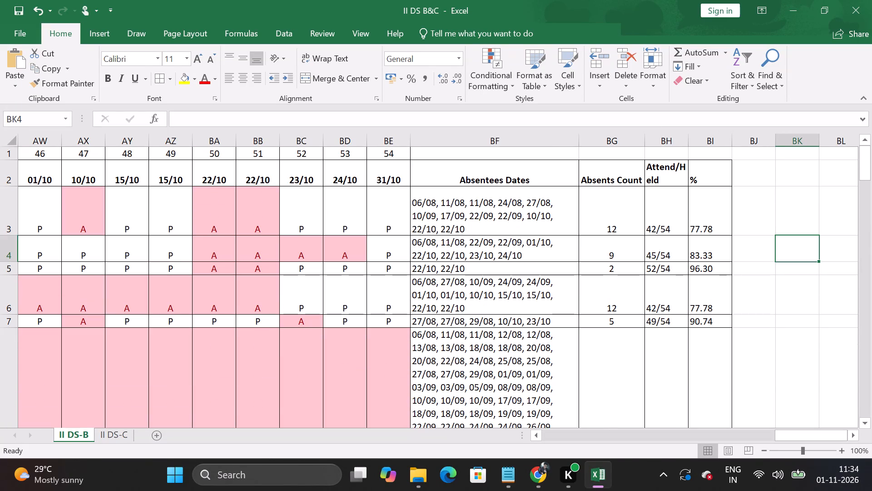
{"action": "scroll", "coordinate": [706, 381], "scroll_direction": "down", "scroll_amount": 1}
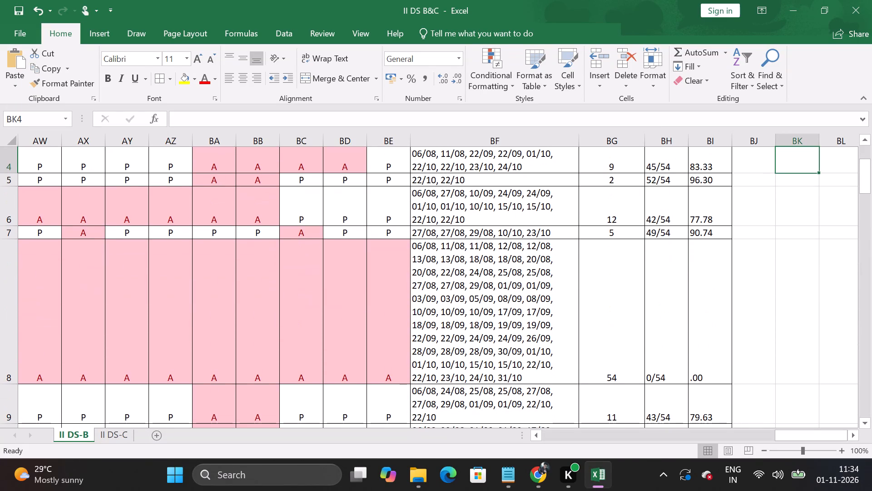
Review the filled Absents Count column down the student rows of the II DS-B sheet.
{"action": "scroll", "coordinate": [742, 371], "scroll_direction": "down", "scroll_amount": 3}
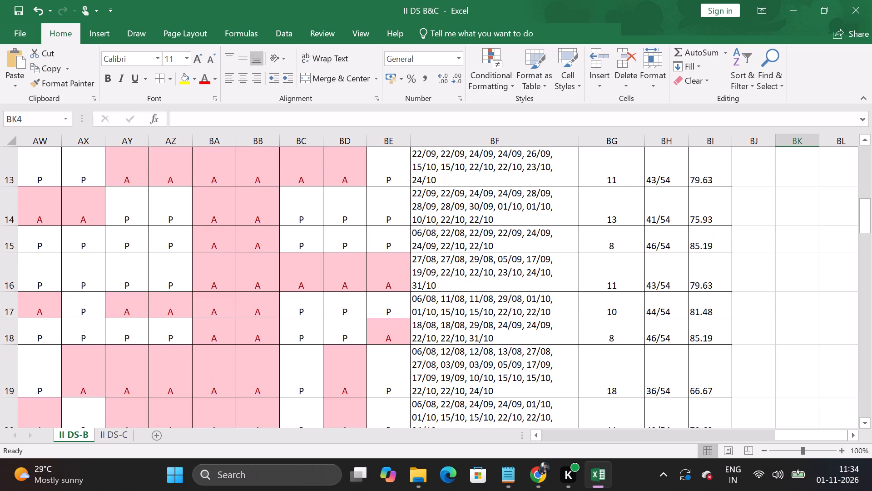
{"action": "scroll", "coordinate": [742, 371], "scroll_direction": "down", "scroll_amount": 4}
{"action": "scroll", "coordinate": [743, 376], "scroll_direction": "up", "scroll_amount": 1}
{"action": "scroll", "coordinate": [743, 376], "scroll_direction": "down", "scroll_amount": 4}
{"action": "scroll", "coordinate": [744, 379], "scroll_direction": "up", "scroll_amount": 1}
{"action": "scroll", "coordinate": [744, 379], "scroll_direction": "down", "scroll_amount": 4}
{"action": "scroll", "coordinate": [747, 383], "scroll_direction": "up", "scroll_amount": 1}
{"action": "scroll", "coordinate": [747, 383], "scroll_direction": "down", "scroll_amount": 9}
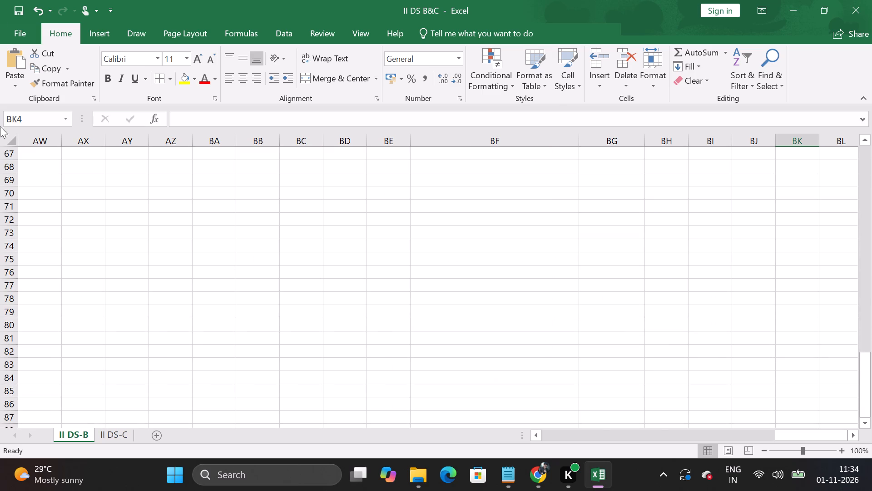
Enter the copied formula =COUNTIF(D3:BD3,"A") in Absents Count cell BF3 of the II DS-C sheet.
{"action": "left_click", "coordinate": [109, 433]}
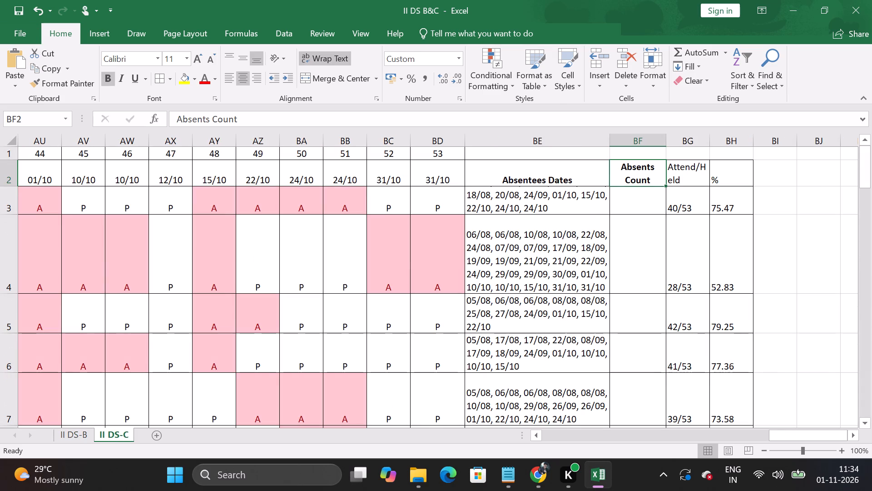
{"action": "double_click", "coordinate": [631, 199]}
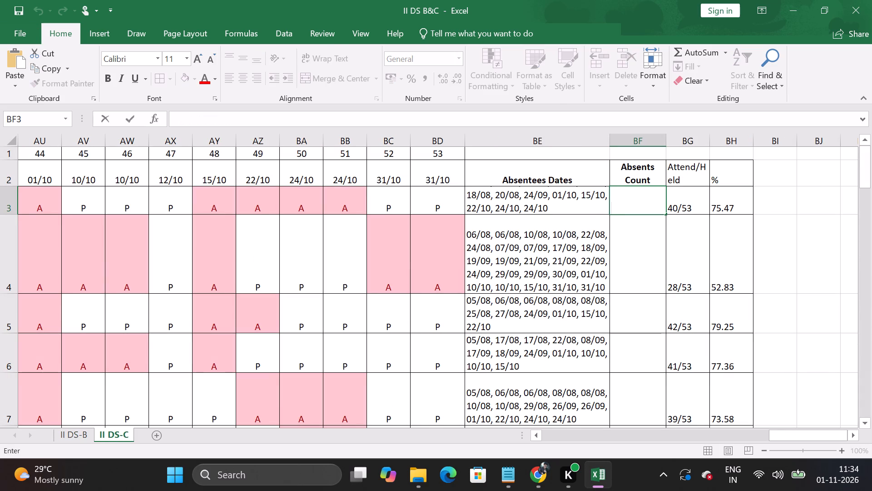
{"action": "key", "text": "ctrl+v"}
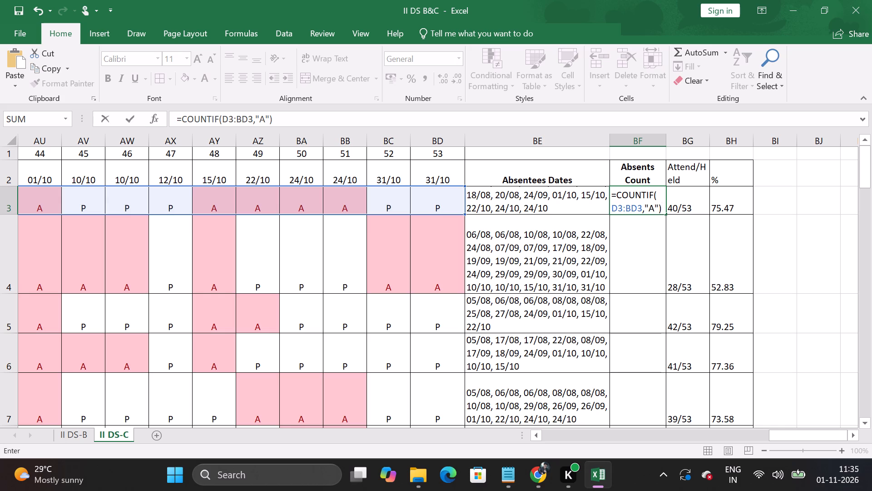
{"action": "key", "text": "Return"}
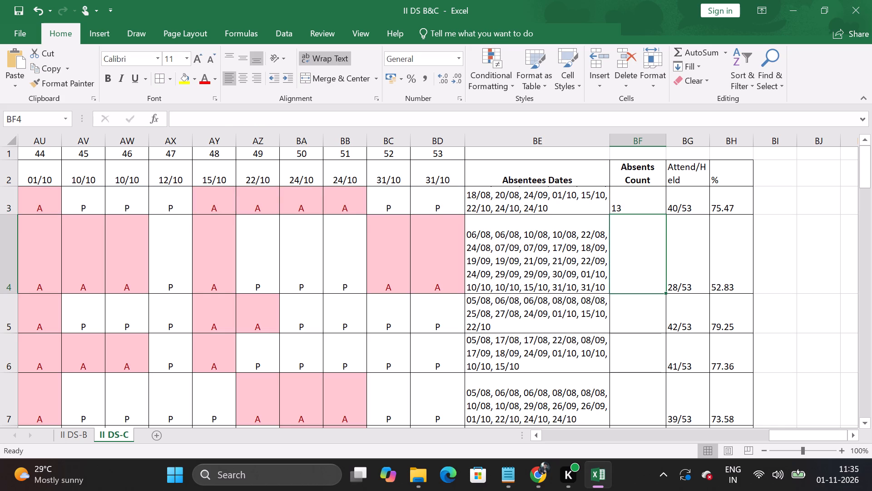
Compare the Absentees Dates formula in BE3 with the Absents Count formula in BF3 of II DS-C.
{"action": "left_click", "coordinate": [580, 206]}
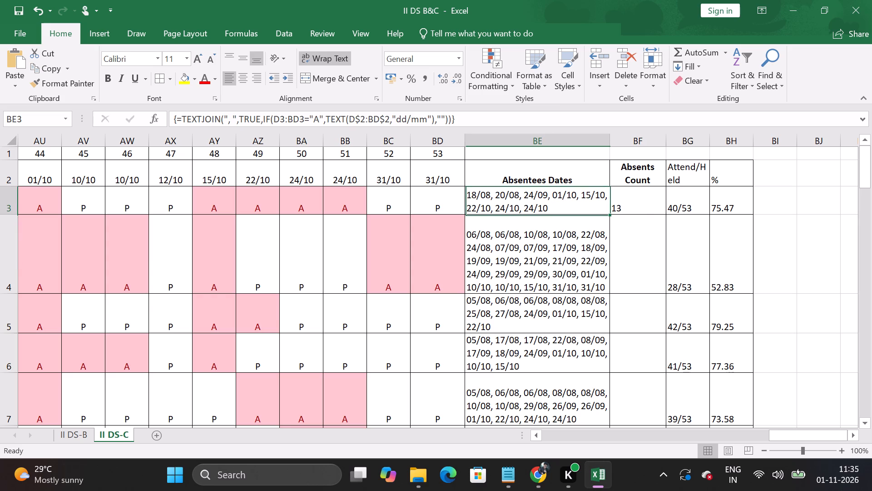
{"action": "left_click", "coordinate": [634, 206]}
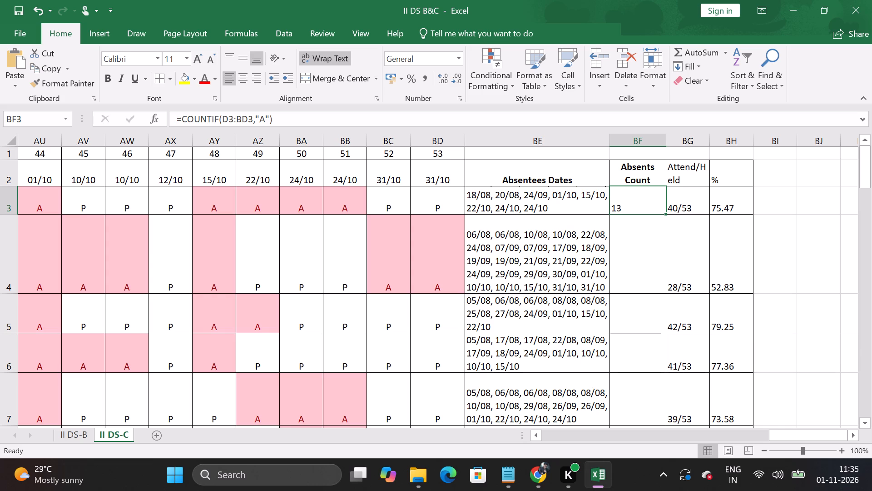
{"action": "left_click", "coordinate": [535, 205]}
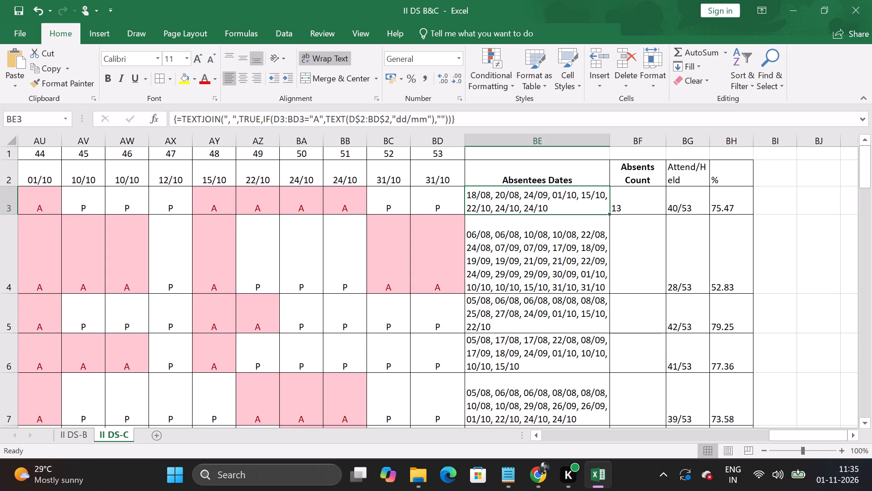
{"action": "left_click", "coordinate": [639, 209]}
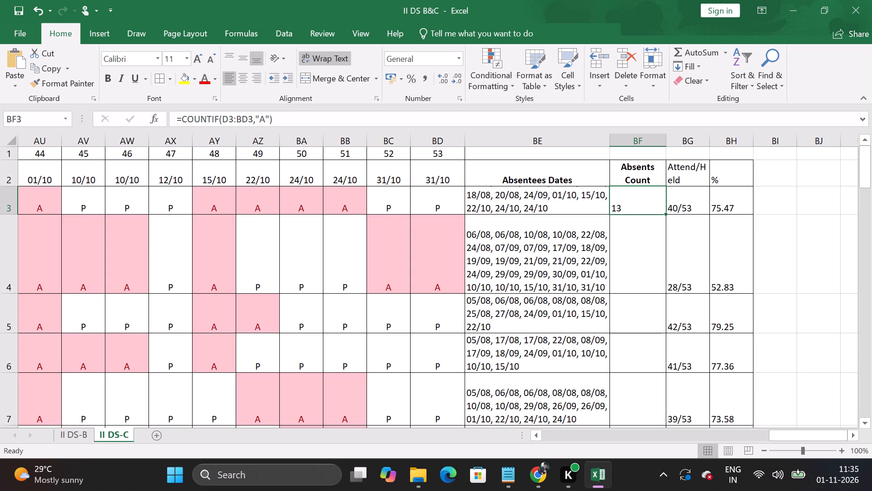
{"action": "left_click", "coordinate": [520, 200]}
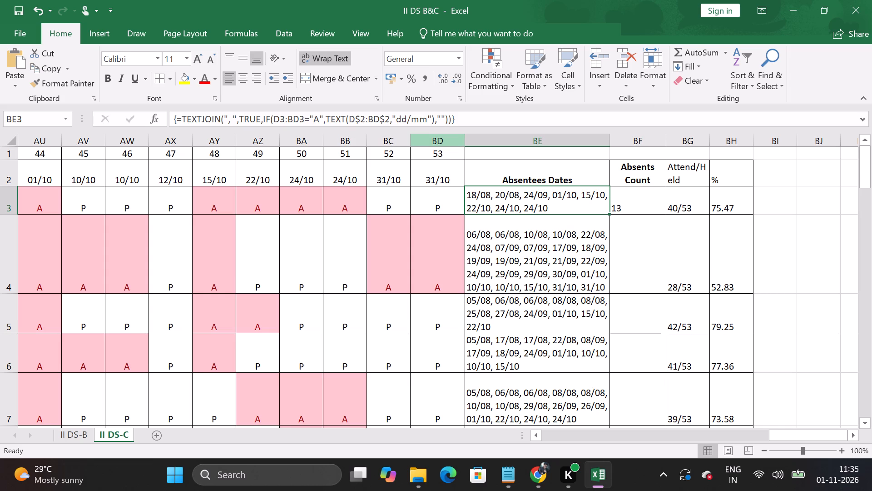
{"action": "key", "text": "Return"}
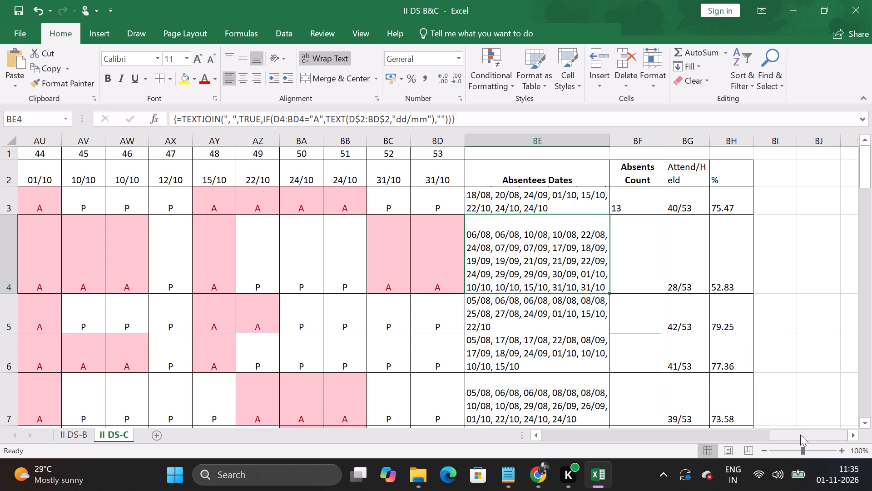
Examine the first student's attendance marks across all date columns of II DS-C against the listed absentee dates.
{"action": "left_click_drag", "start_coordinate": [801, 433], "coordinate": [584, 434]}
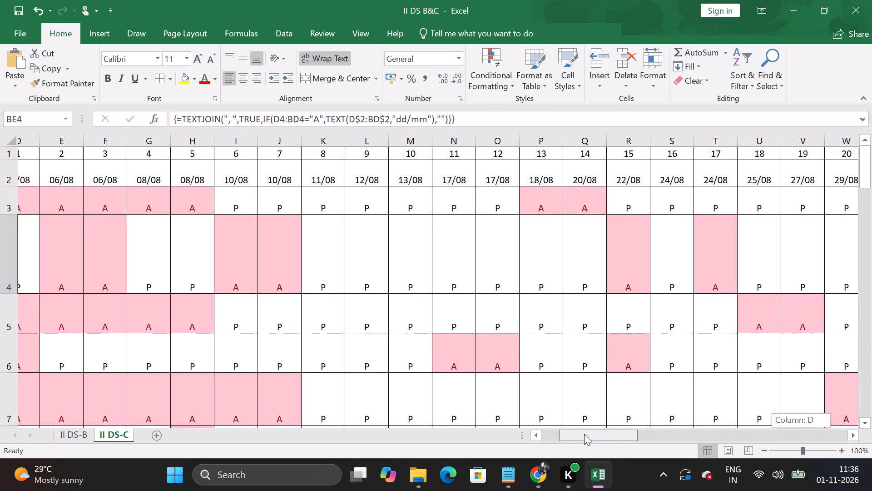
{"action": "left_click_drag", "start_coordinate": [584, 434], "coordinate": [540, 434]}
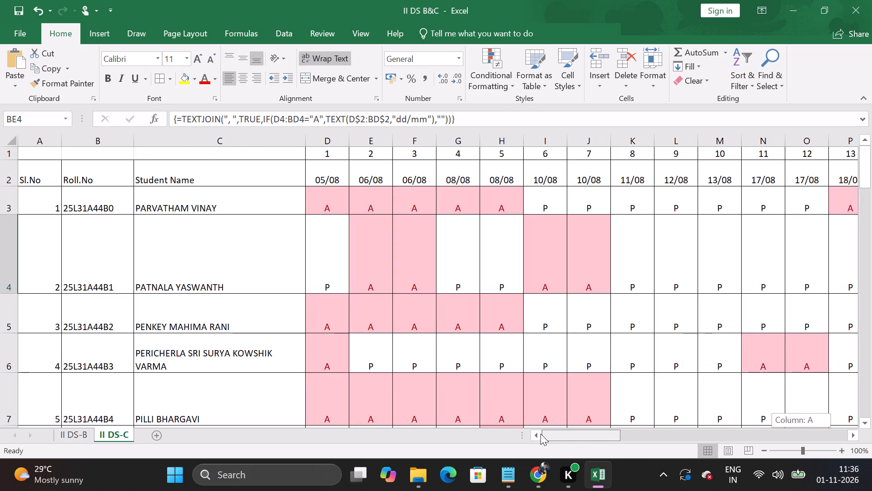
{"action": "left_click_drag", "start_coordinate": [540, 434], "coordinate": [852, 432]}
{"action": "left_click", "coordinate": [492, 200]}
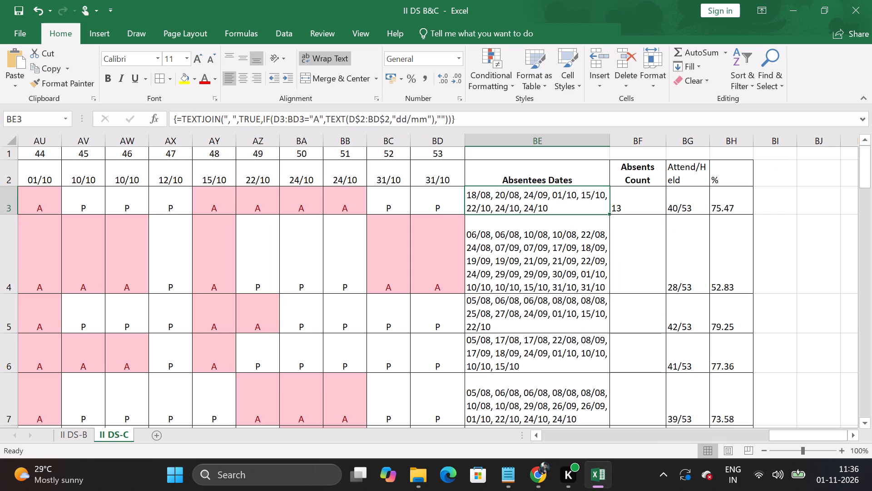
{"action": "left_click_drag", "start_coordinate": [792, 433], "coordinate": [664, 435]}
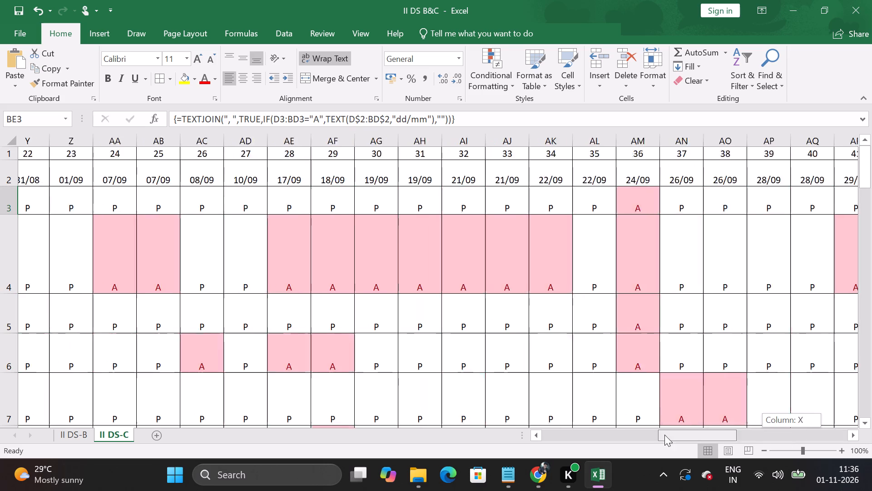
{"action": "left_click_drag", "start_coordinate": [664, 435], "coordinate": [538, 435]}
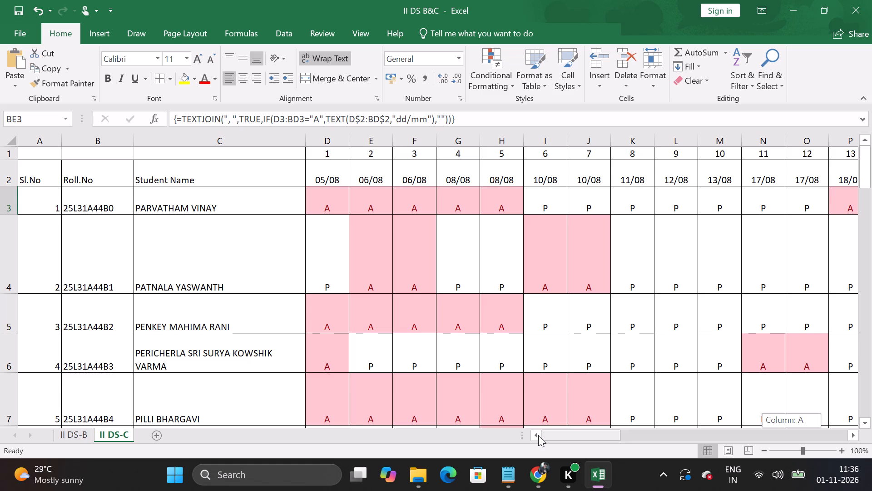
{"action": "left_click_drag", "start_coordinate": [538, 435], "coordinate": [591, 435]}
{"action": "left_click_drag", "start_coordinate": [591, 435], "coordinate": [871, 427]}
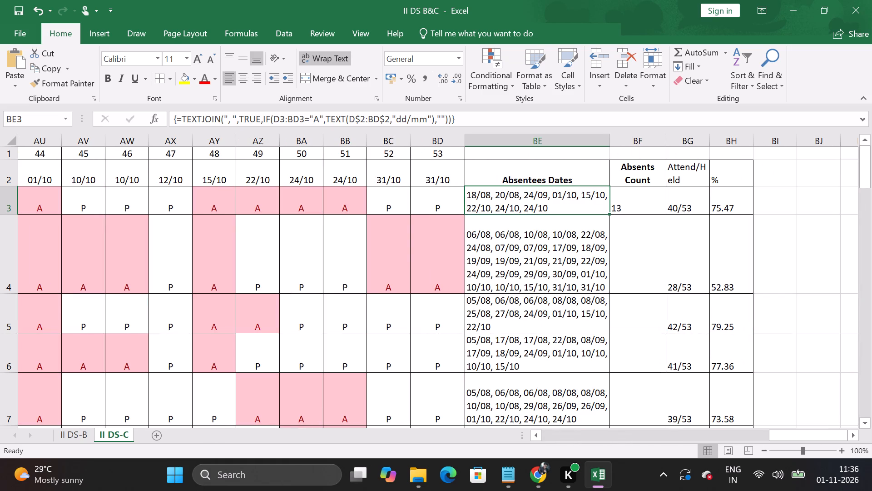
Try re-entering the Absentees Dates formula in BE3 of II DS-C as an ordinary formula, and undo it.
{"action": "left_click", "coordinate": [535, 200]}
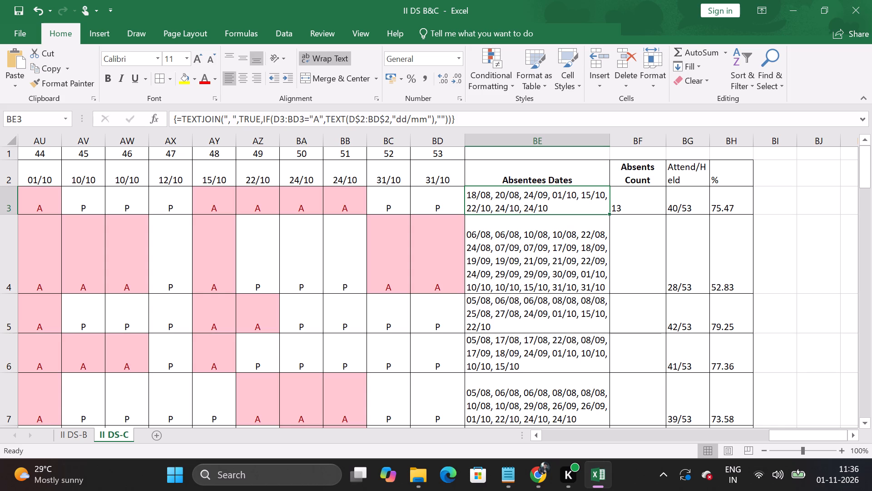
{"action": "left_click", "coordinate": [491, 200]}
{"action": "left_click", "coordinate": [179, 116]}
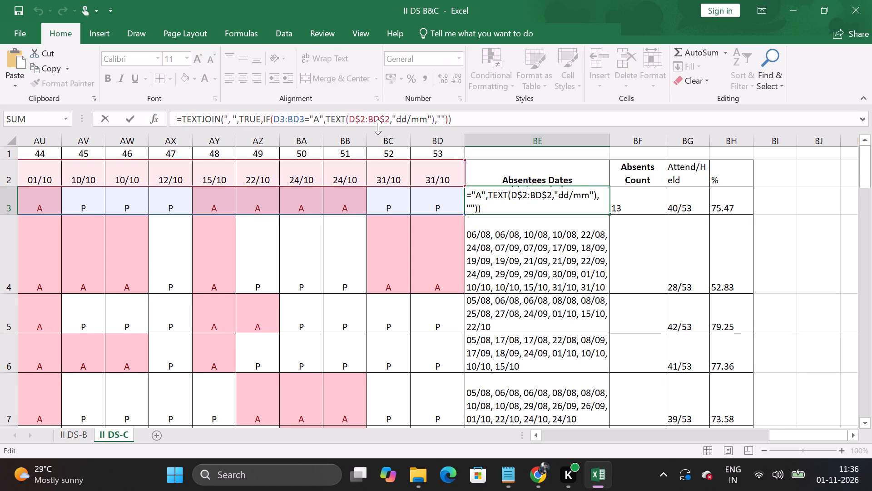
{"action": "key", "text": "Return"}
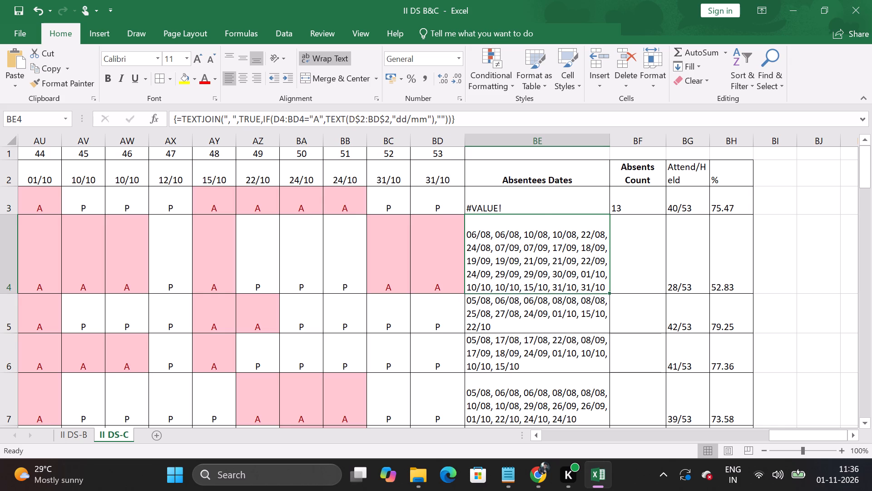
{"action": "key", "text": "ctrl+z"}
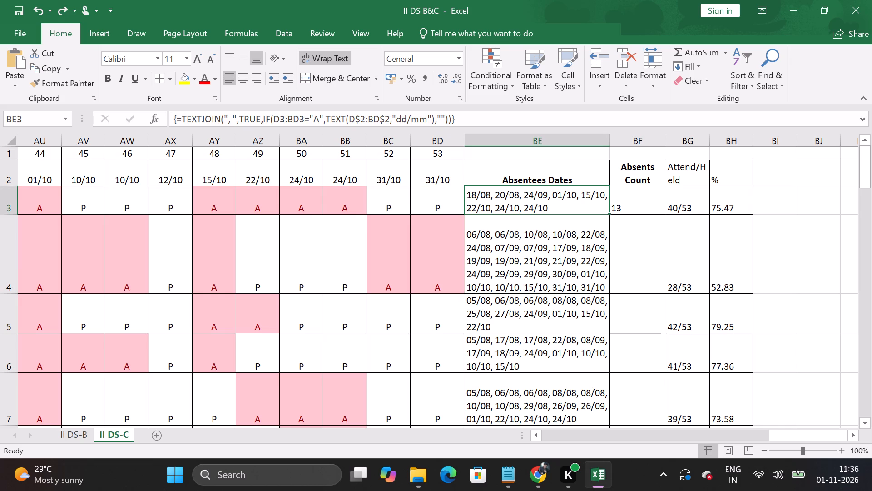
Compare the row 3 and row 4 formulas in II DS-C and clear the Absentees Dates formula from BE3.
{"action": "left_click", "coordinate": [616, 204]}
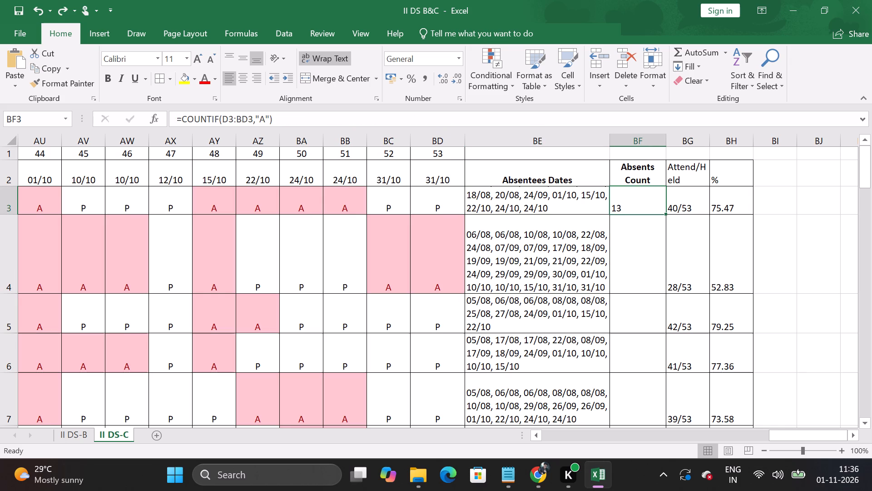
{"action": "left_click", "coordinate": [533, 203]}
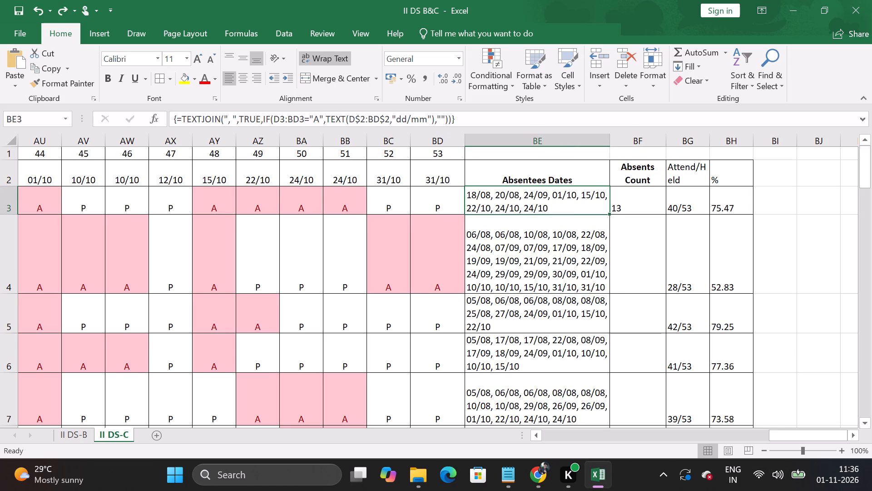
{"action": "left_click", "coordinate": [524, 256]}
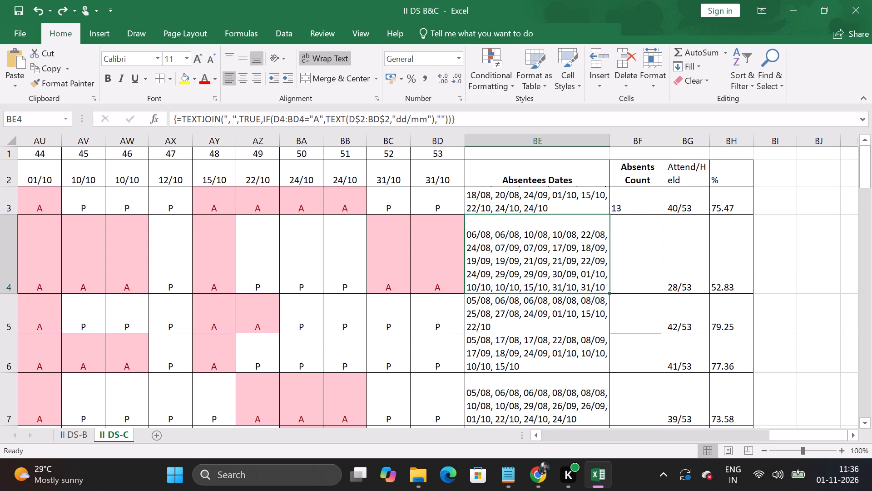
{"action": "left_click", "coordinate": [519, 195]}
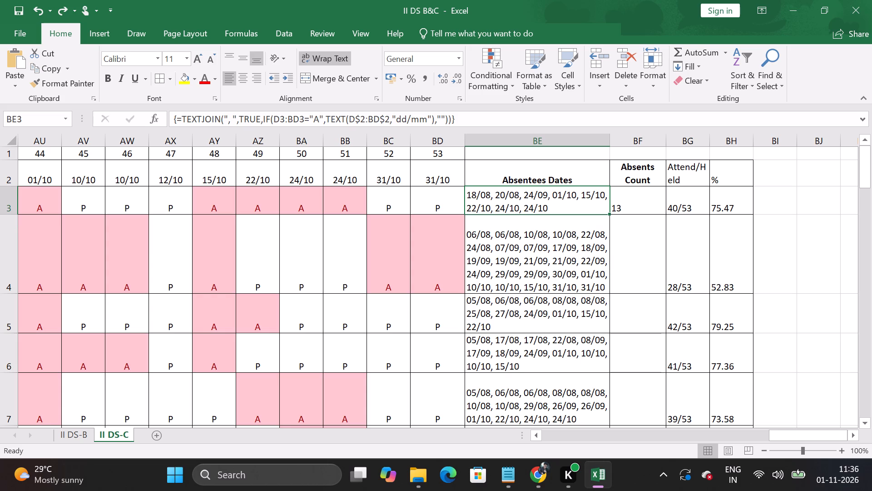
{"action": "key", "text": "Delete"}
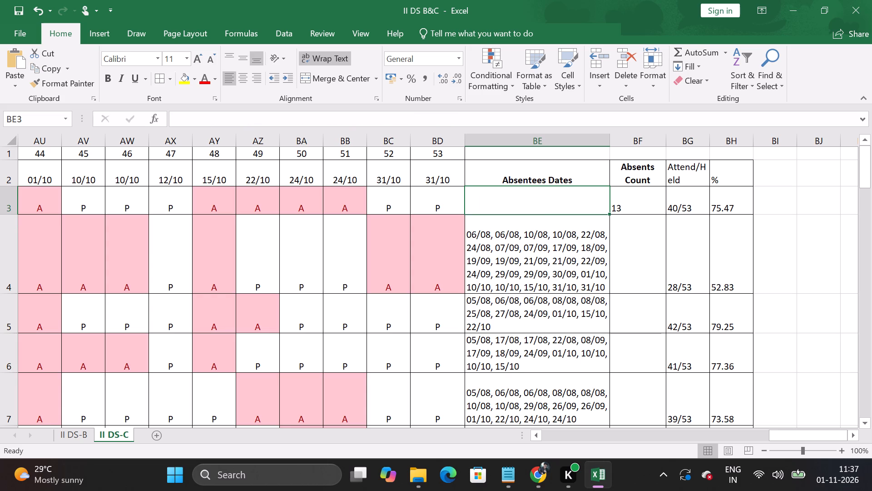
Copy the whole TEXTJOIN formula text from Absentees Dates cell BF3 of the II DS-B sheet.
{"action": "left_click", "coordinate": [69, 435]}
{"action": "scroll", "coordinate": [233, 318], "scroll_direction": "up", "scroll_amount": 10}
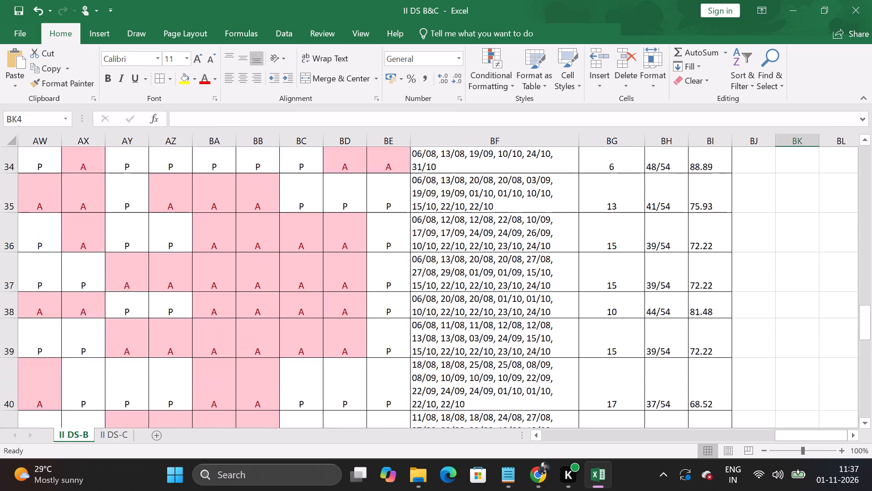
{"action": "scroll", "coordinate": [234, 316], "scroll_direction": "up", "scroll_amount": 18}
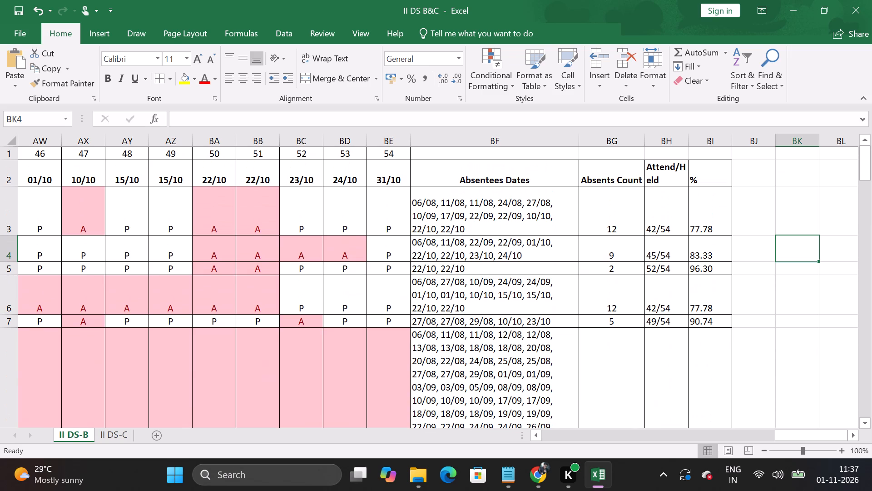
{"action": "left_click", "coordinate": [506, 216]}
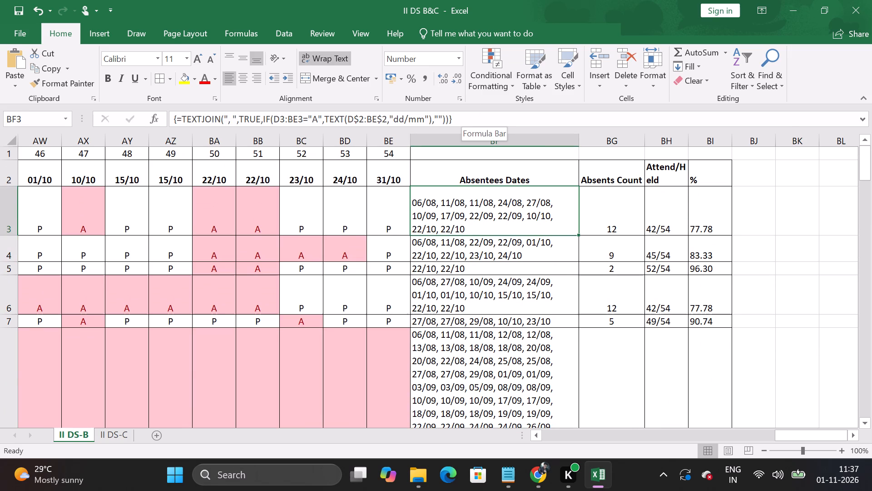
{"action": "left_click_drag", "start_coordinate": [469, 118], "coordinate": [103, 118]}
{"action": "key", "text": "ctrl+c"}
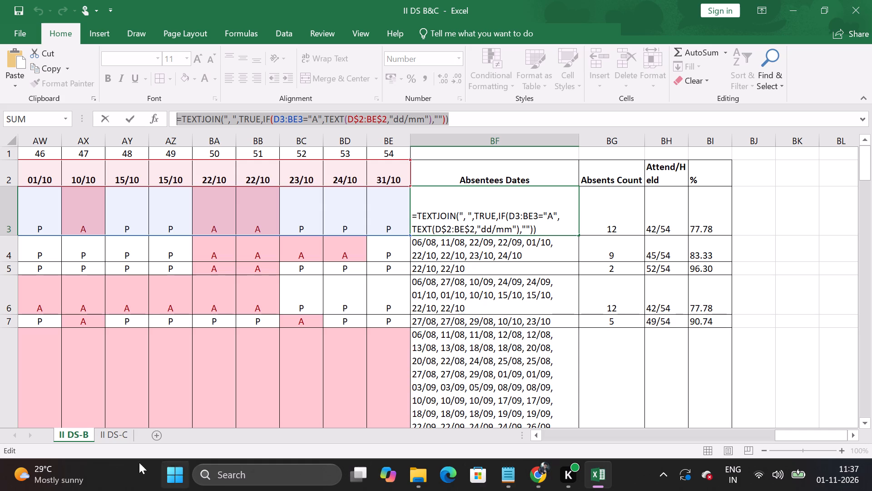
From II DS-C, replace the open II DS-B BF3 entry with the copied TEXTJOIN array formula using ranges D3:BD3 and D$2:BD$2.
{"action": "left_click", "coordinate": [115, 439]}
{"action": "double_click", "coordinate": [542, 202]}
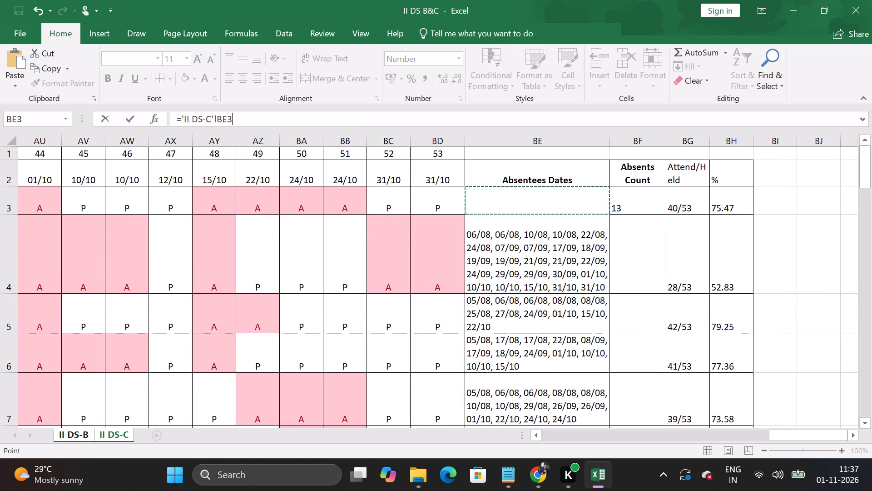
{"action": "left_click_drag", "start_coordinate": [252, 121], "coordinate": [135, 125]}
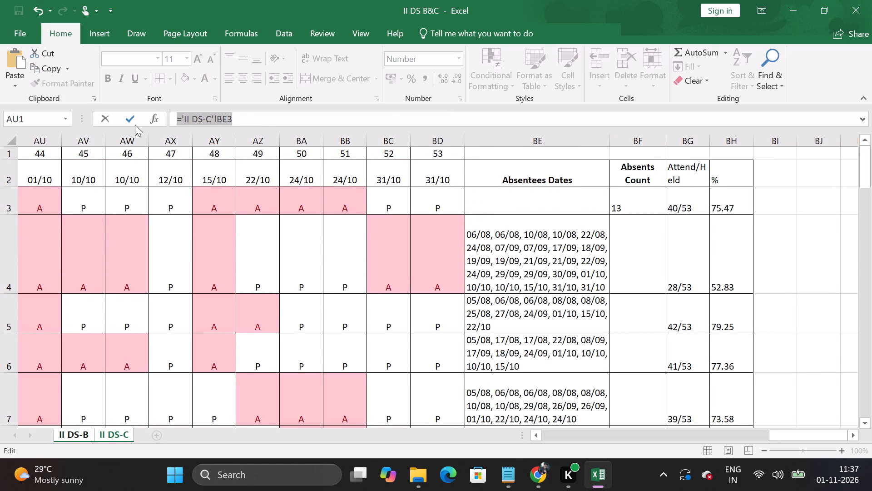
{"action": "key", "text": "ctrl+v"}
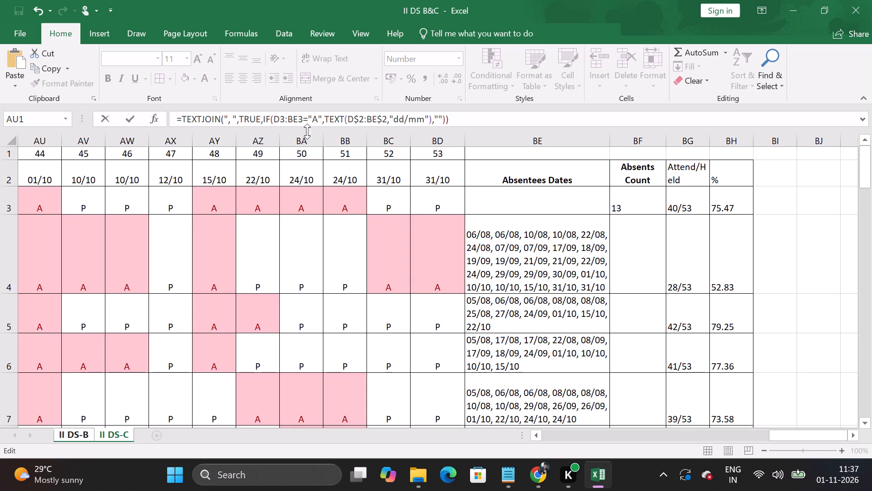
{"action": "left_click", "coordinate": [298, 119]}
{"action": "key", "text": "BackSpace"}
{"action": "key", "text": "shift+d"}
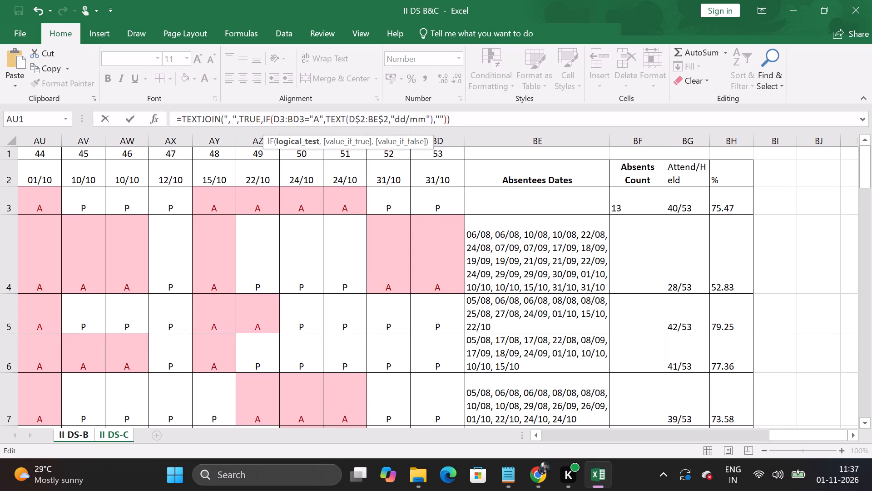
{"action": "left_click", "coordinate": [378, 118]}
{"action": "key", "text": "BackSpace"}
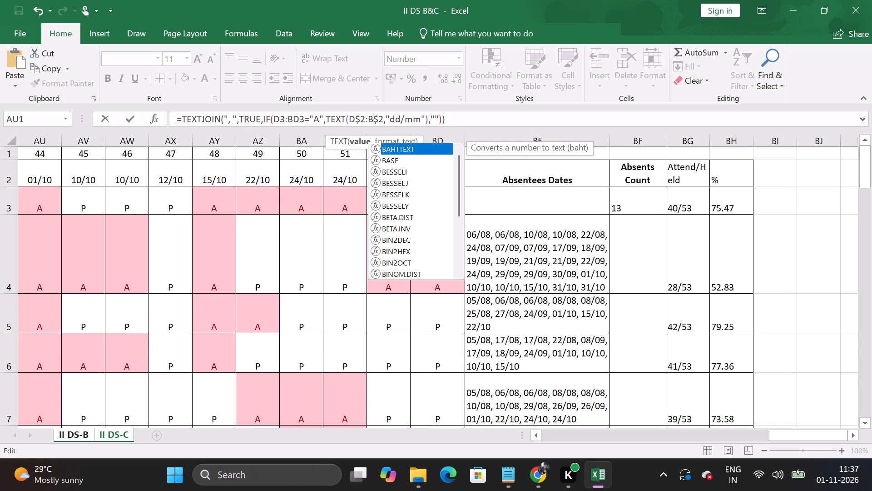
{"action": "key", "text": "shift+d"}
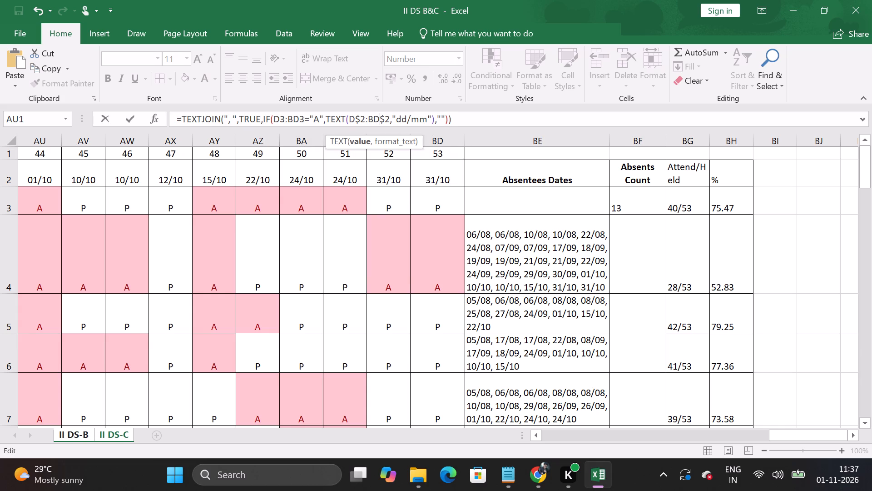
{"action": "key", "text": "ctrl+shift+Return"}
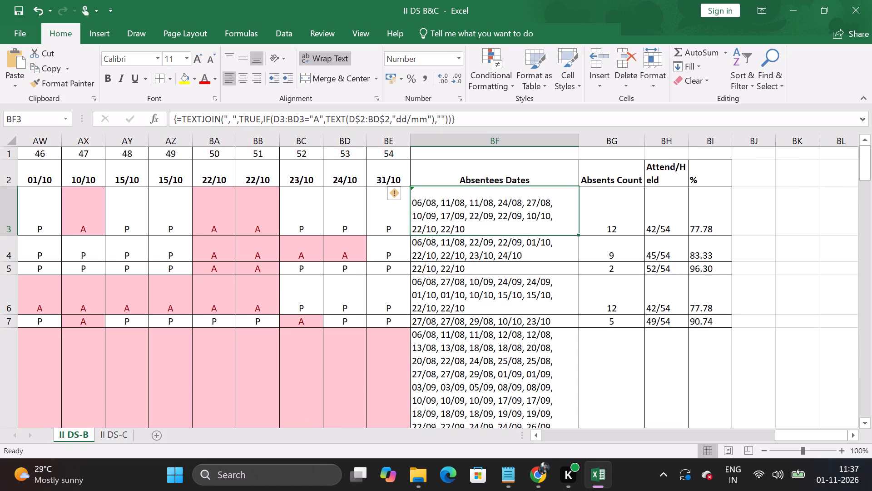
Examine the first student's attendance marks across the date columns of II DS-B against the Absentees Dates list.
{"action": "left_click", "coordinate": [790, 363]}
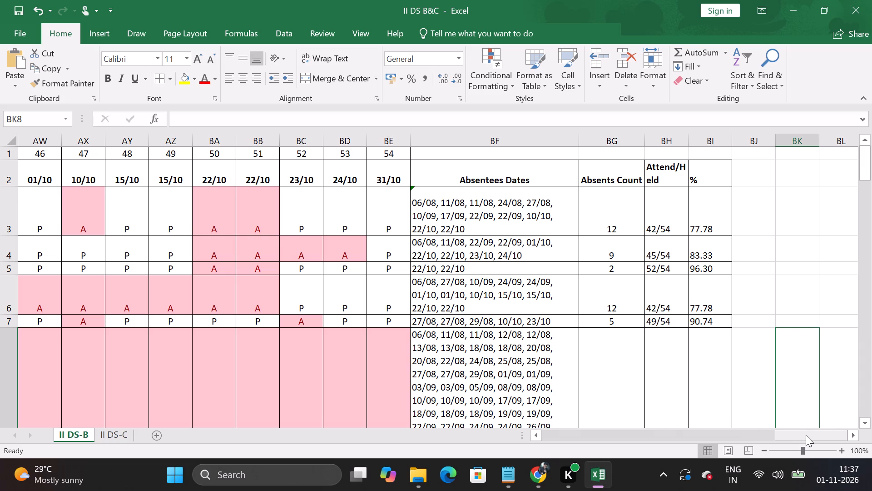
{"action": "left_click_drag", "start_coordinate": [806, 435], "coordinate": [558, 438]}
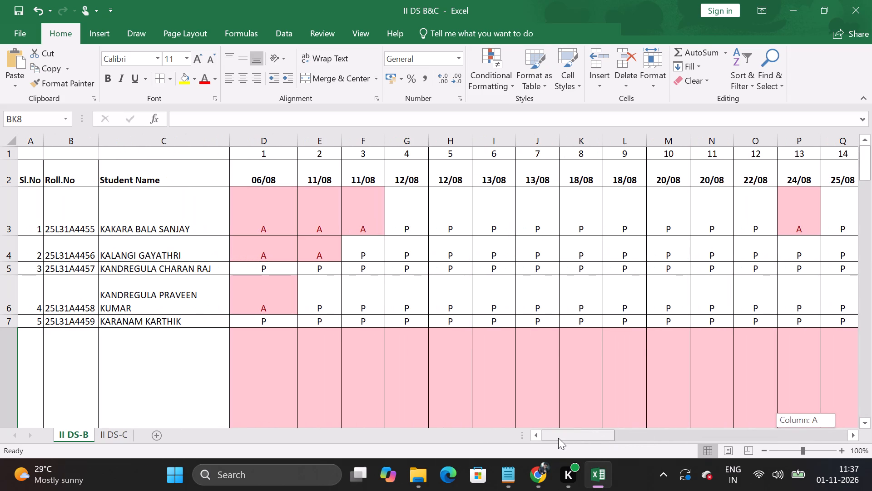
{"action": "left_click_drag", "start_coordinate": [558, 438], "coordinate": [649, 438]}
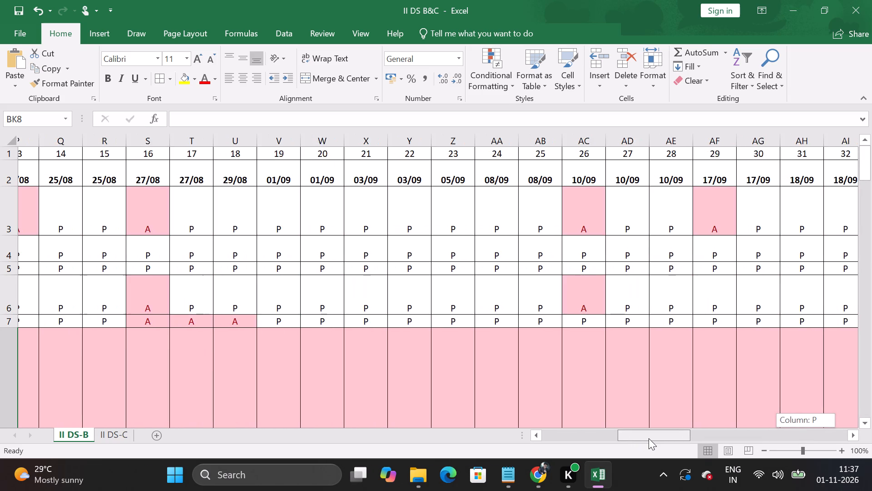
{"action": "left_click_drag", "start_coordinate": [649, 438], "coordinate": [716, 438]}
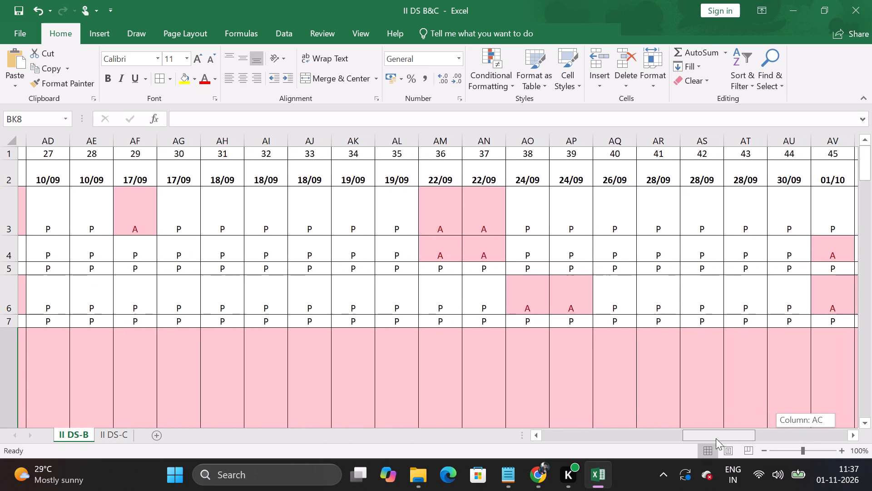
{"action": "left_click_drag", "start_coordinate": [716, 438], "coordinate": [761, 438]}
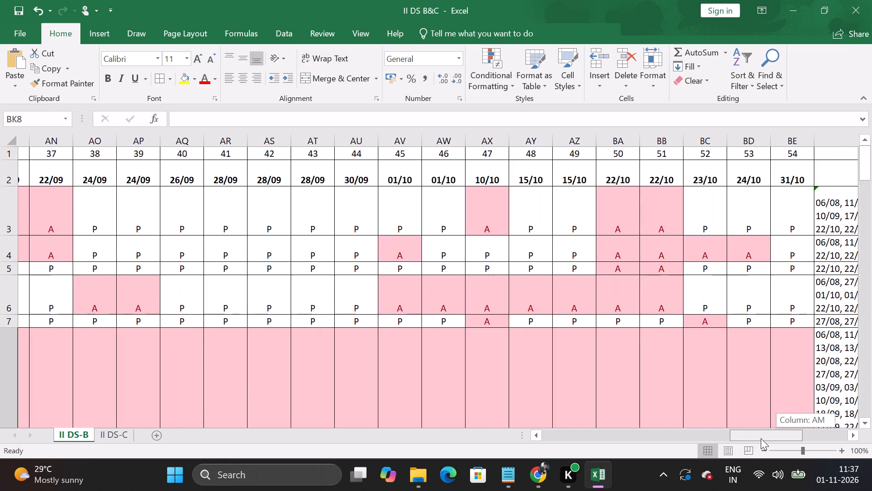
{"action": "left_click_drag", "start_coordinate": [761, 438], "coordinate": [801, 438]}
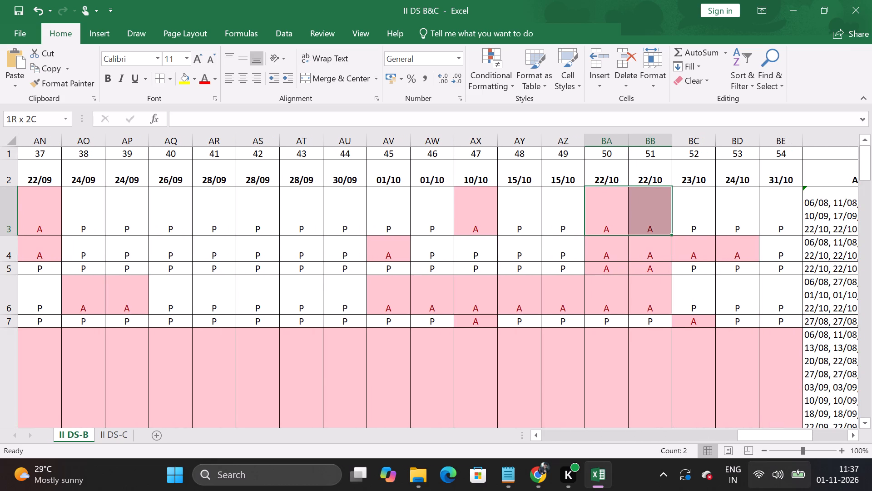
{"action": "left_click_drag", "start_coordinate": [779, 443], "coordinate": [803, 439]}
{"action": "left_click", "coordinate": [761, 439]}
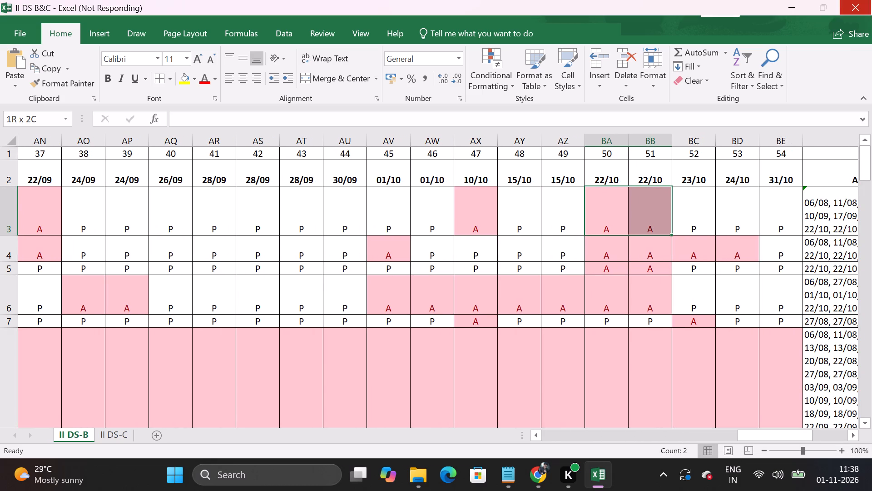